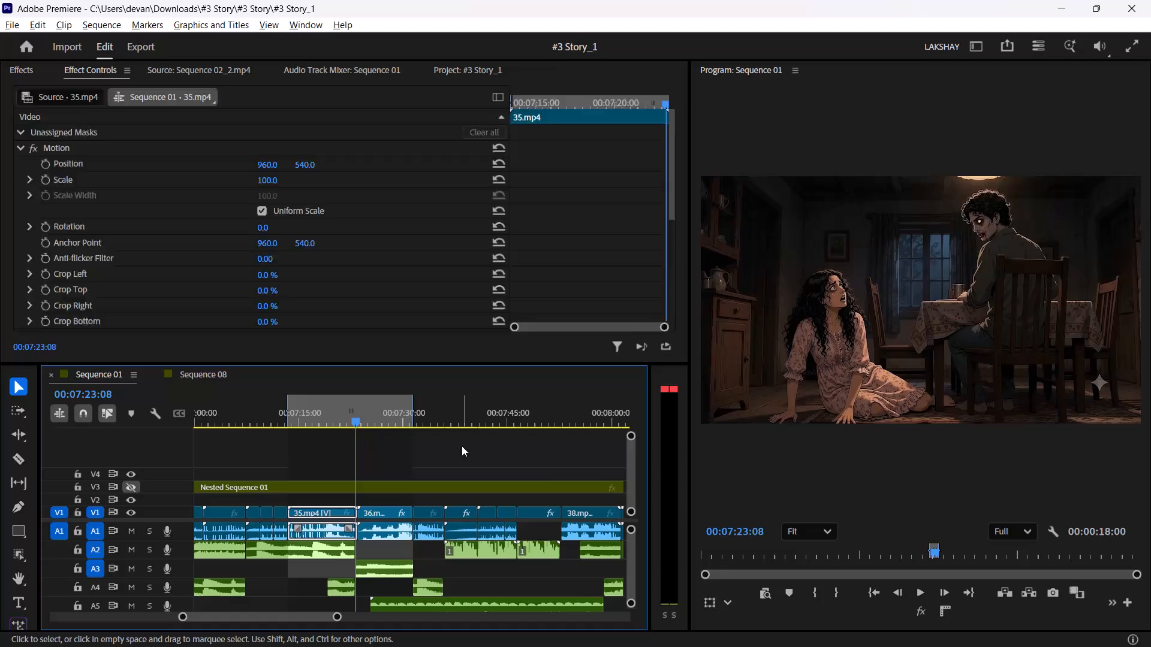
Review Sequence 01 in playback from about 00:07:23 to 00:08:09, checking the picture and sound at each cut.
left_click(462, 446)
key("space")
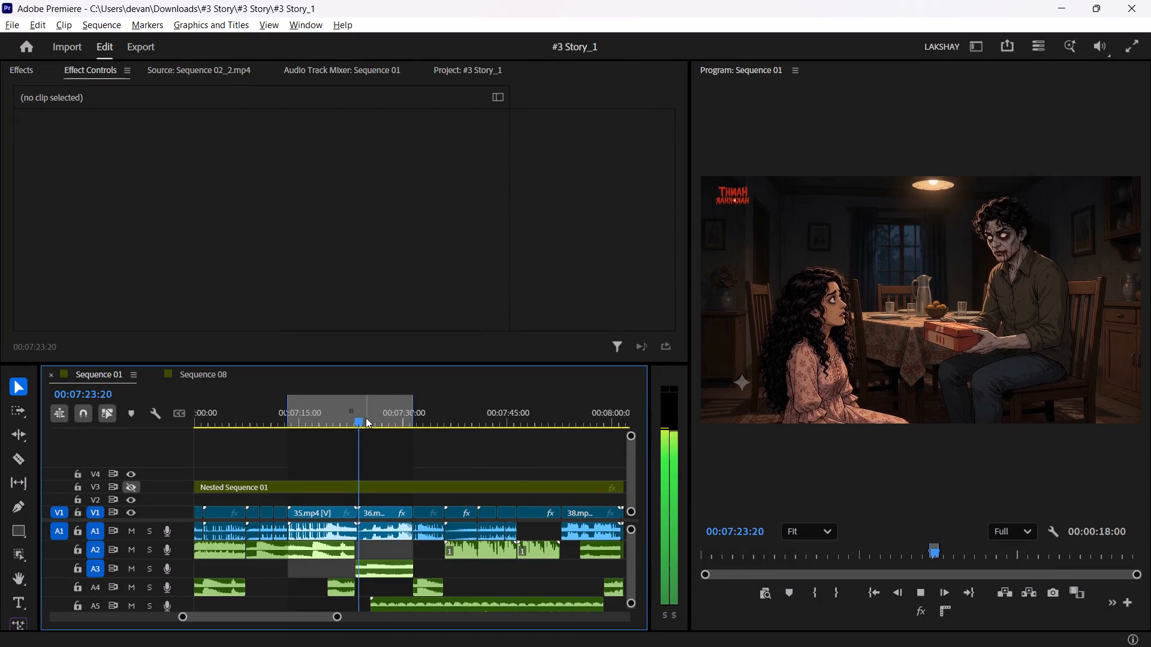
left_click_drag(366, 410, 460, 409)
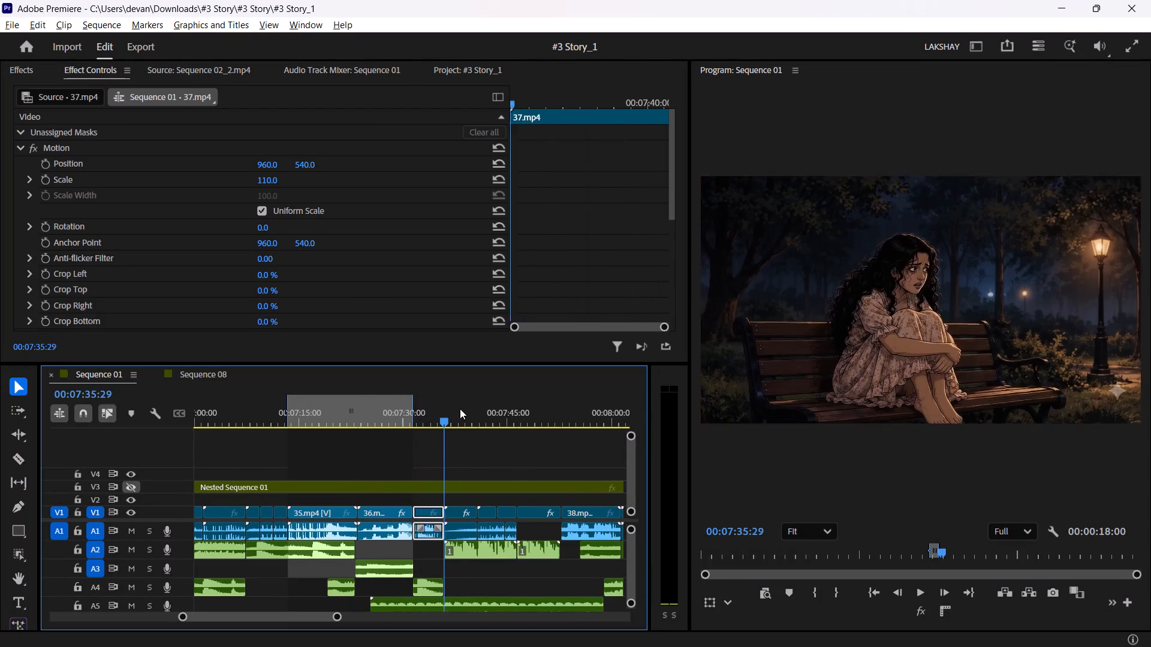
left_click_drag(460, 409, 461, 409)
left_click_drag(461, 409, 512, 409)
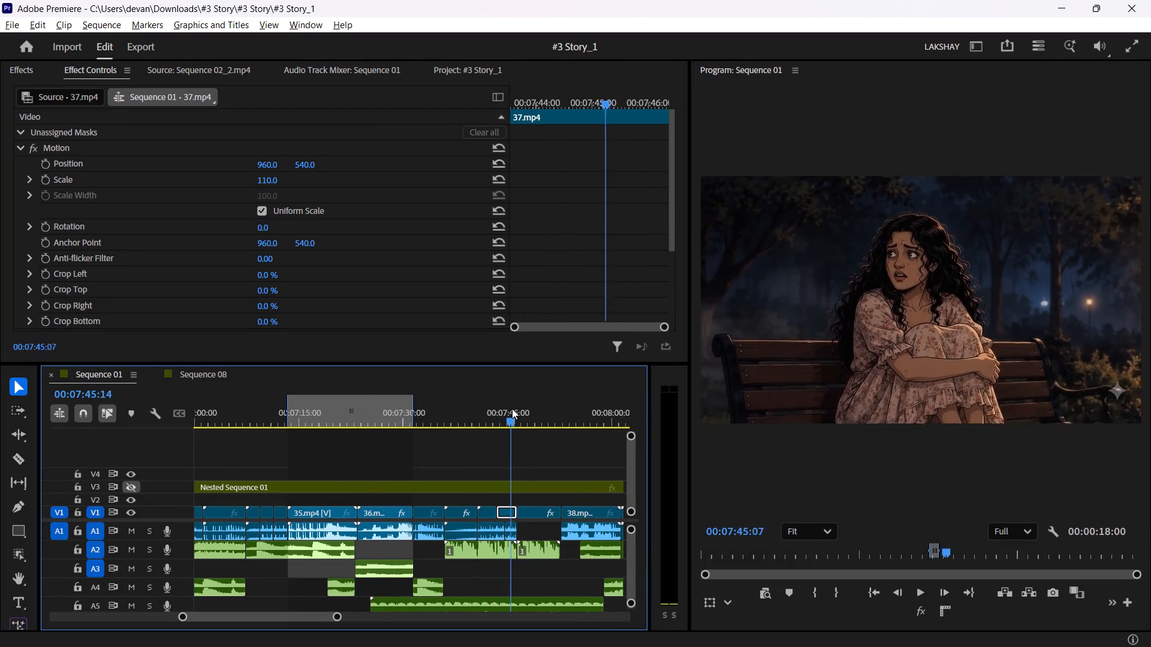
left_click_drag(512, 409, 517, 409)
key("space")
left_click_drag(517, 409, 559, 403)
key("space")
left_click_drag(580, 421, 632, 418)
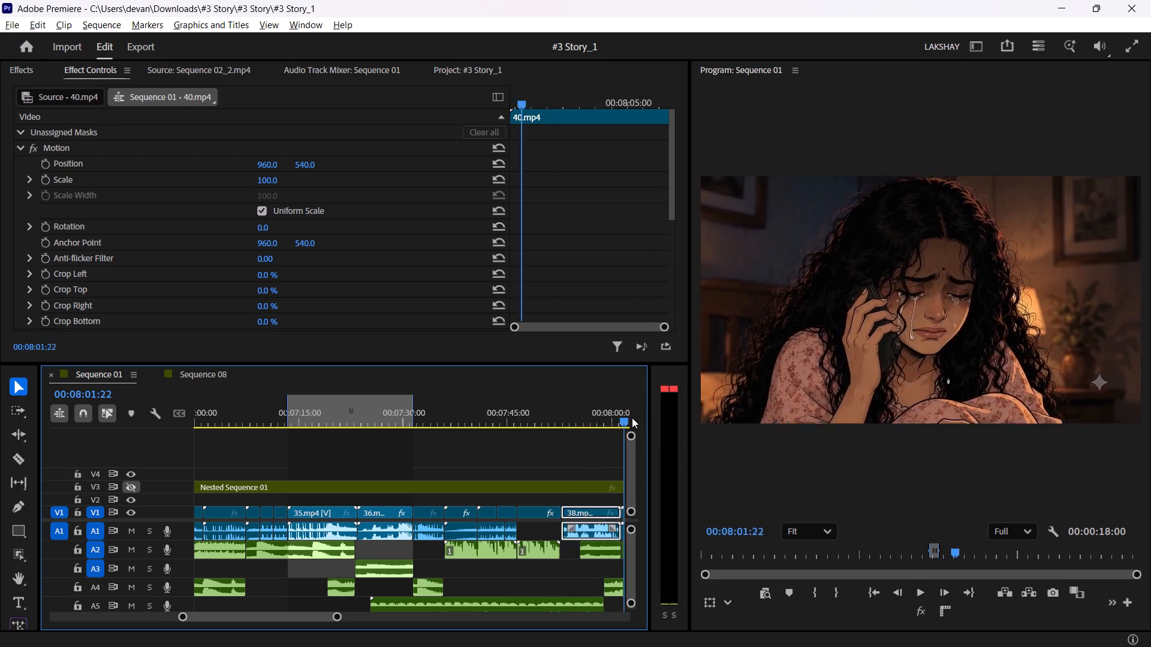
left_click_drag(632, 418, 396, 410)
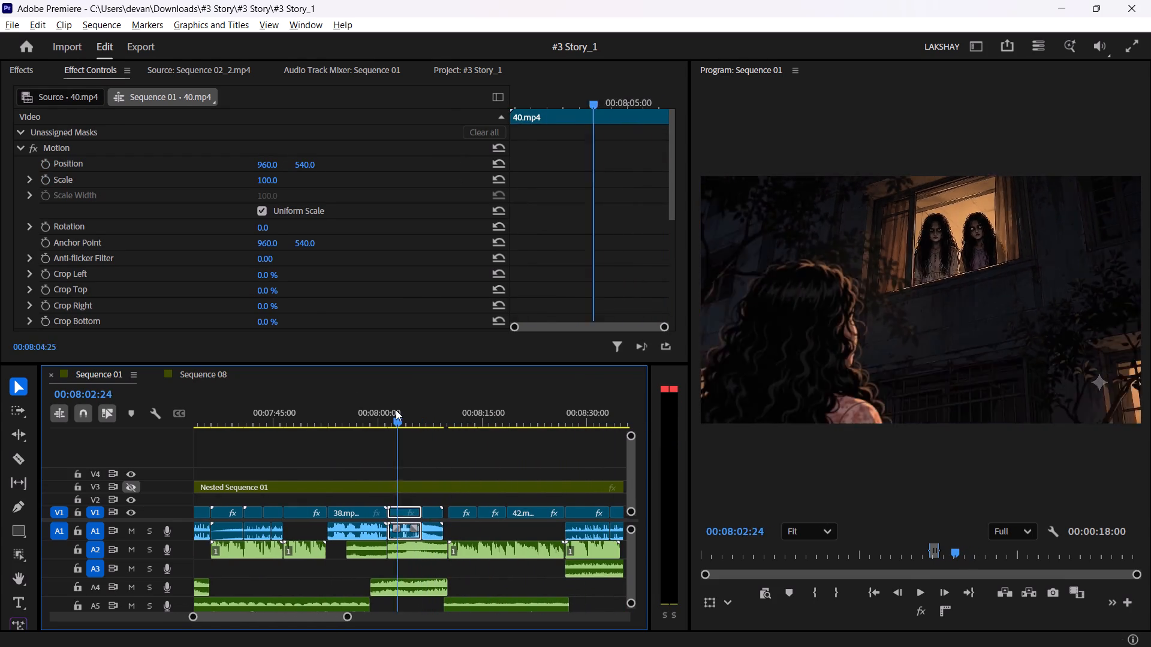
left_click_drag(396, 410, 387, 409)
key("space")
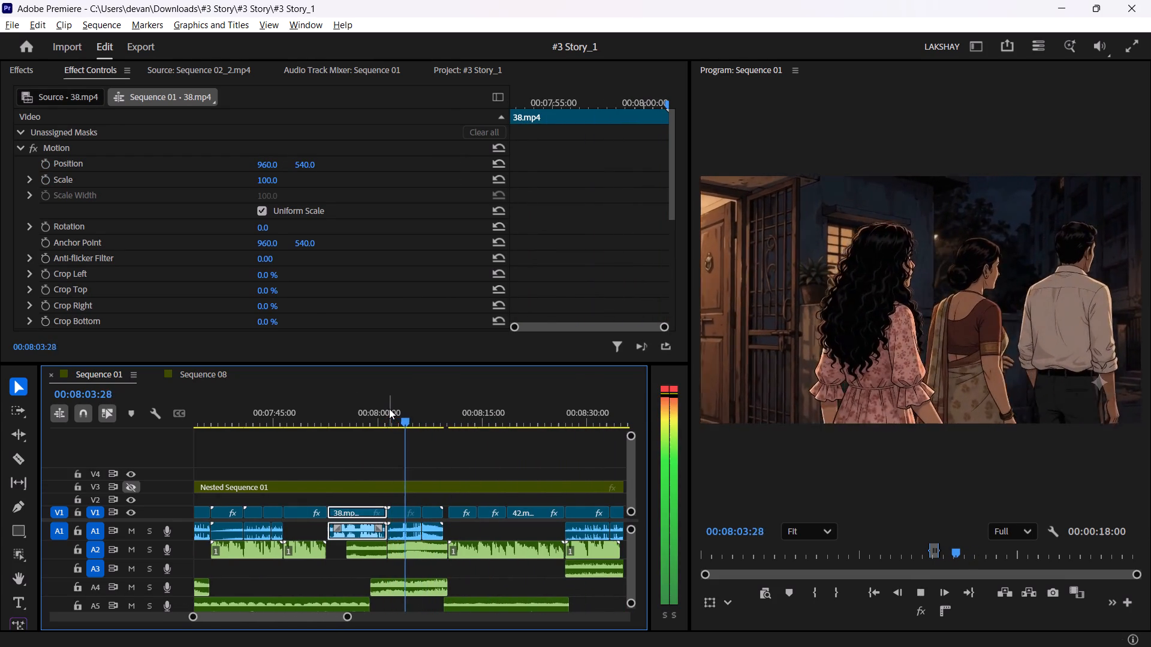
left_click_drag(389, 409, 348, 419)
key("space")
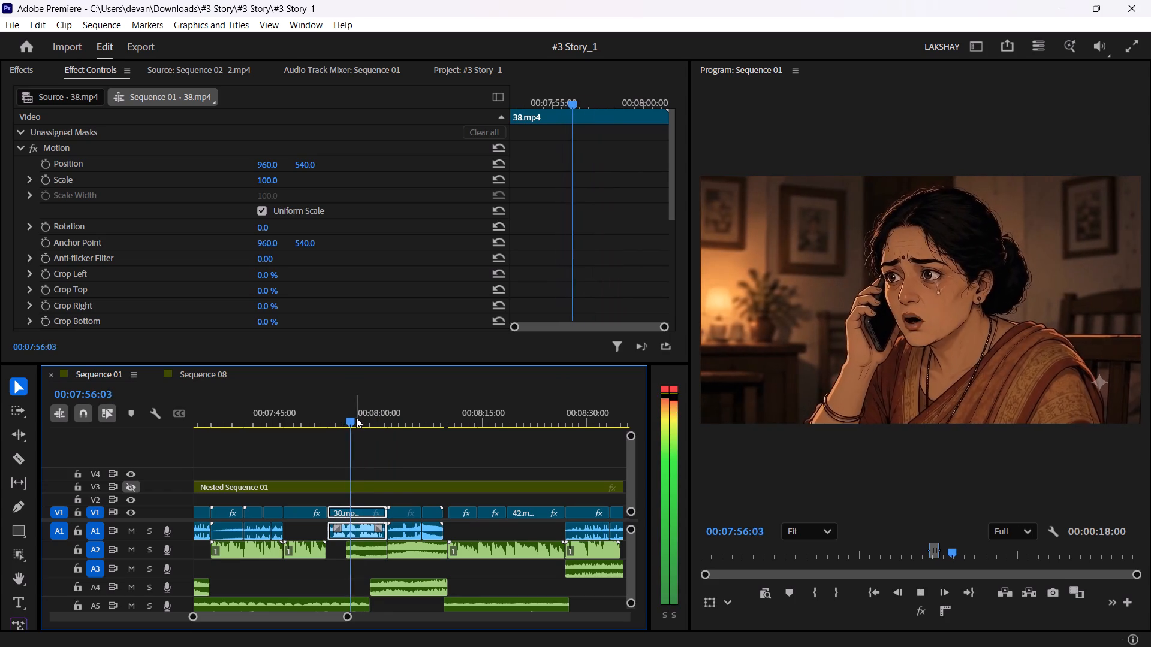
left_click_drag(367, 418, 385, 419)
key("space")
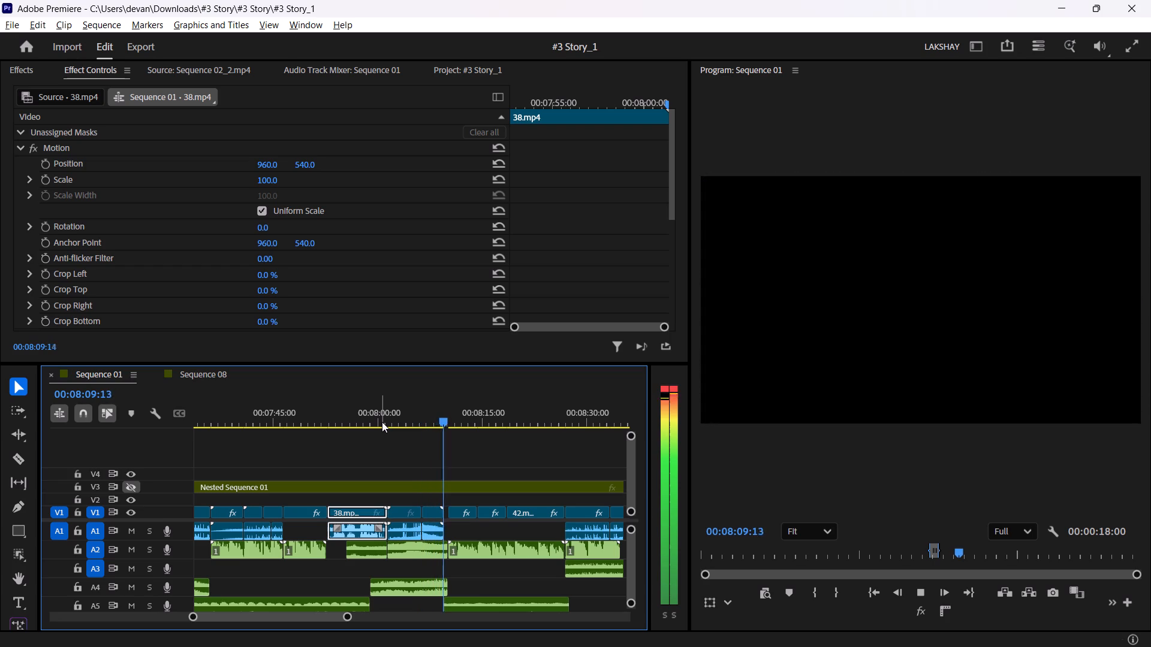
key("space")
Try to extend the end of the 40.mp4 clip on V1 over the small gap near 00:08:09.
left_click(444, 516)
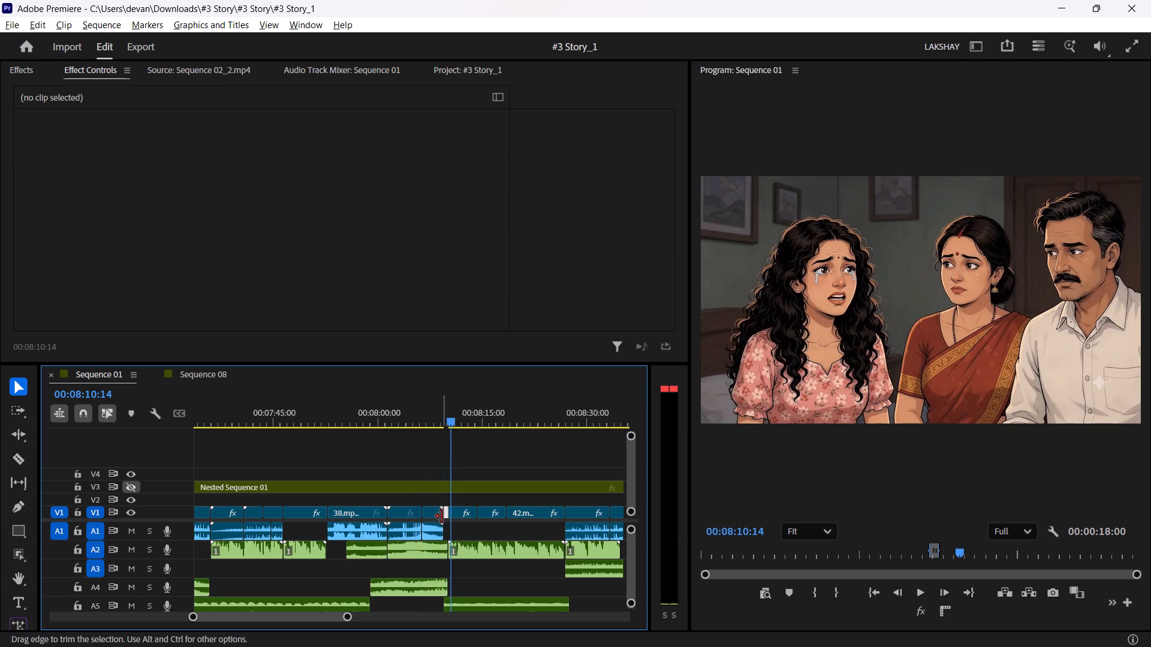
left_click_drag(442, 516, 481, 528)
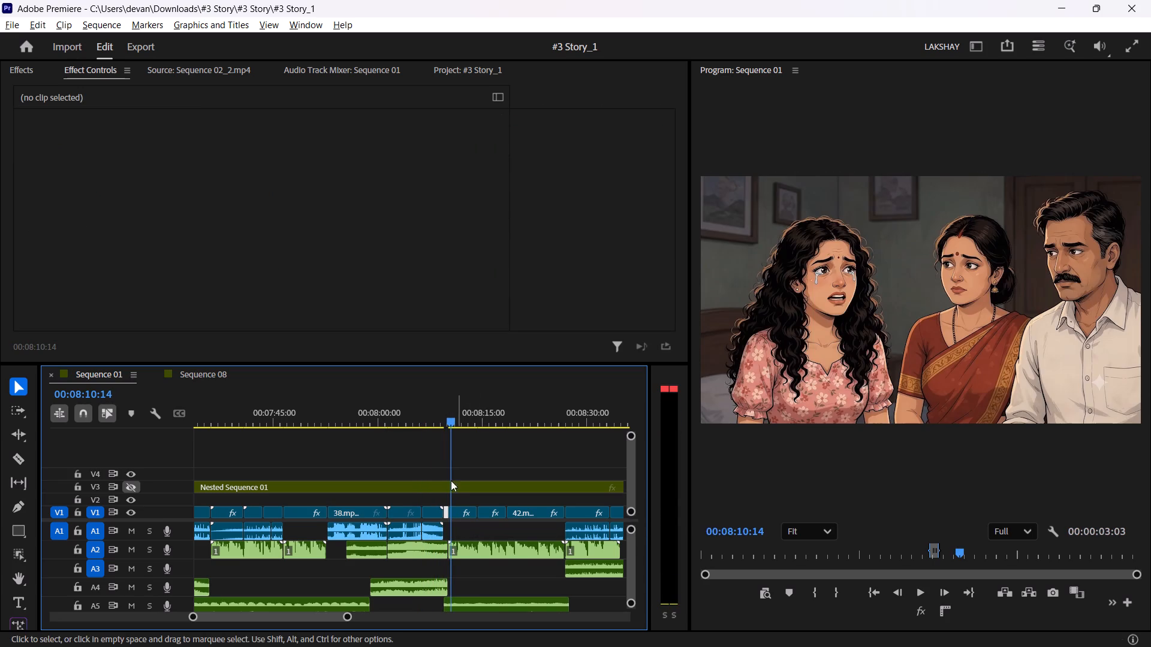
Review the sequence from about 00:08:09 to 00:08:46, checking the cuts around clips 42.mp4 and 46.mp4.
left_click(442, 424)
key("space")
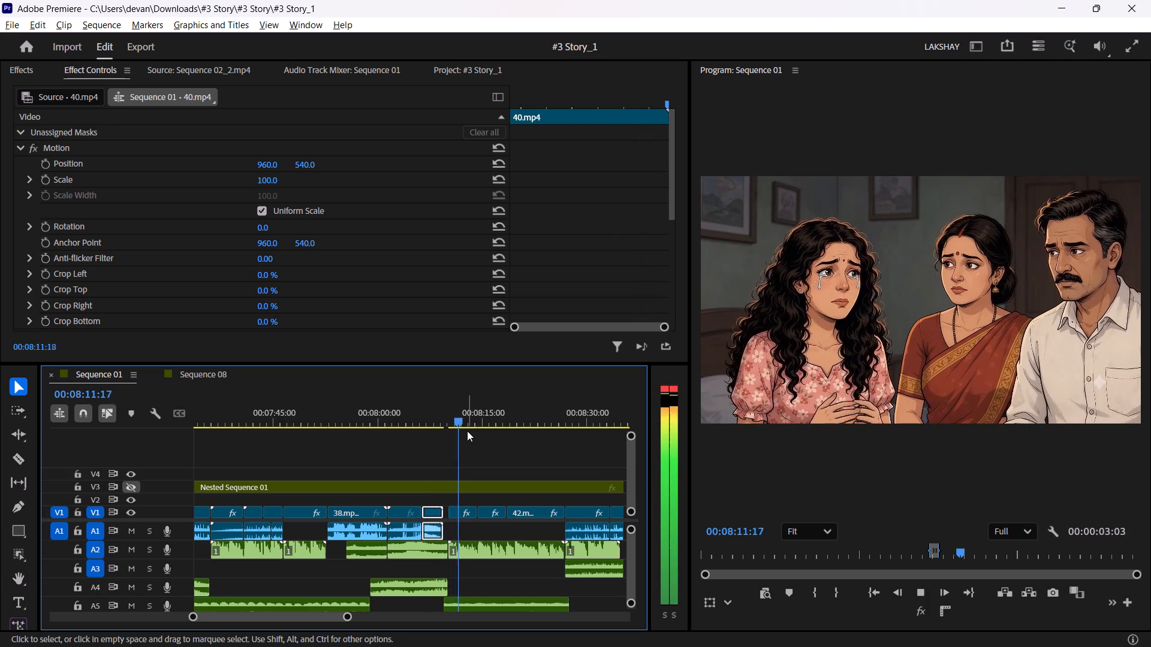
left_click_drag(485, 413, 550, 414)
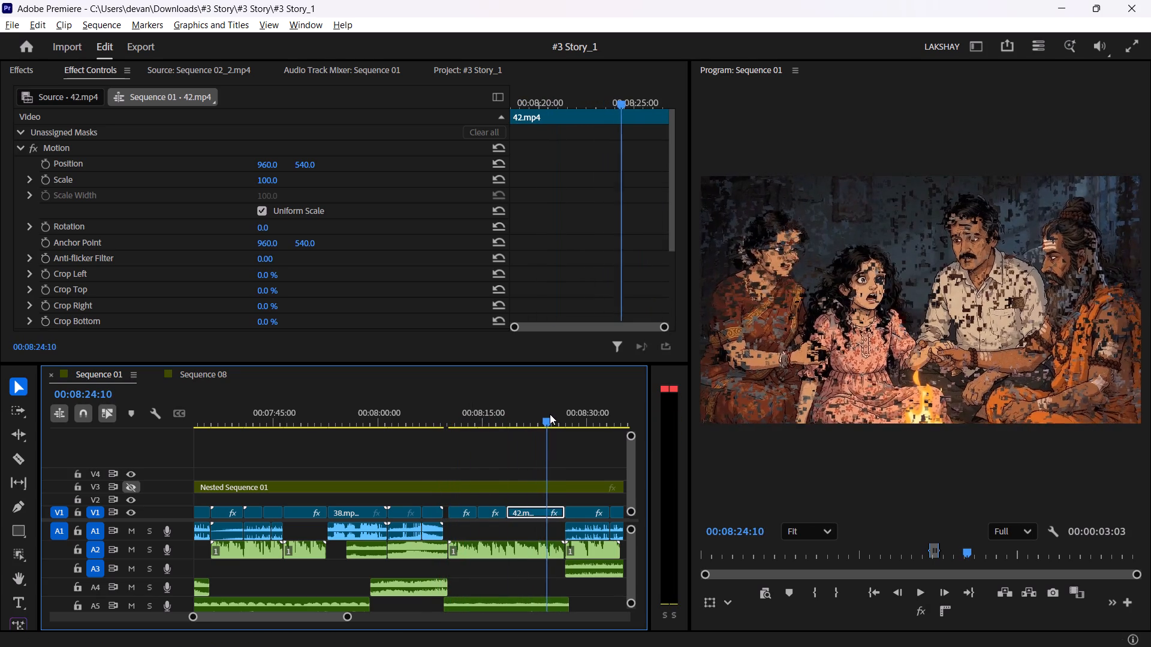
left_click_drag(550, 414, 562, 414)
key("space")
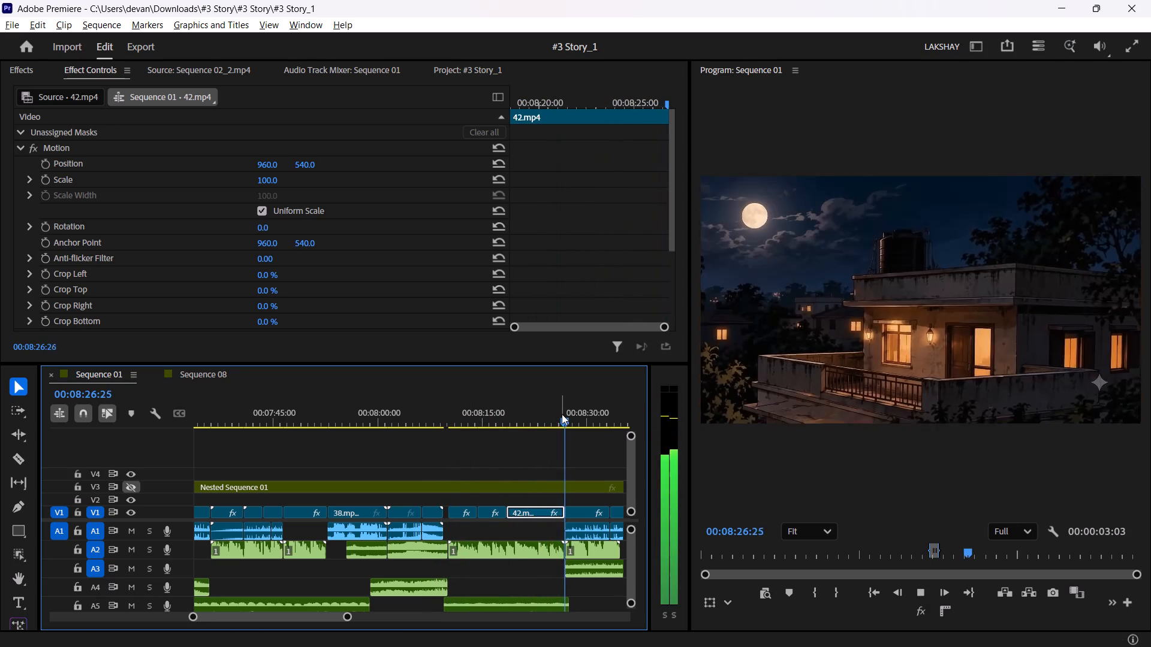
left_click_drag(562, 414, 517, 419)
key("space")
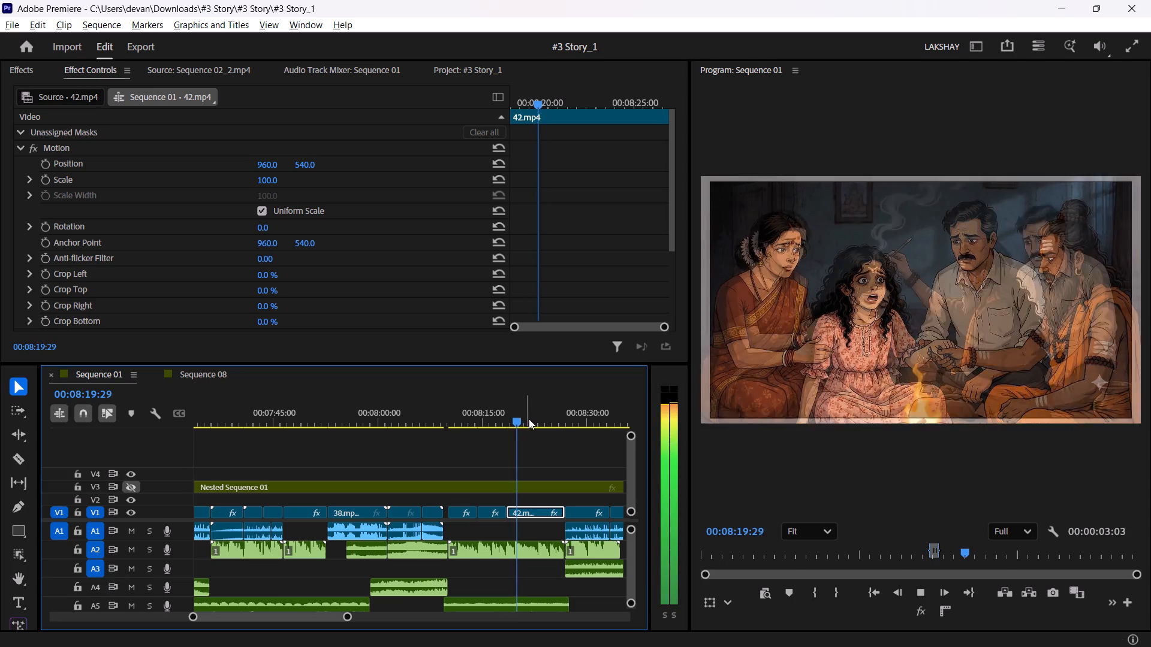
left_click_drag(532, 418, 578, 407)
key("space")
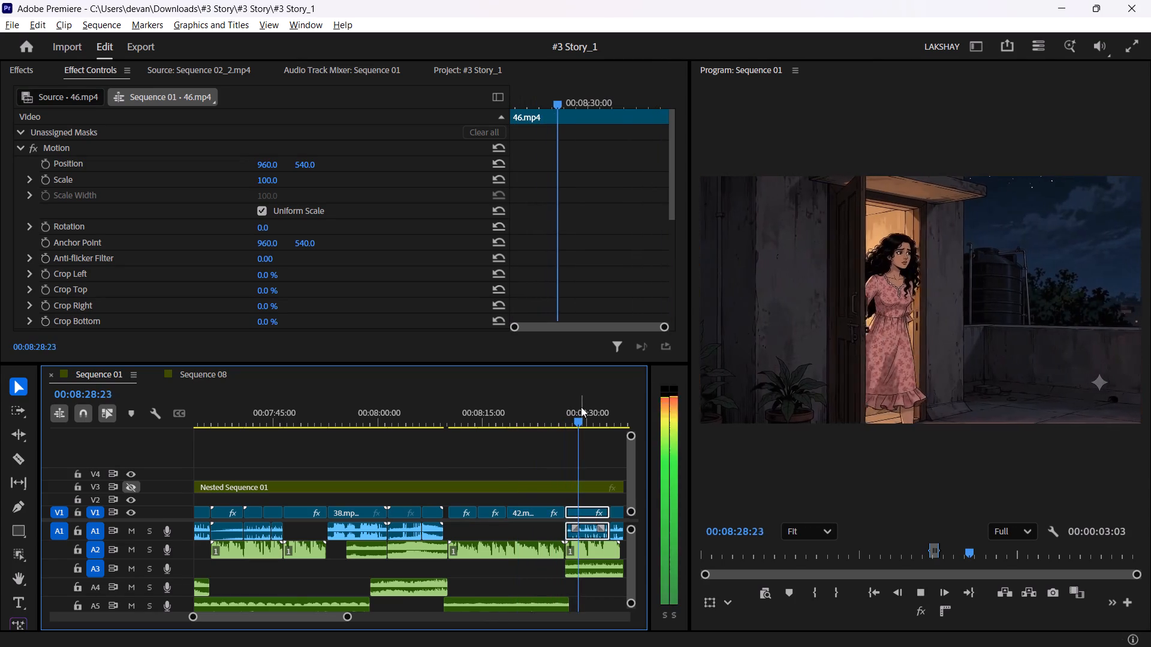
left_click_drag(596, 407, 617, 410)
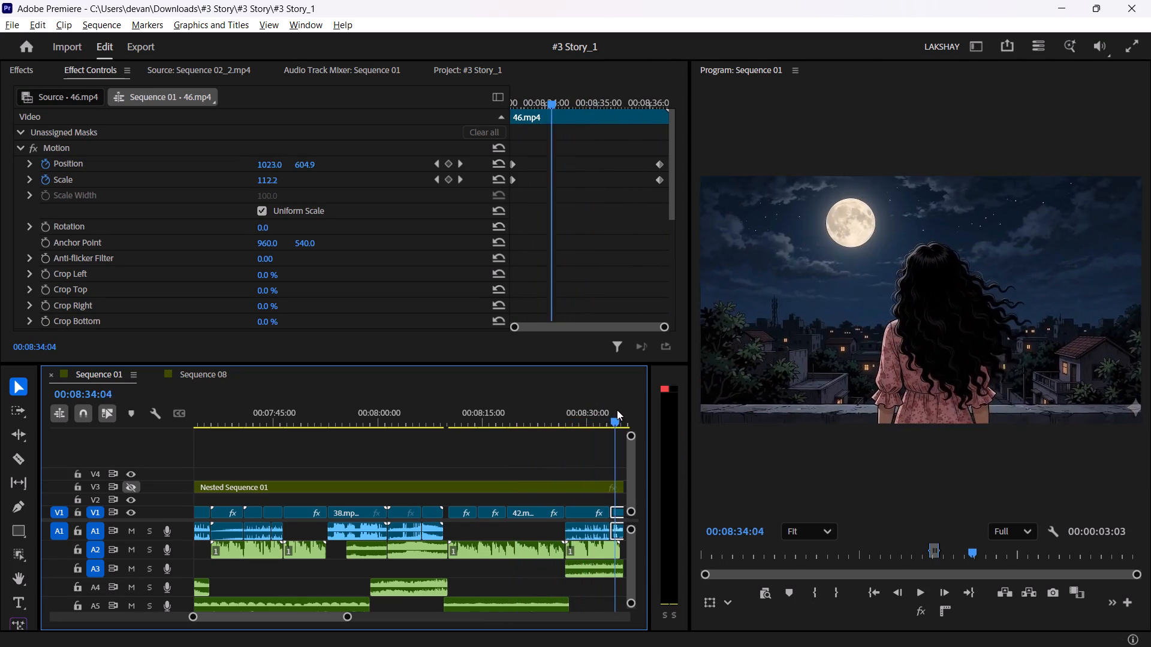
left_click_drag(617, 410, 480, 423)
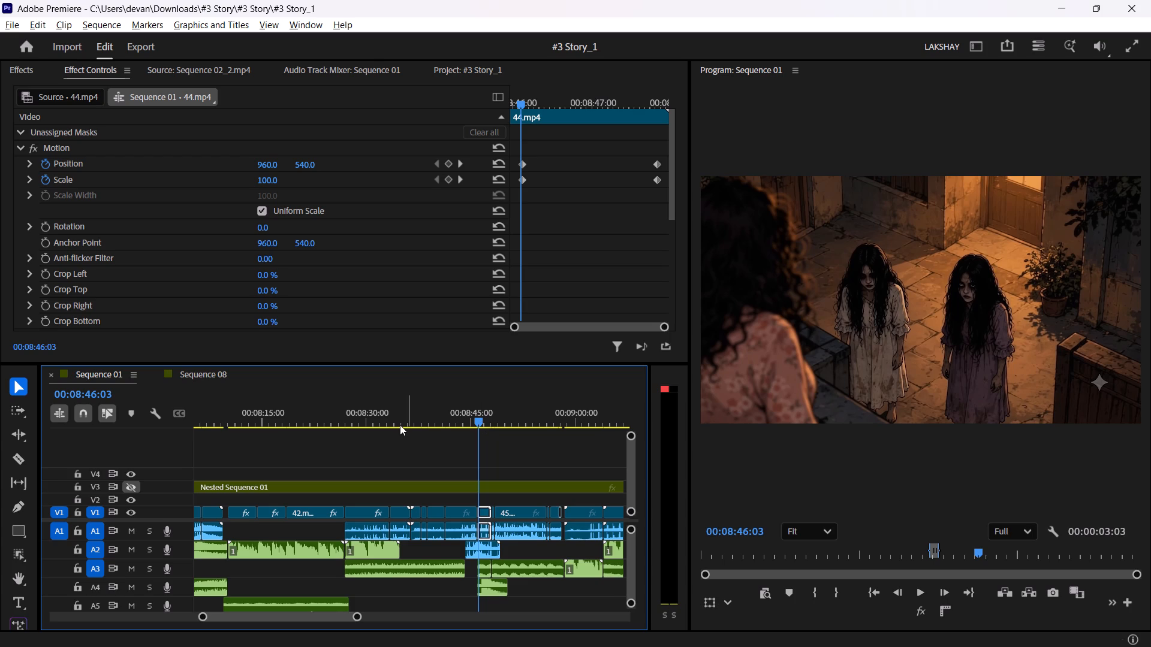
Replay the balcony and corridor scenes between about 00:08:34 and 00:08:54, covering clips 46.mp4, 43.mp4, 44.mp4 and 45.mp4.
key("space")
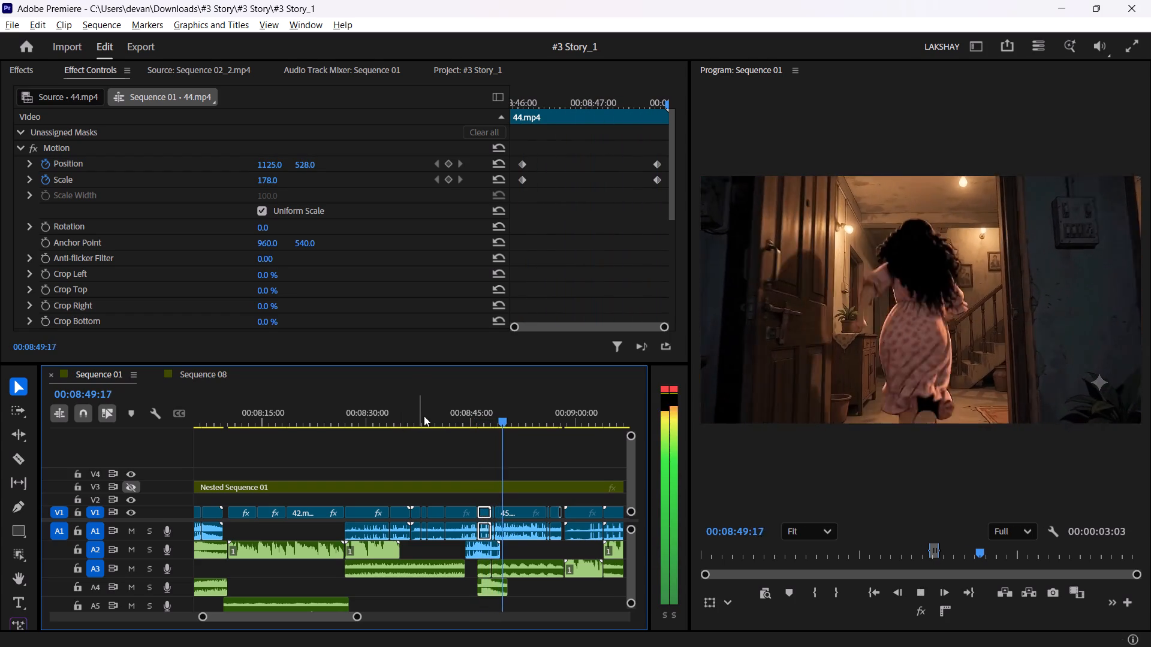
left_click(475, 388)
left_click(469, 396)
key("space")
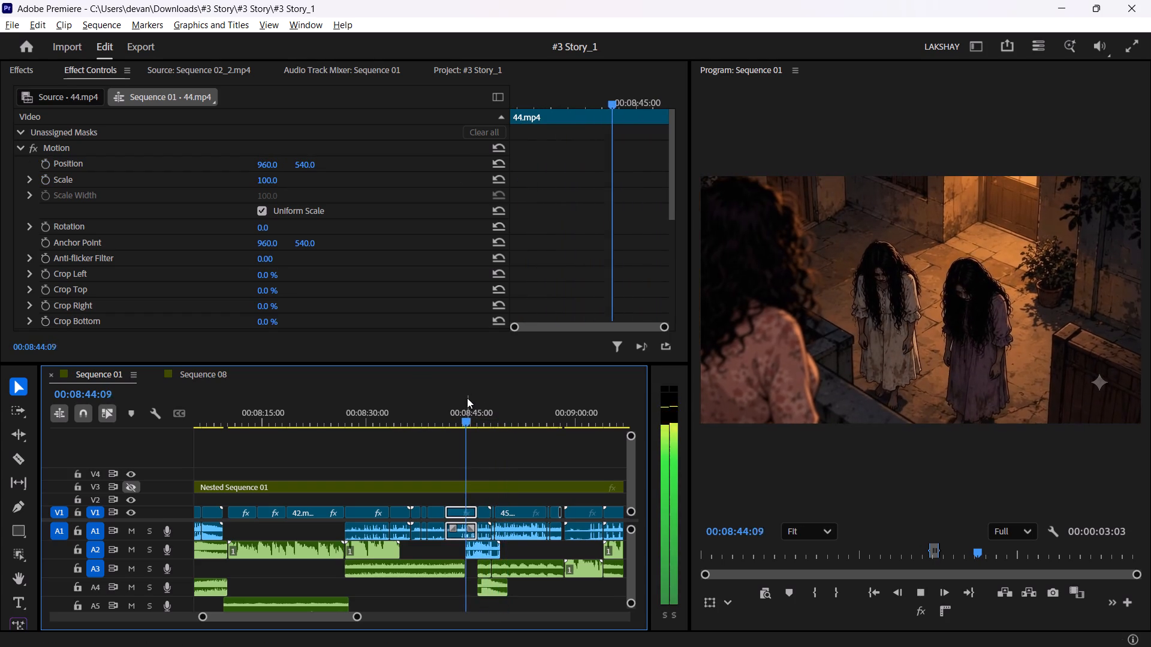
left_click_drag(457, 398, 445, 399)
key("space")
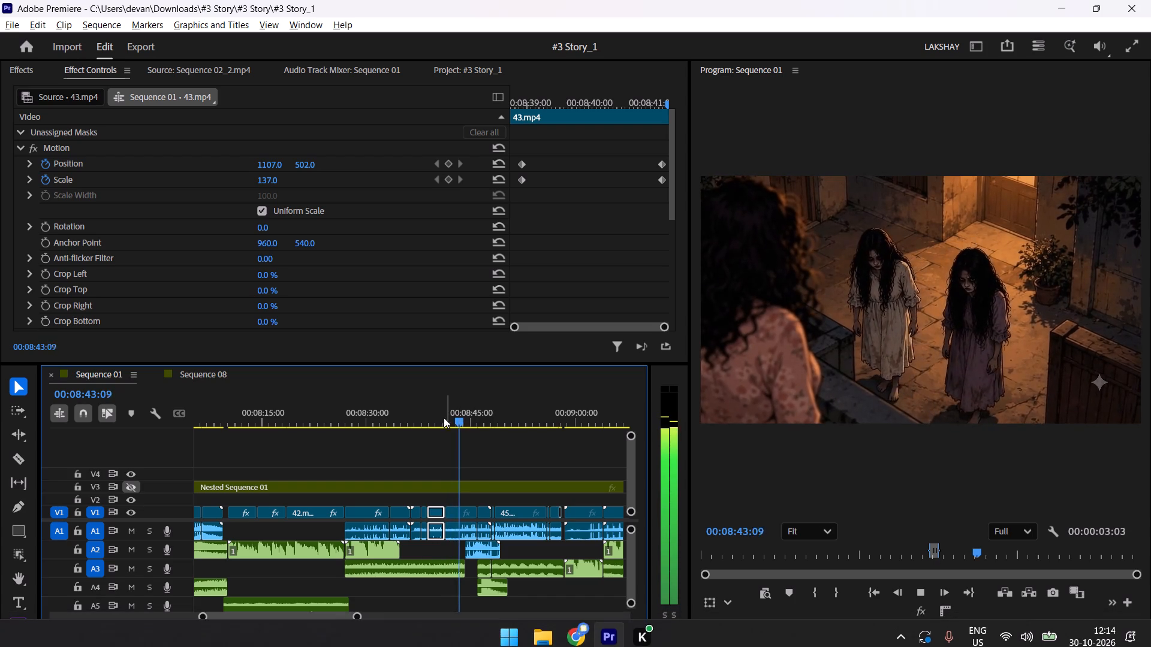
left_click_drag(432, 403, 396, 408)
key("space")
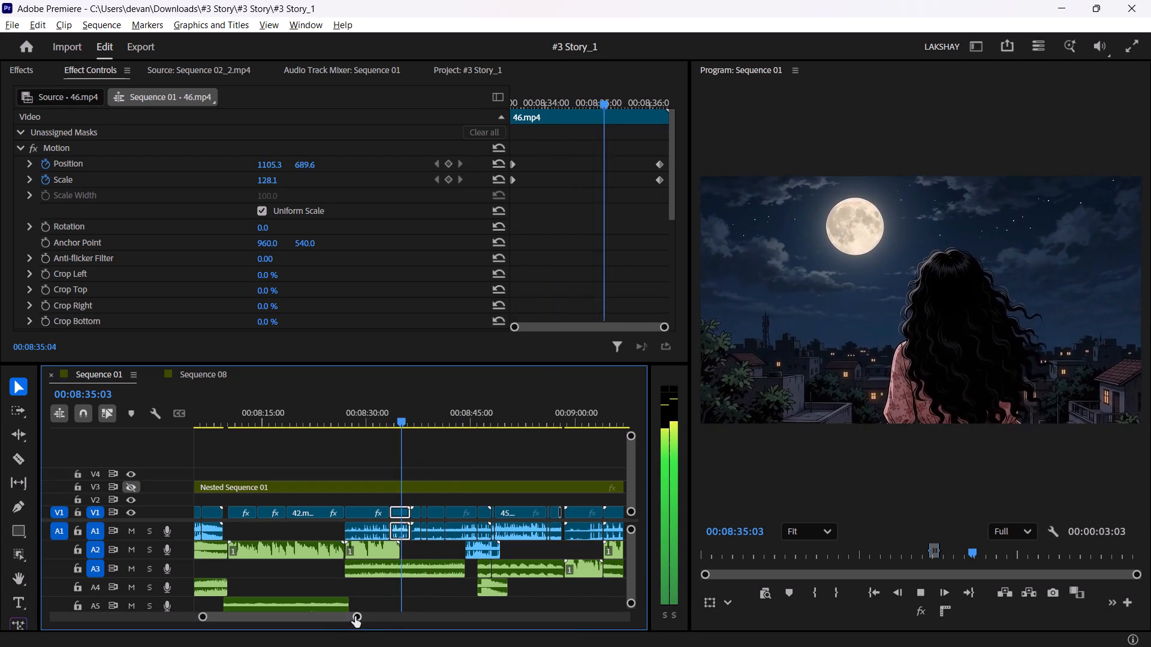
left_click_drag(355, 616, 330, 612)
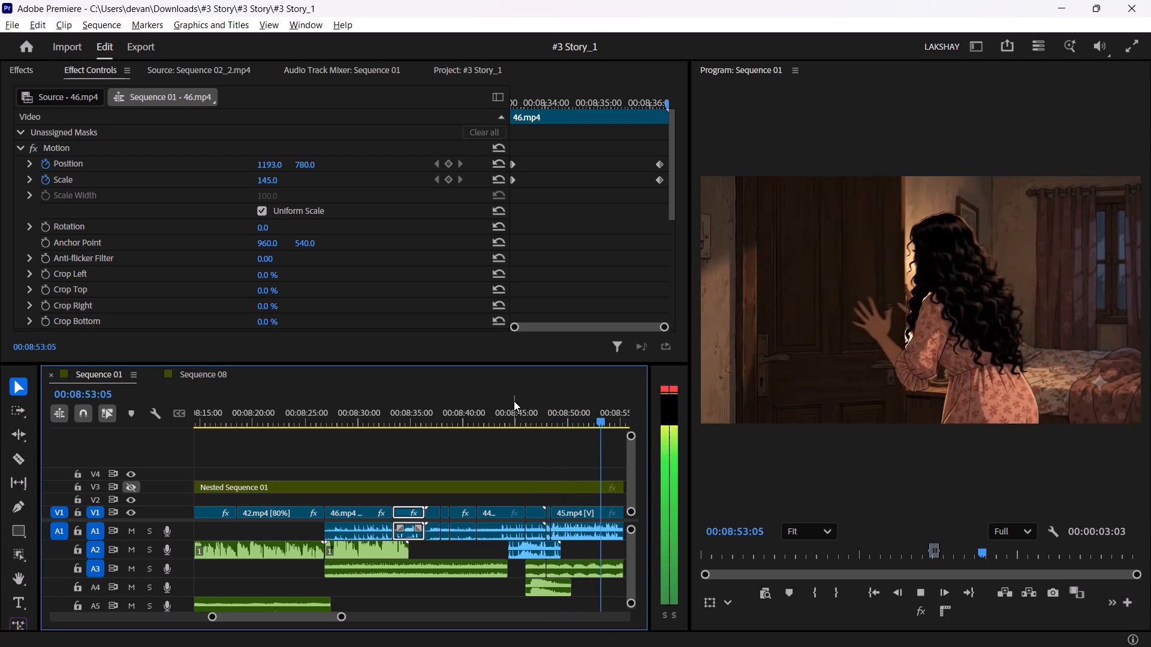
key("space")
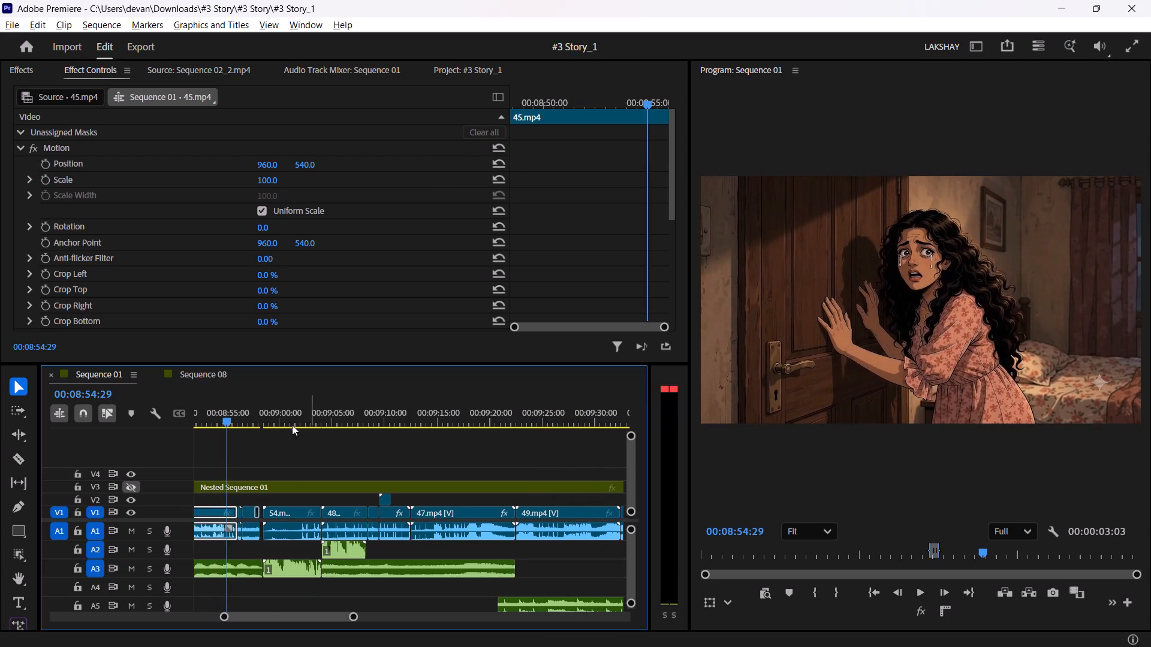
Review the sequence from about 00:08:55 to 00:09:32, covering clips 54.mp4, 48.mp4, 47.mp4 and 49.mp4.
key("space")
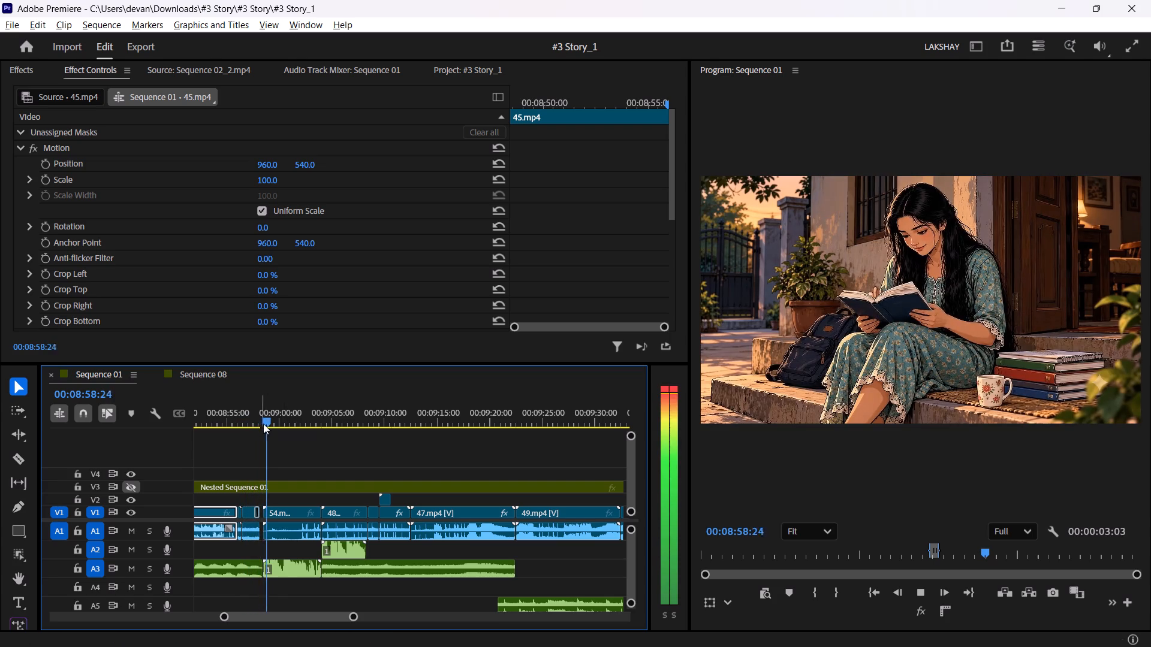
left_click_drag(272, 419, 376, 425)
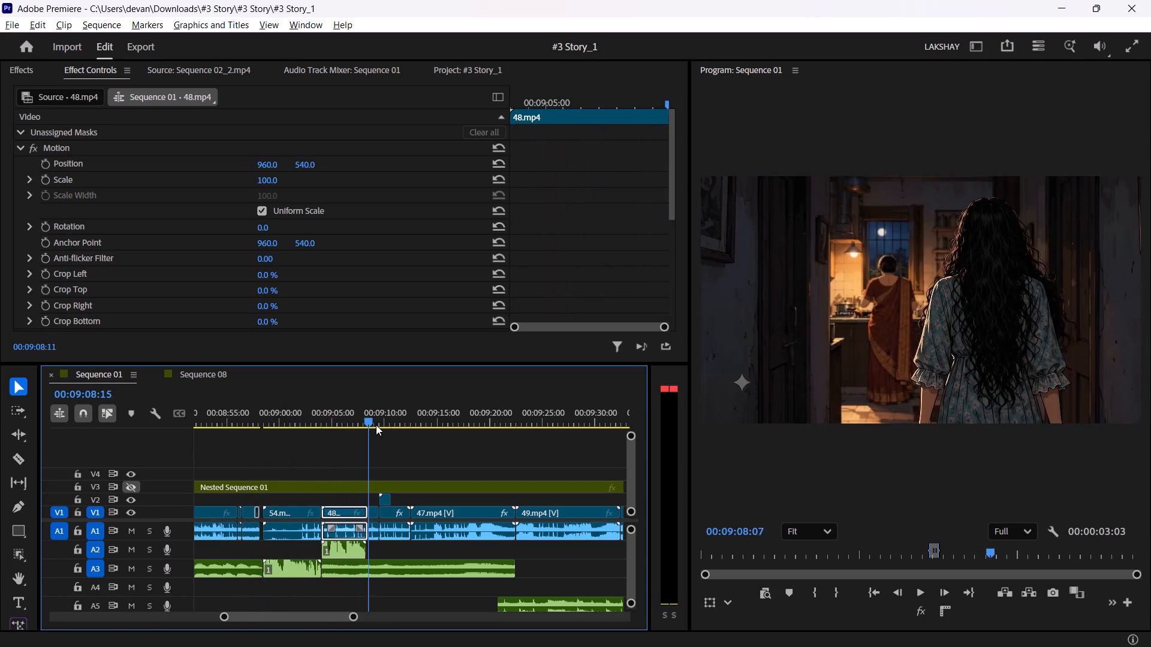
left_click_drag(376, 425, 422, 422)
key("space")
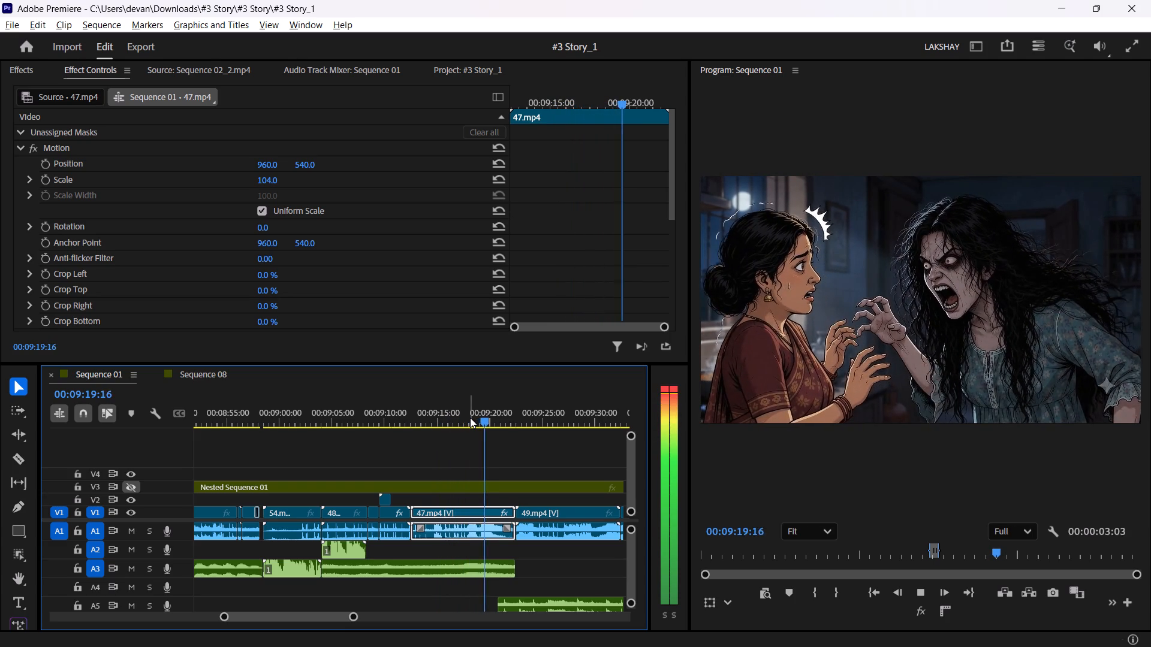
left_click_drag(470, 418, 417, 431)
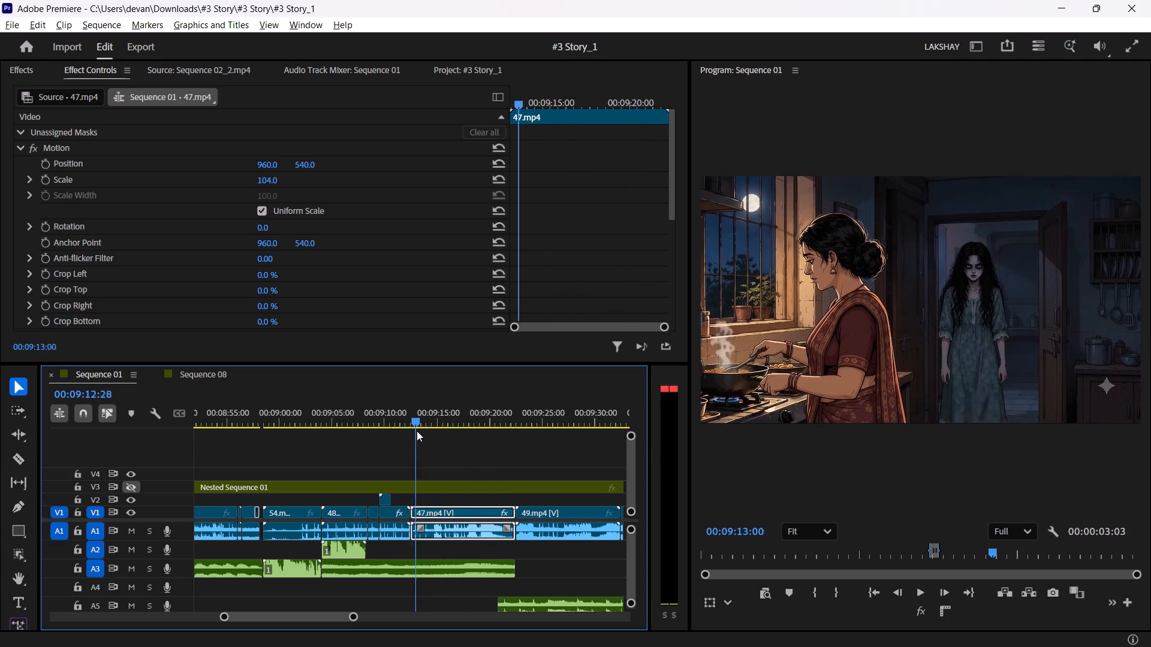
left_click_drag(417, 431, 387, 443)
key("space")
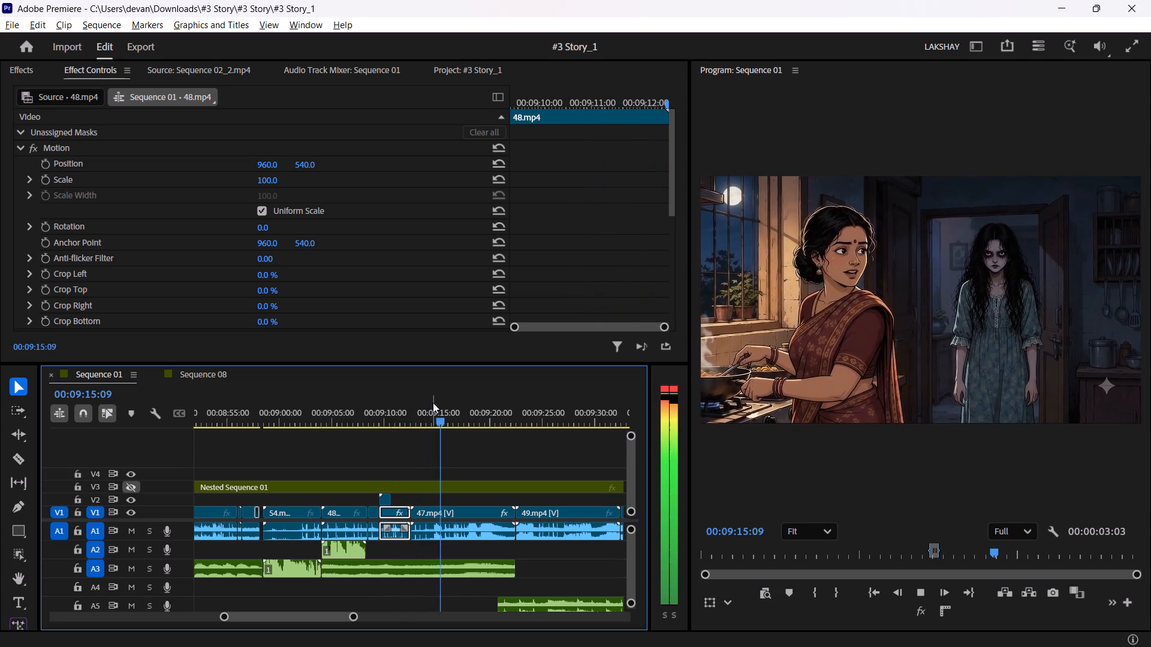
left_click_drag(433, 403, 488, 411)
key("space")
left_click(526, 416)
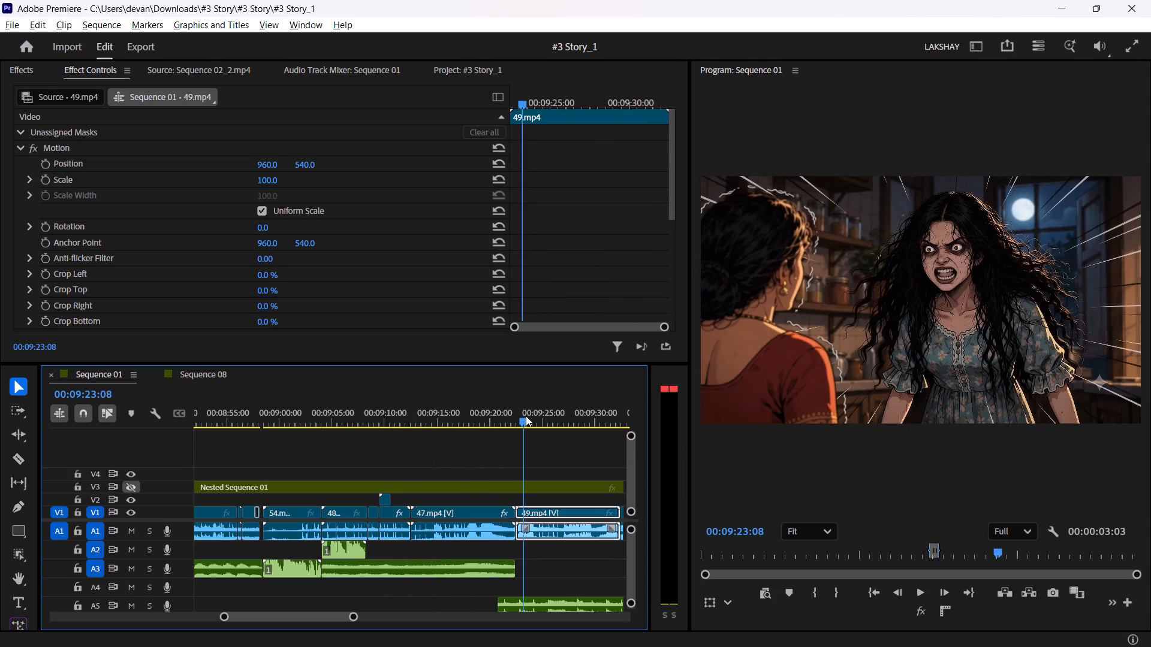
key("space")
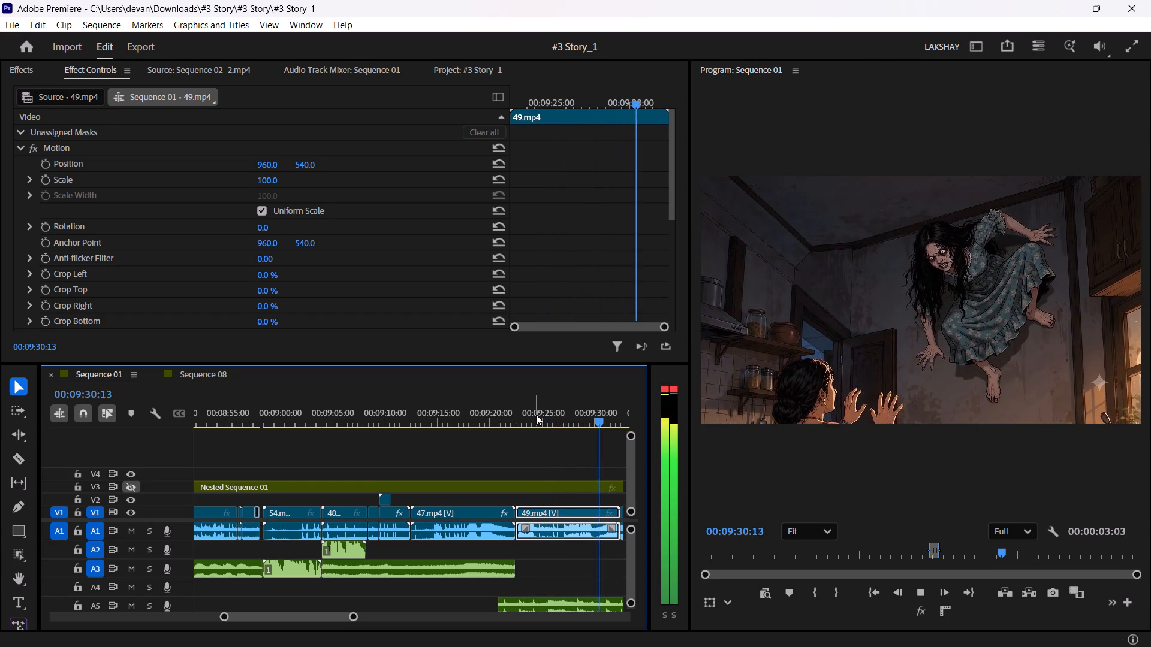
key("space")
key("space")
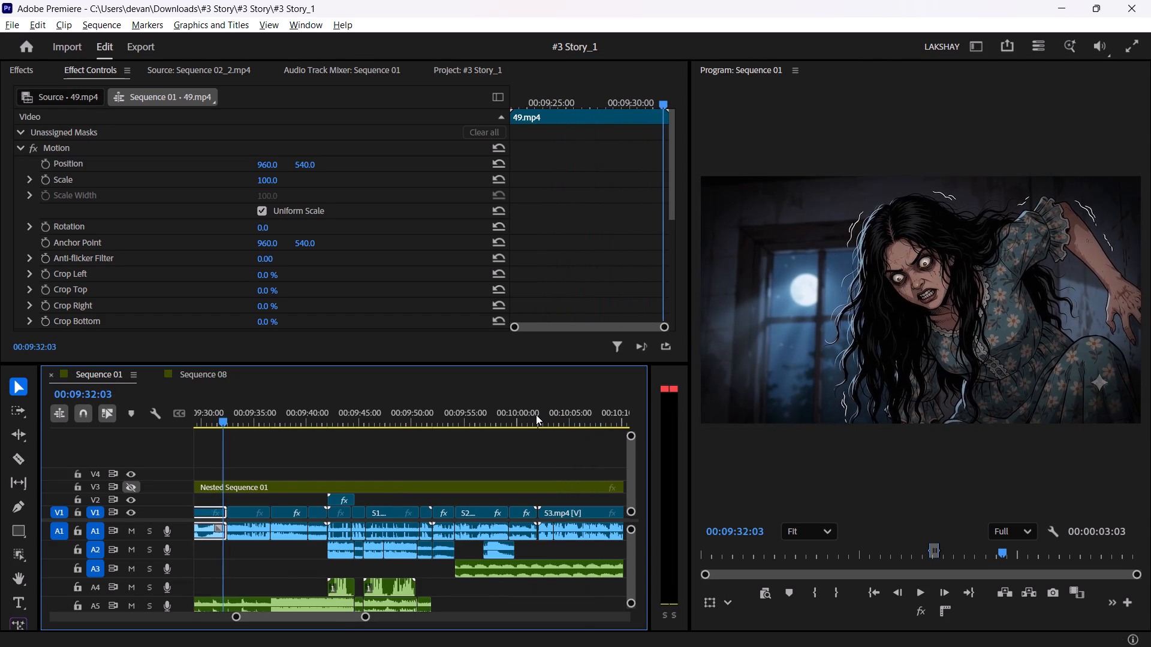
key("space")
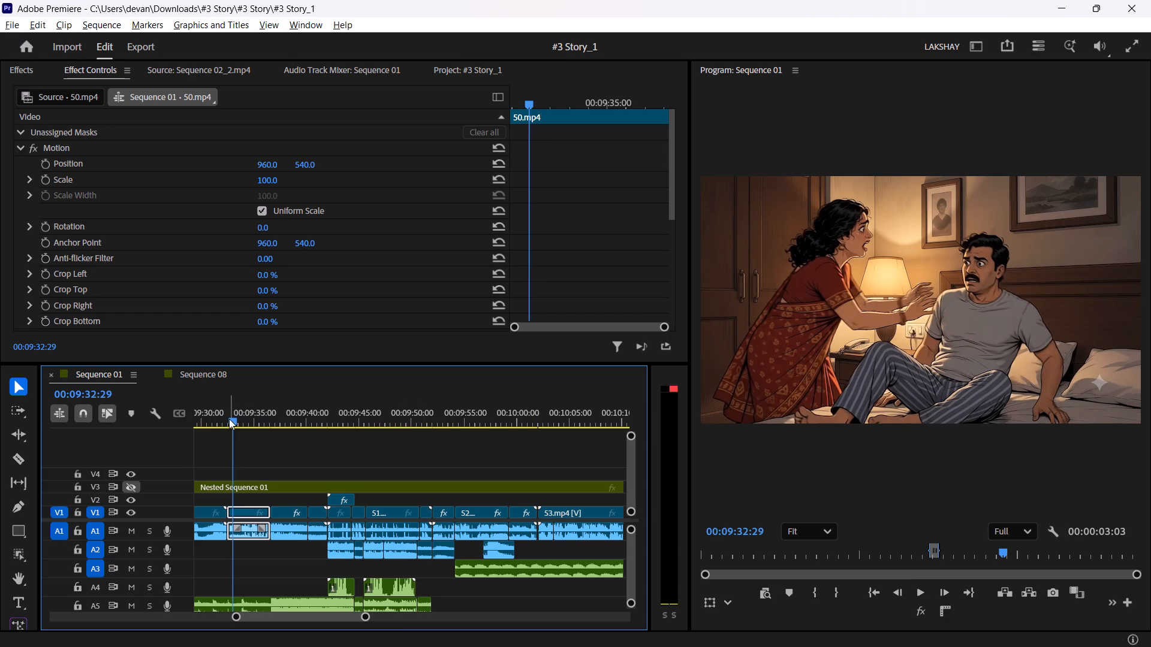
Mark the sequence's Out point at 00:09:32:13, on the last frame of 49.mp4 just before 50.mp4.
left_click_drag(365, 612, 288, 610)
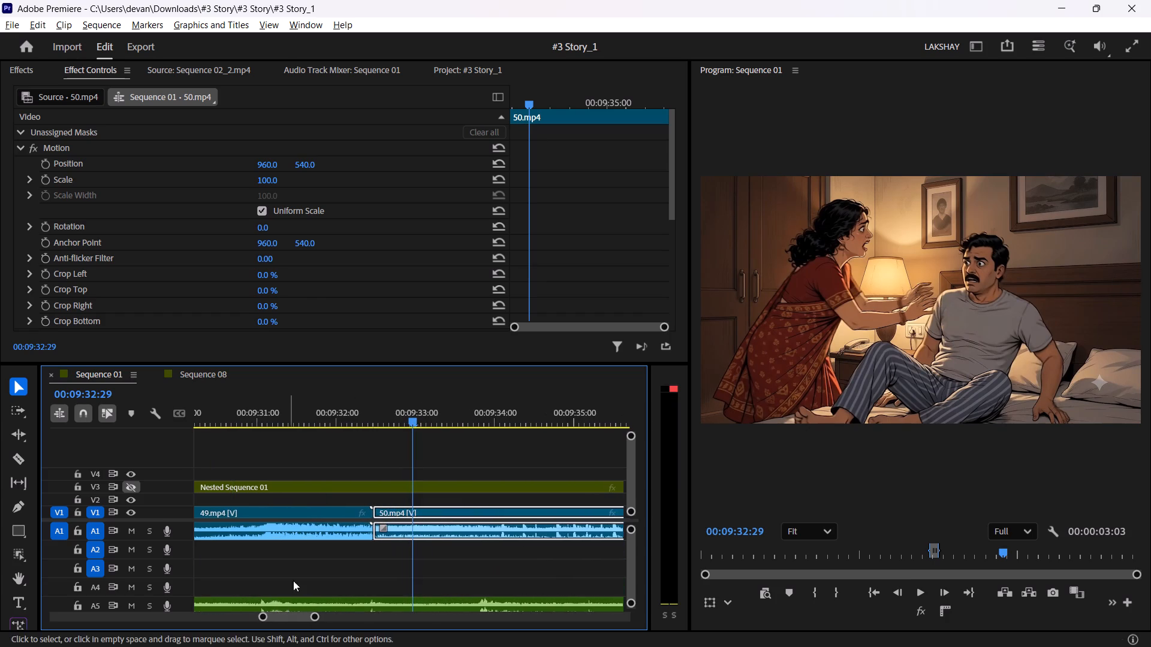
left_click_drag(403, 404, 373, 425)
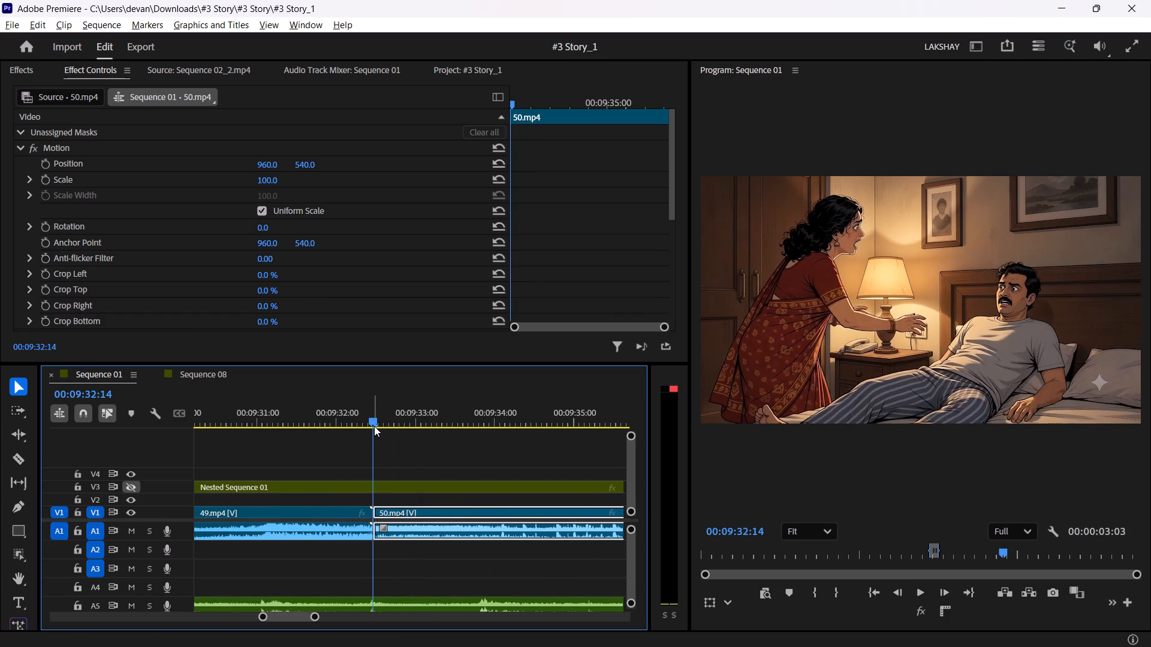
key("Left")
key("o")
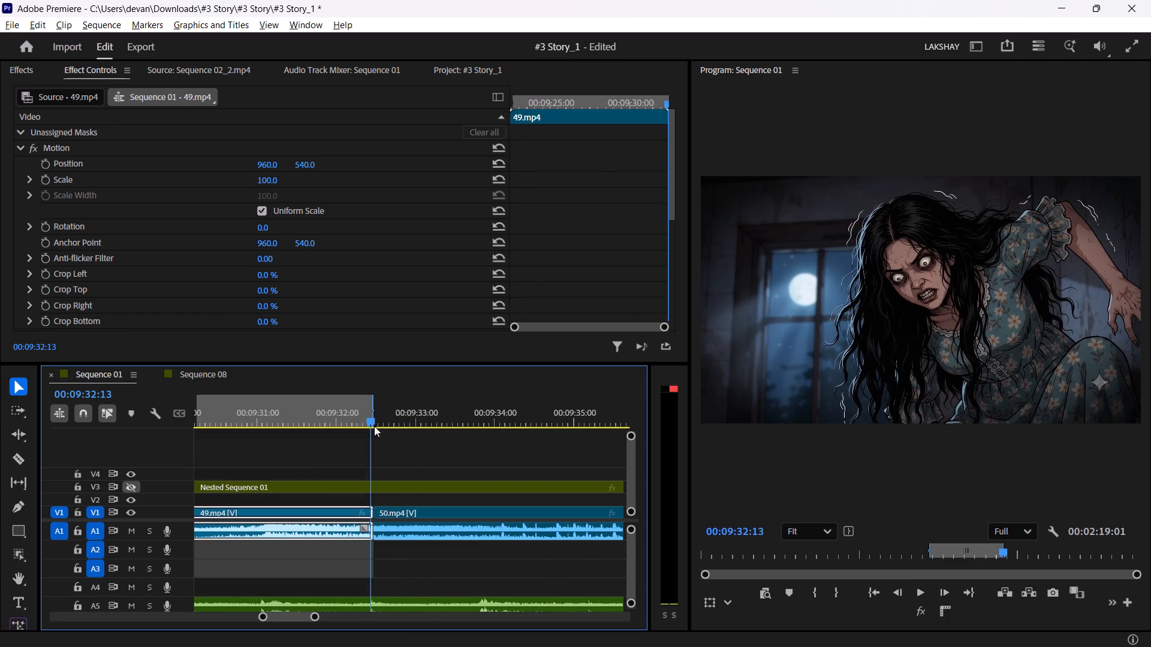
Mark Sequence 01's In point at 00:09:12:14, on the first frame of the 47.mp4 clip on V1.
left_click_drag(364, 418, 91, 449)
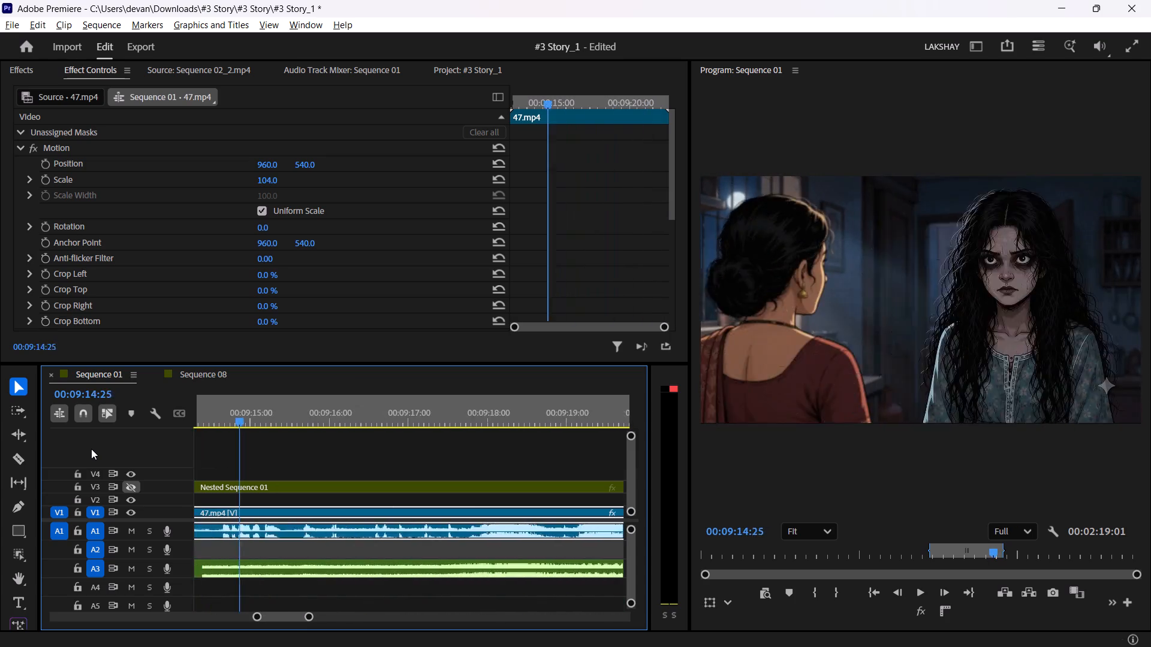
left_click_drag(91, 449, 500, 437)
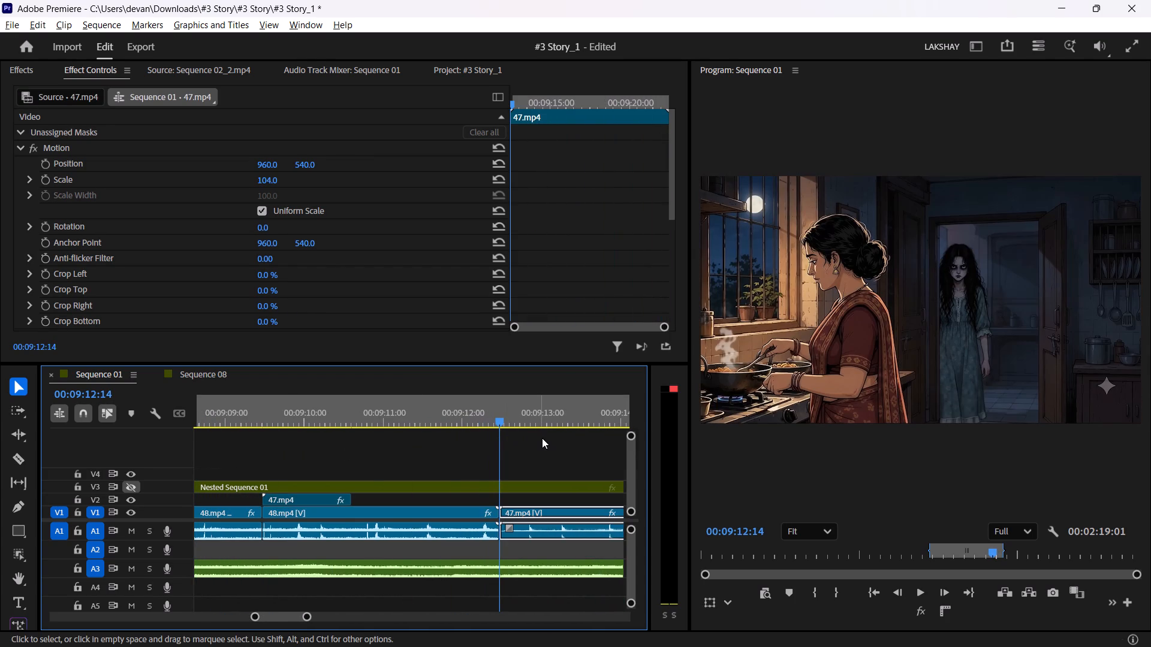
key("Left")
key("Right")
type("i")
Copy clips 47.mp4 and 49.mp4, with their music and jumpscare audio, from Sequence 01 into Sequence 08 at about 00:00:37, after the title clip.
key("space")
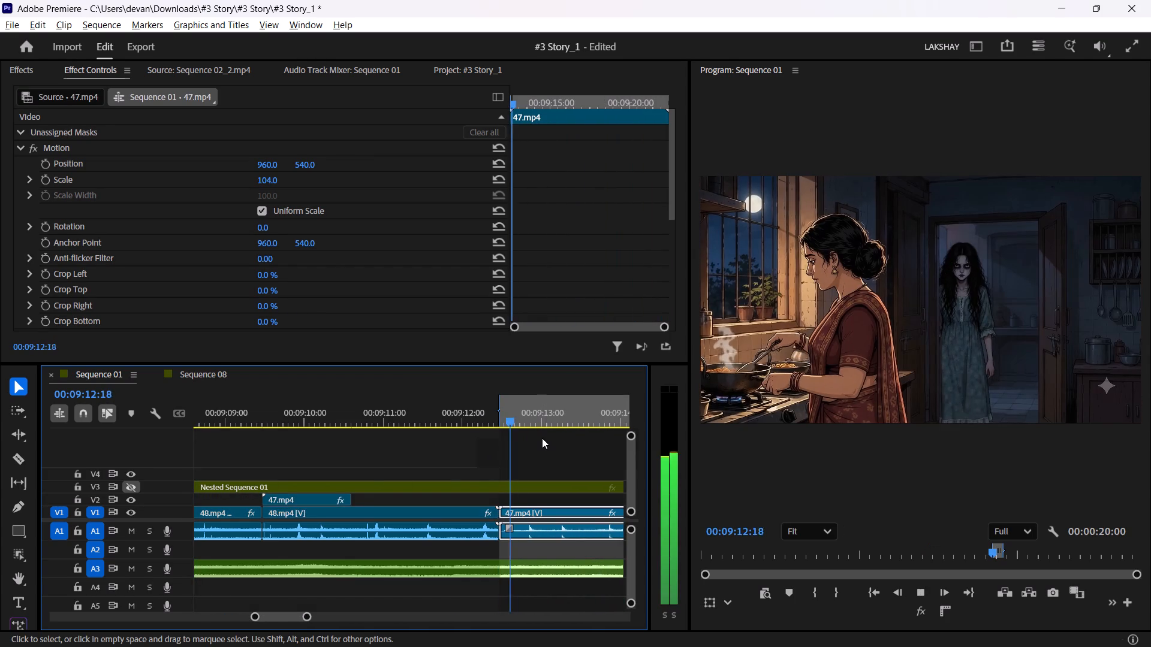
left_click_drag(308, 616, 334, 618)
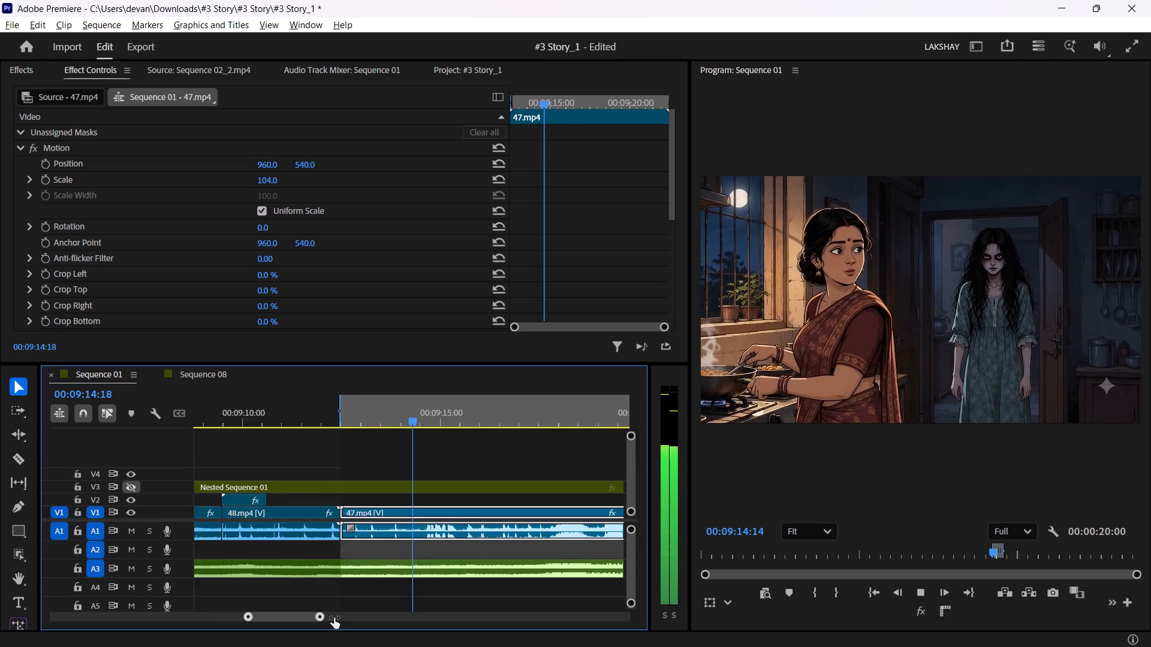
left_click_drag(334, 618, 433, 622)
key("space")
left_click(481, 606)
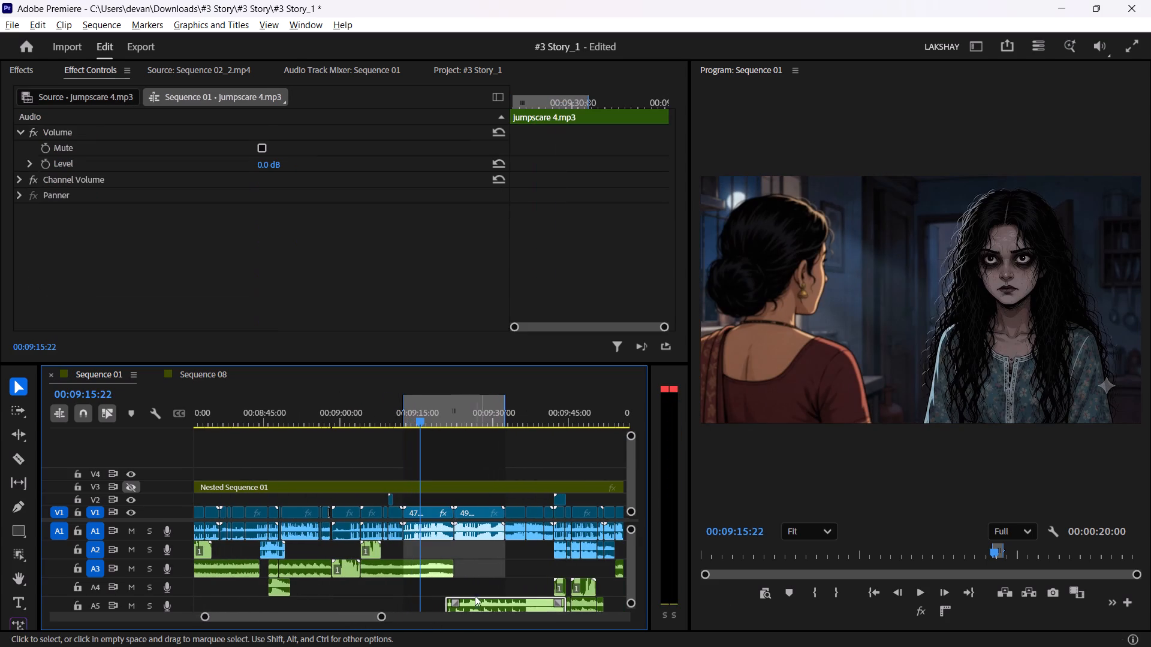
left_click(430, 566, "shift")
left_click(478, 561)
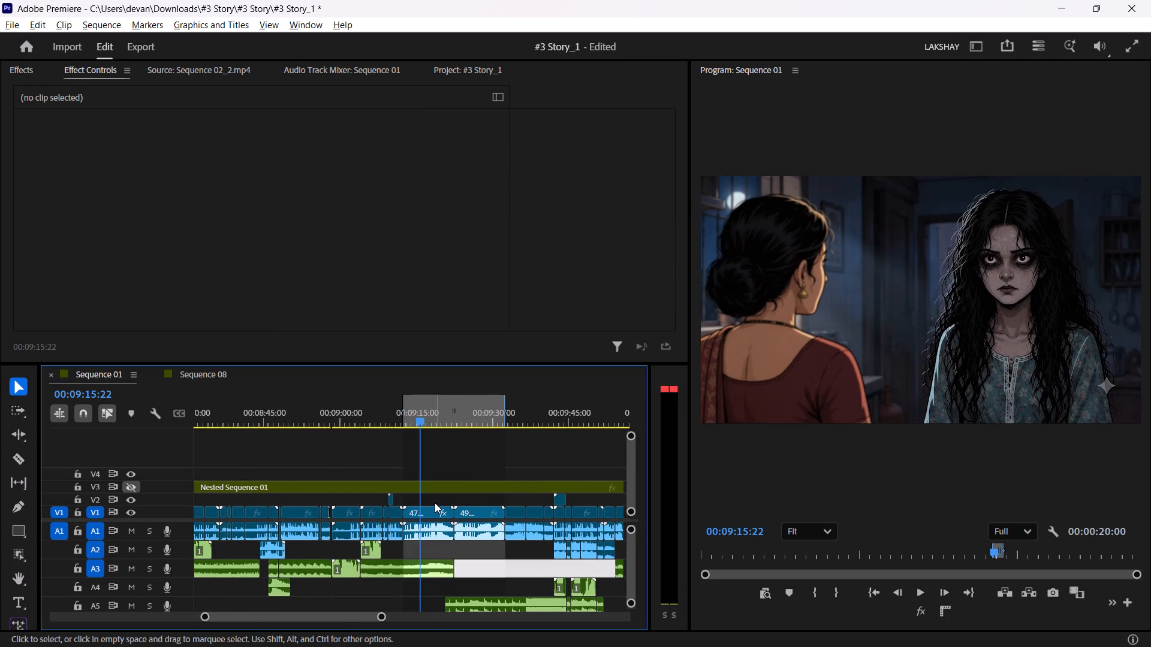
left_click_drag(411, 465, 436, 503)
left_click(458, 458)
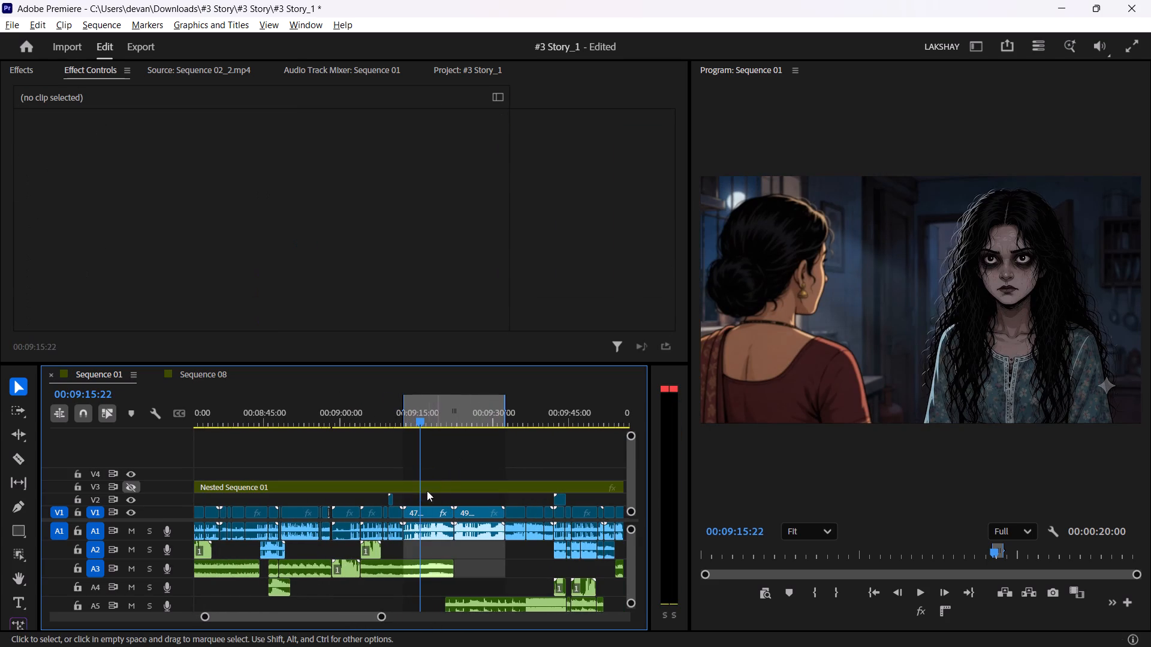
left_click_drag(410, 501, 499, 609)
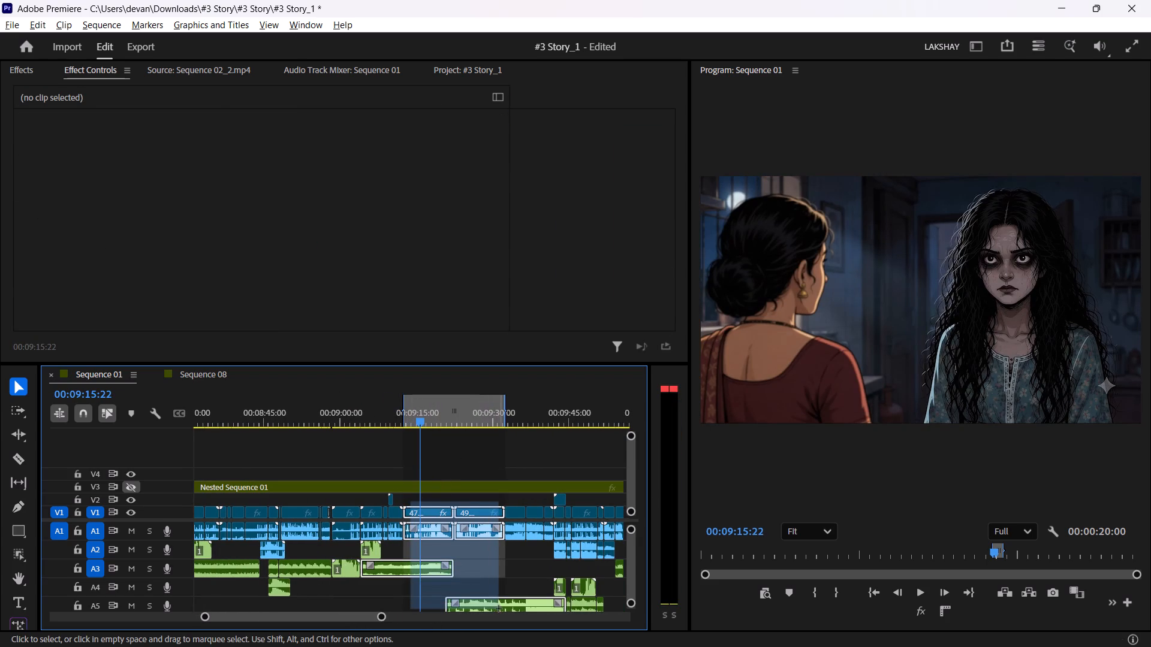
left_click_drag(499, 609, 499, 607)
left_click_drag(428, 533, 204, 376)
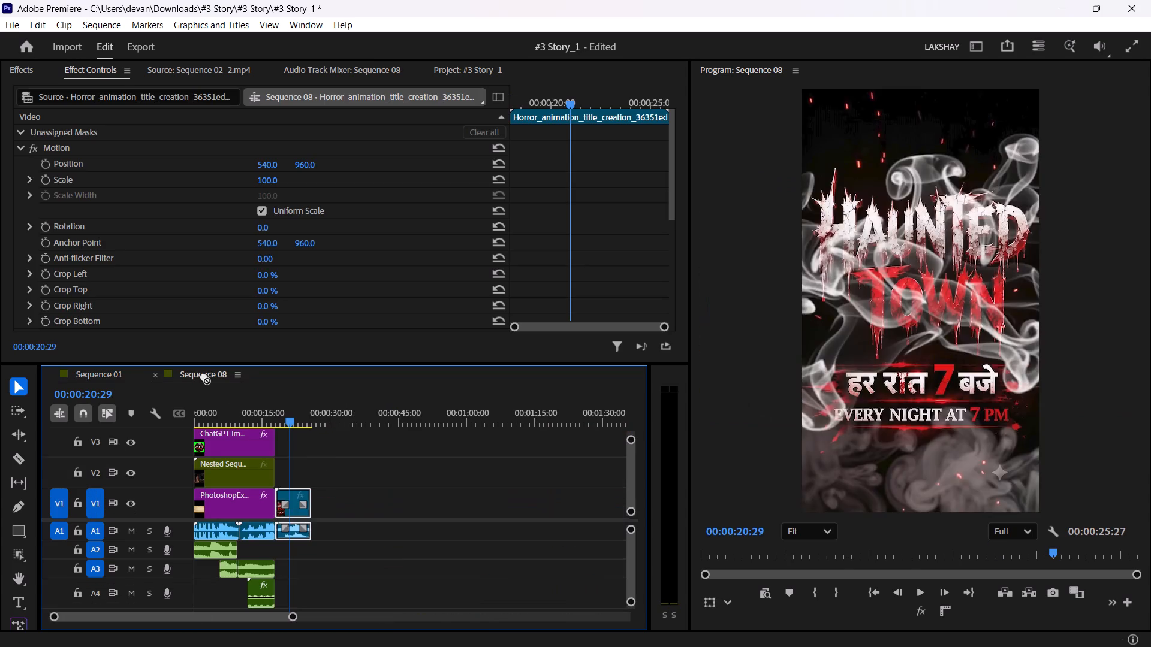
left_click_drag(204, 376, 364, 507)
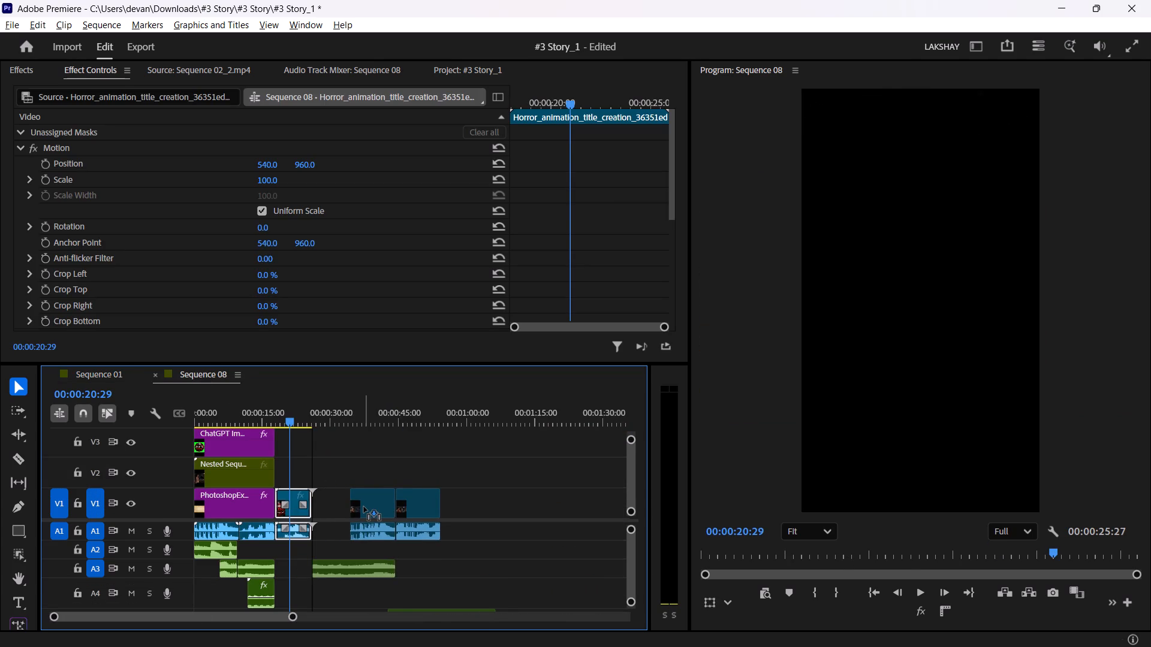
left_click_drag(364, 507, 386, 510)
left_click(520, 546)
Align the The Confession music clip with the start of 47.mp4 and place it on track A2.
left_click_drag(323, 575, 365, 581)
left_click_drag(385, 569, 385, 554)
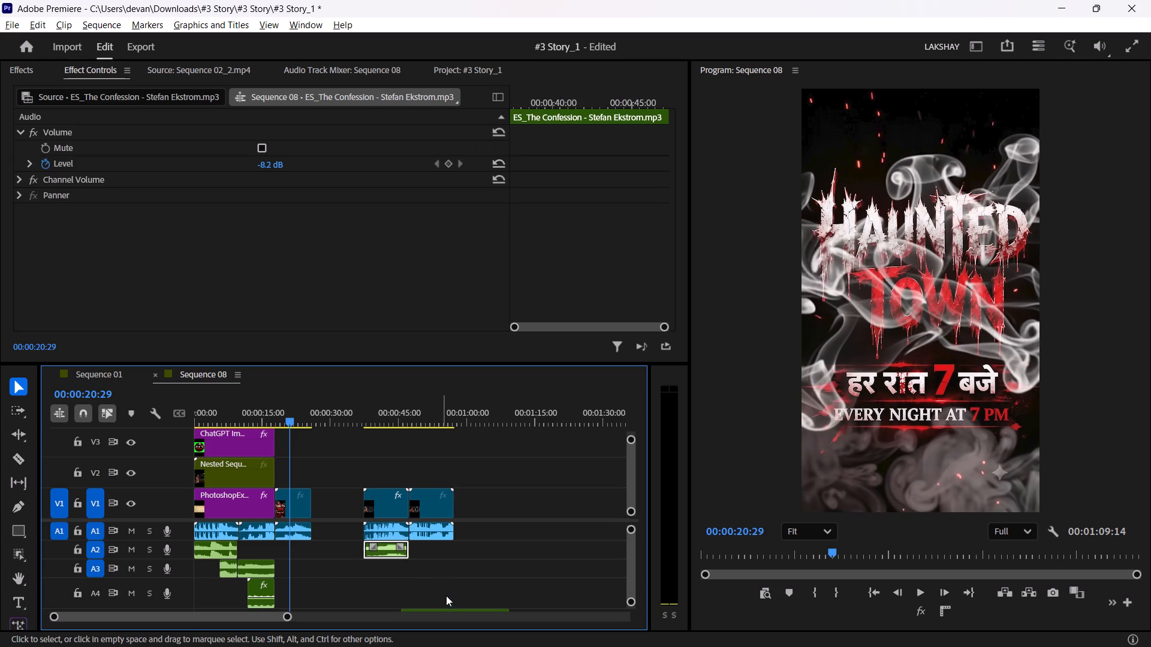
Move the jumpscare 4.mp3 clip up to track A3 and trim its end to match the end of 49.mp4.
left_click_drag(451, 610, 447, 570)
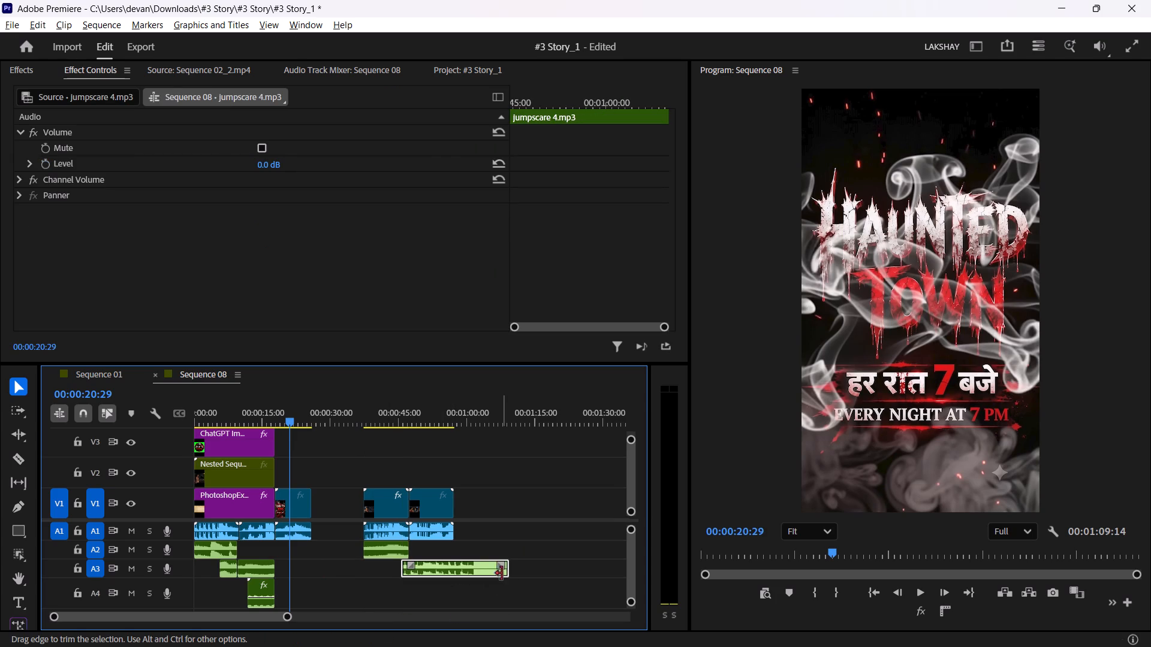
left_click_drag(505, 572, 451, 575)
left_click(496, 561)
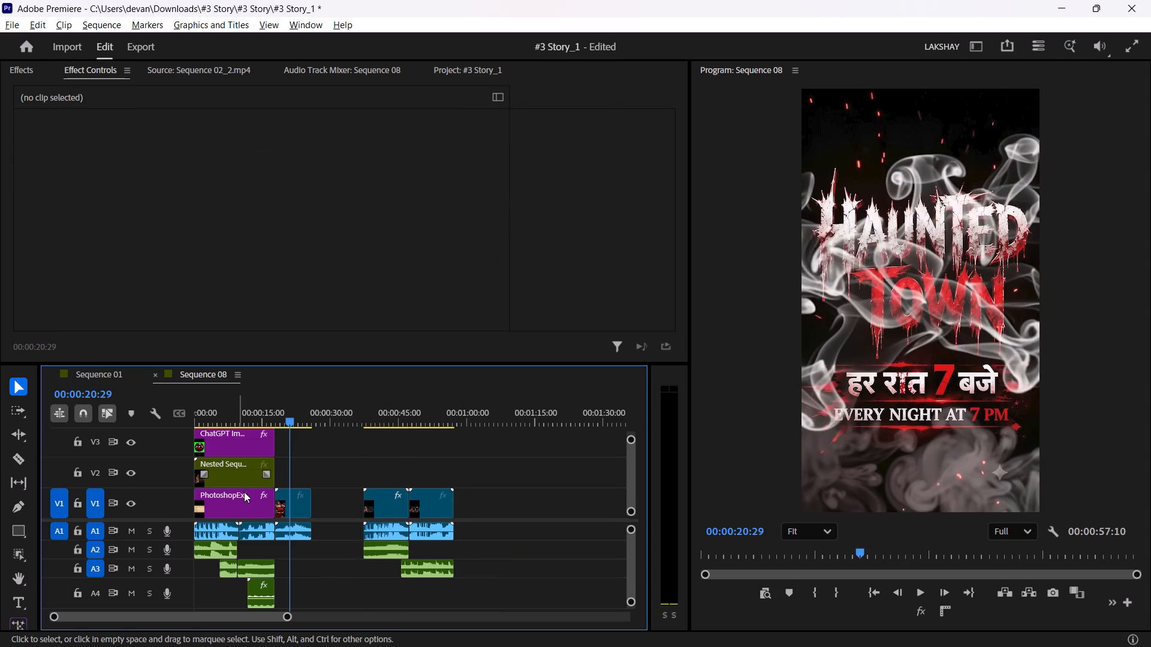
Move the PhotoshopExtension_Image (12).png background on V1 into the empty space at about 00:01:05, beyond the pasted clips.
left_click_drag(244, 501, 541, 504)
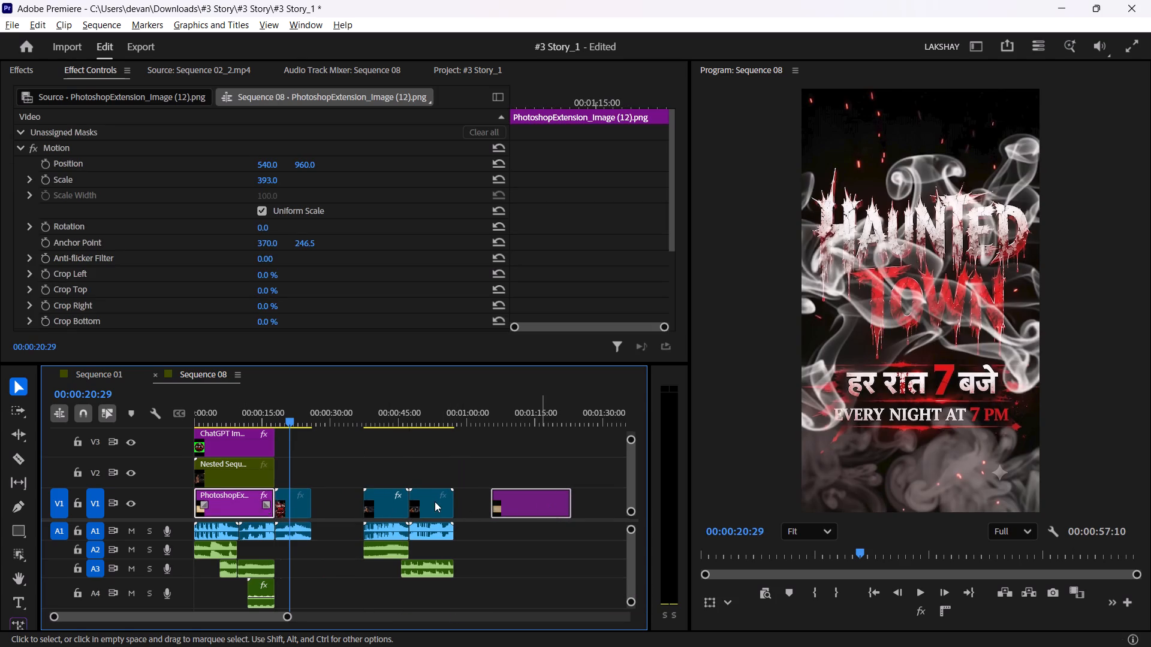
Nest the 47.mp4 and 49.mp4 clips using the default name and move the nested clip up to V2.
left_click_drag(458, 467, 372, 513)
right_click(382, 497)
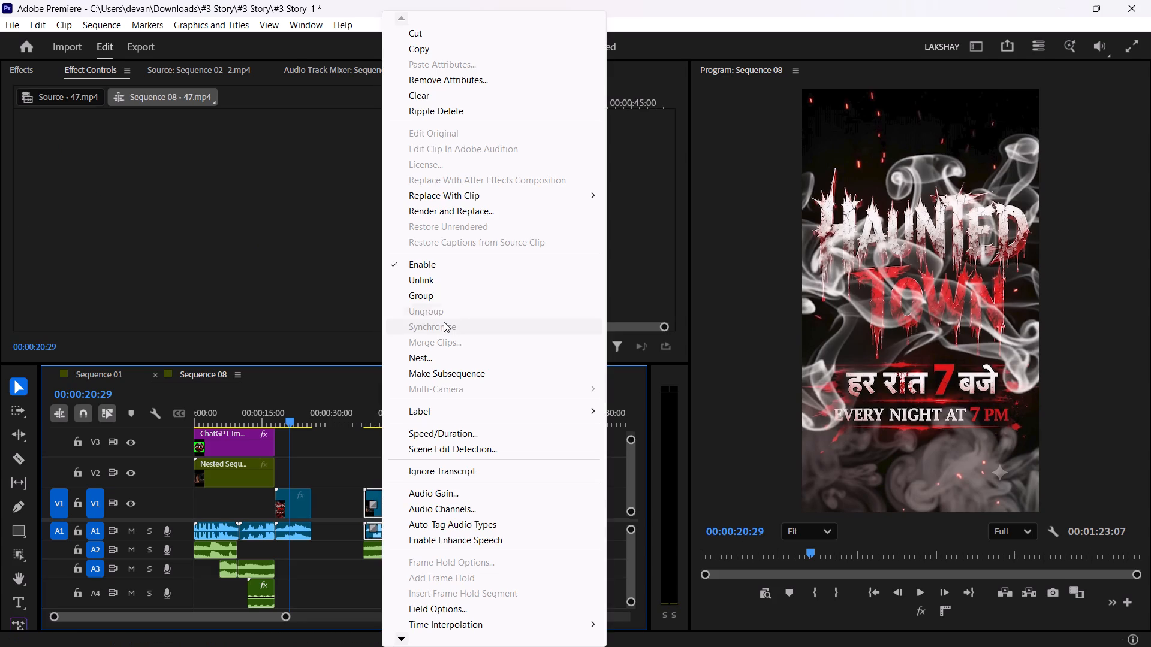
left_click(441, 359)
left_click(595, 352)
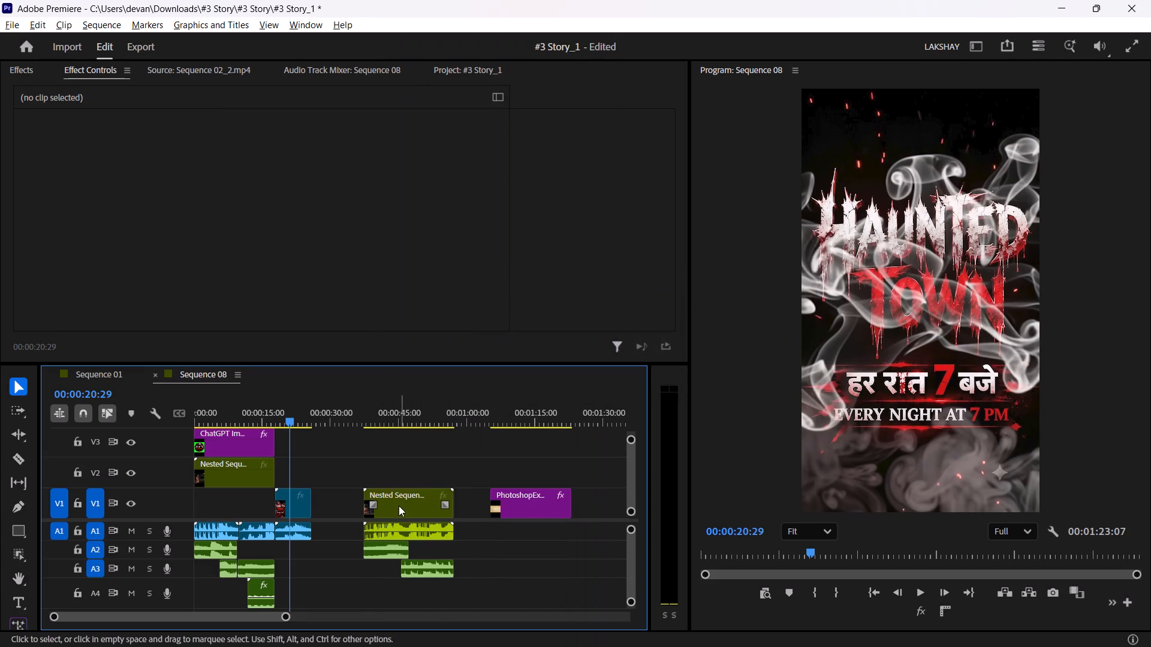
left_click_drag(399, 506, 401, 471)
Place the PhotoshopExtension_Image (12).png background on V1 beneath the new nested clip and extend it to the nest's full length.
left_click_drag(539, 506, 415, 512)
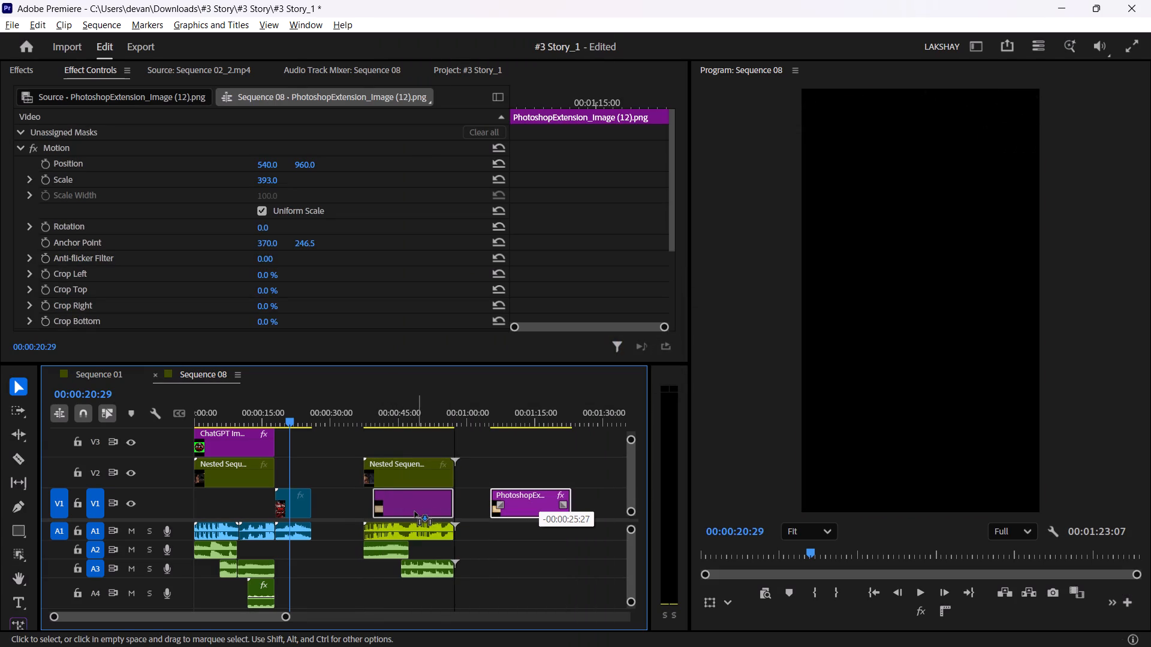
left_click_drag(415, 512, 411, 512)
left_click_drag(452, 509, 465, 509)
left_click(506, 498)
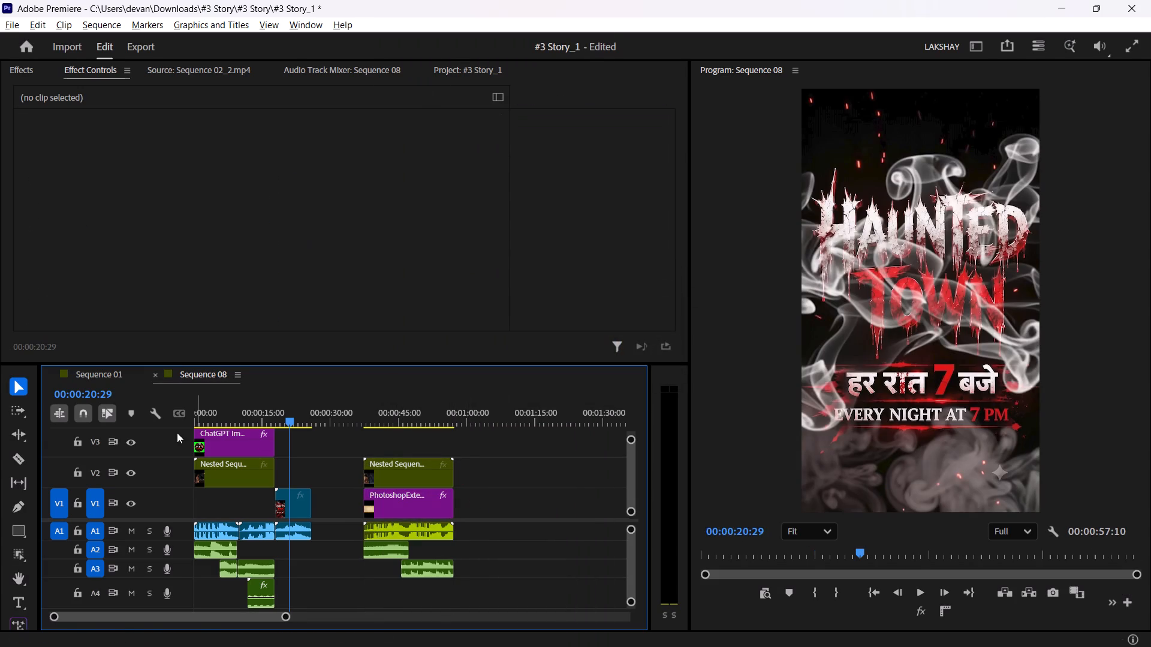
Move the ChatGPT Image logo clip on V3 above the new nested clip and extend it to the nest's end.
left_click_drag(232, 441, 405, 449)
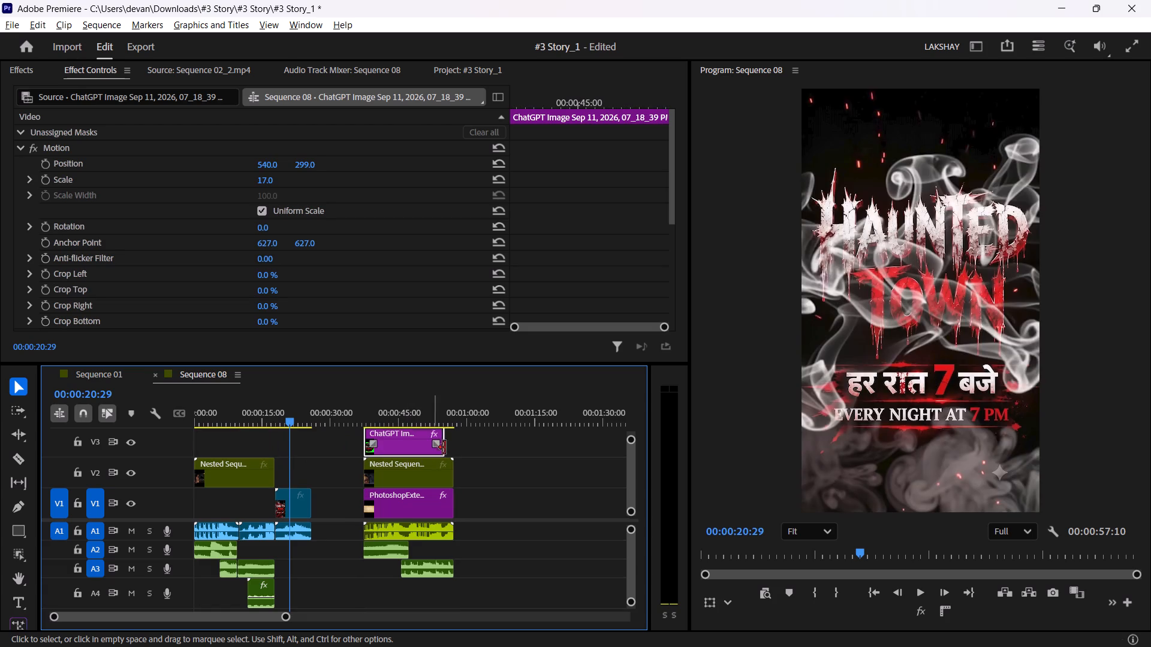
left_click_drag(449, 440, 460, 441)
Delete the old nested scene on V2 and its audio clips at the sequence start, keeping the Haunted Town title clip.
left_click_drag(235, 431, 236, 480)
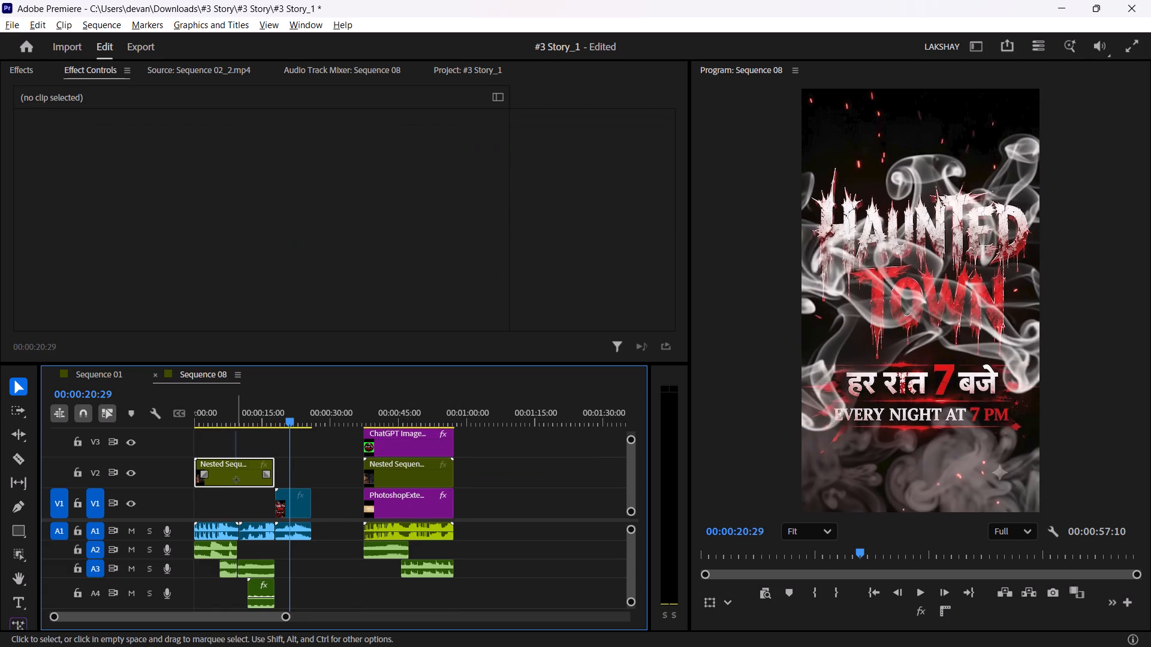
left_click_drag(236, 480, 269, 548)
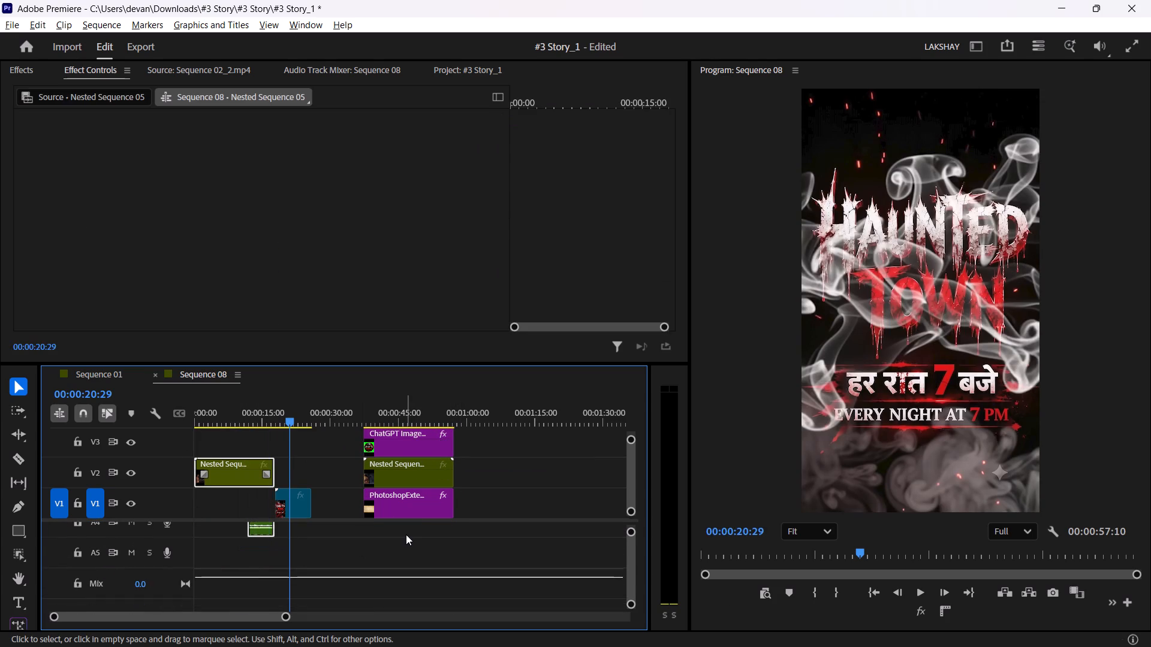
key("Delete")
left_click_drag(635, 548, 638, 507)
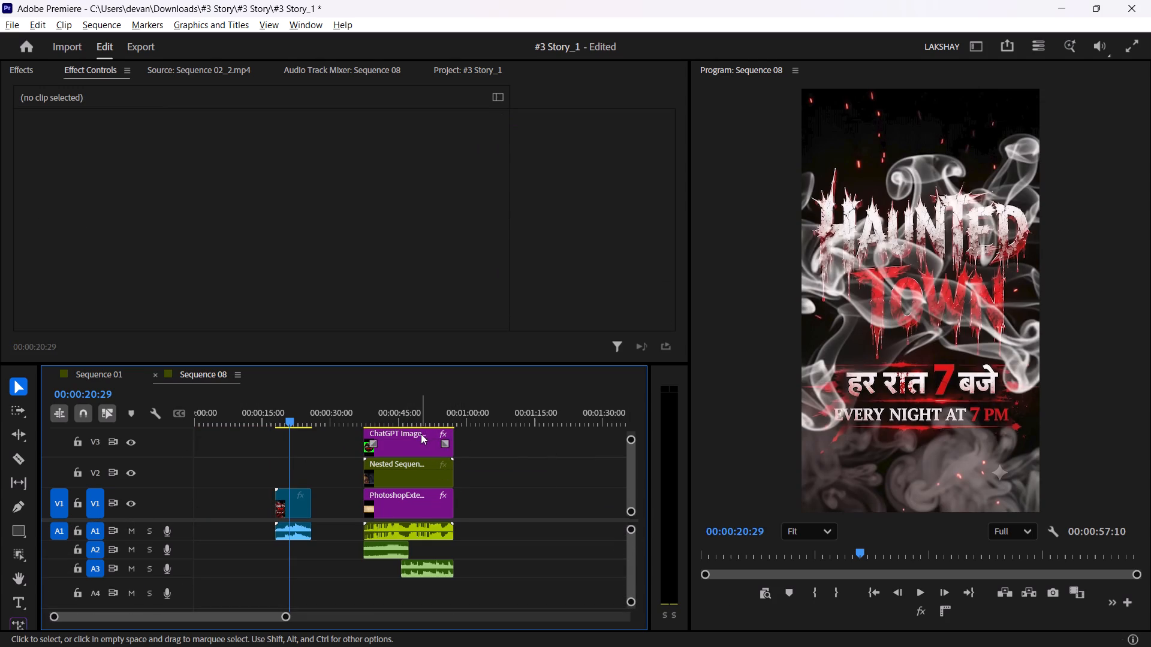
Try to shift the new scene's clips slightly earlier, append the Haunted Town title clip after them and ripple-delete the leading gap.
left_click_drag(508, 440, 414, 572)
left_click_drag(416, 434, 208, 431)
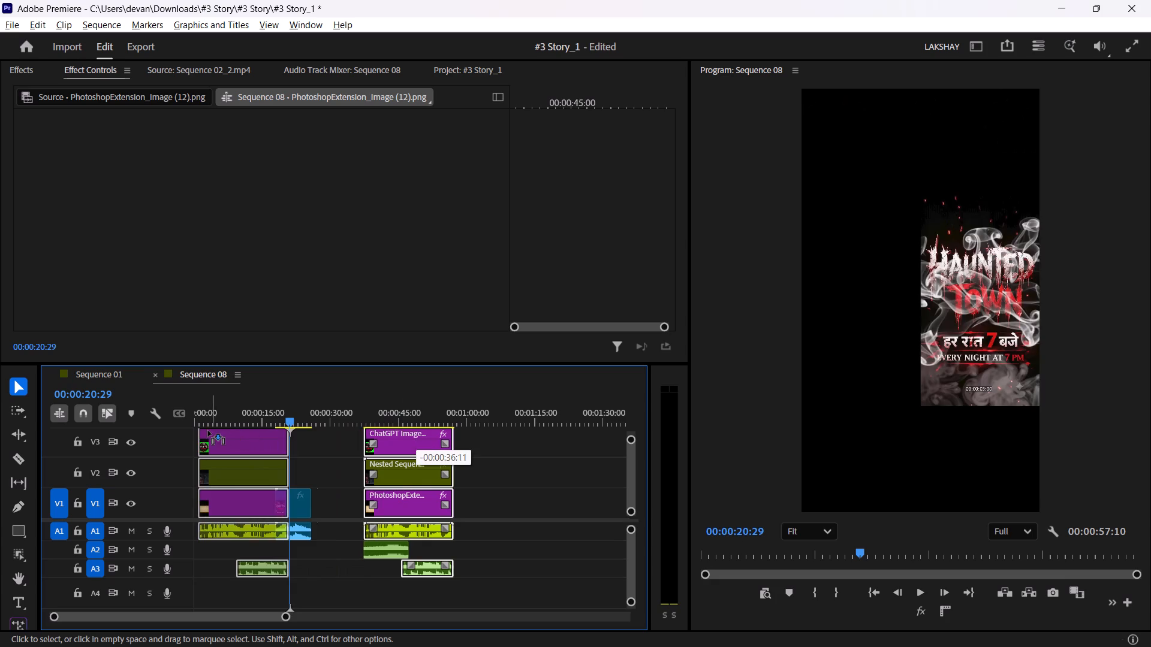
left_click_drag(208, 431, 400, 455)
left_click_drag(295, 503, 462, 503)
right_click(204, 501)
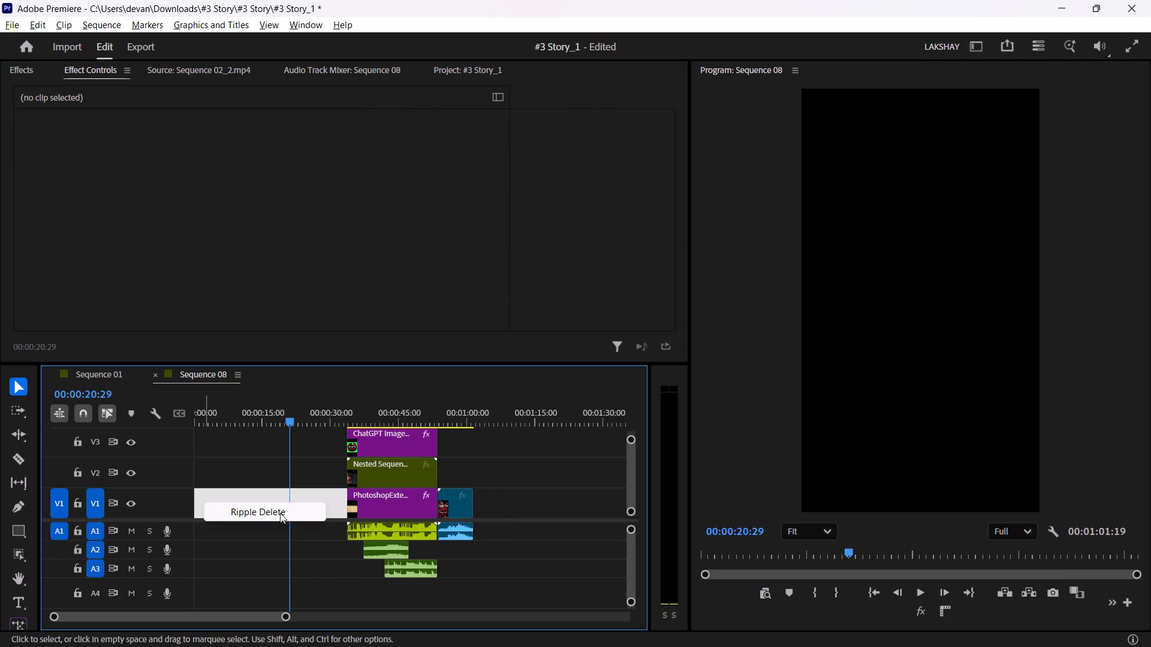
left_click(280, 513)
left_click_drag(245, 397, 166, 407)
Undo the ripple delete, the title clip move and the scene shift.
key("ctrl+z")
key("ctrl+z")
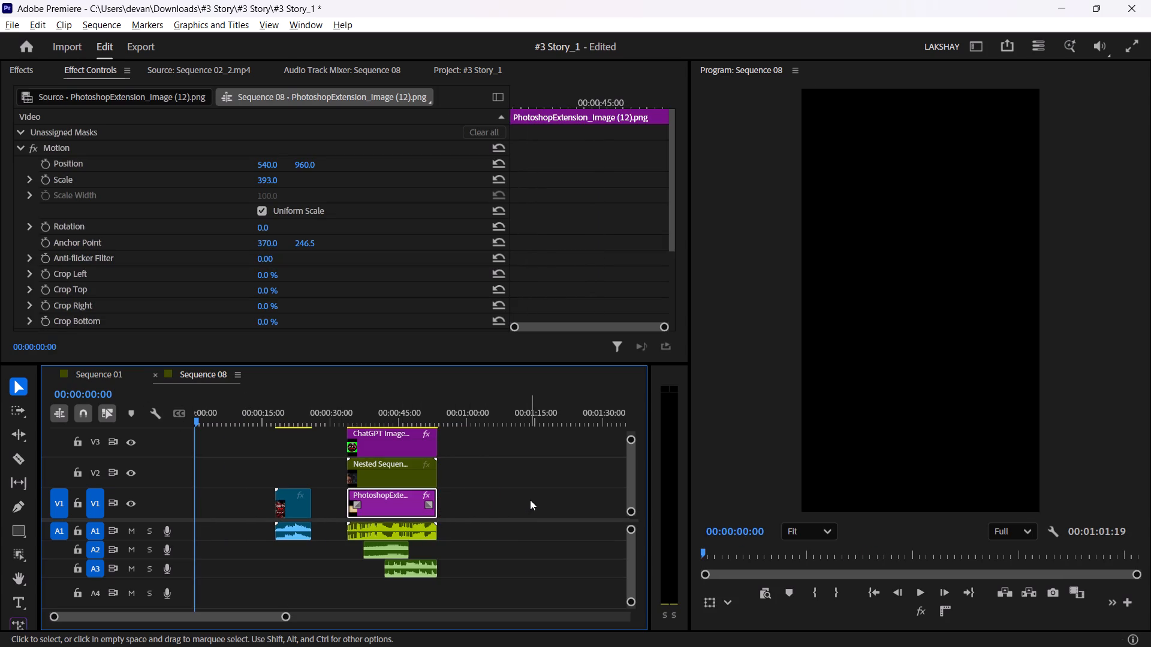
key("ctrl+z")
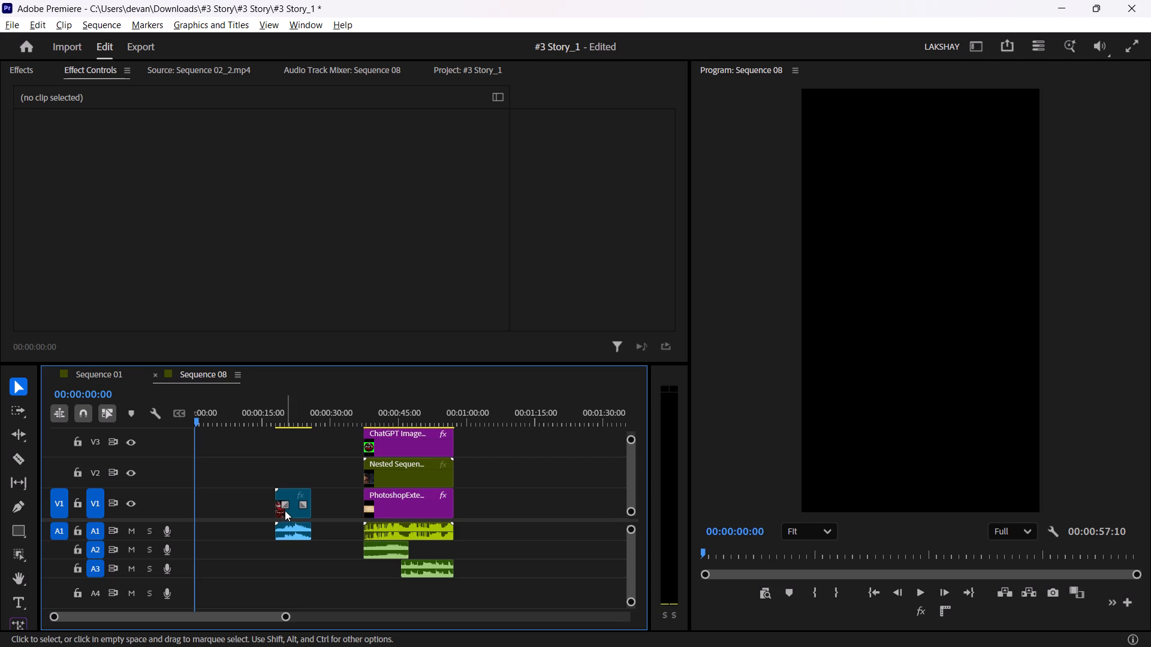
Move the Haunted Town title clip directly after the new scene on V1 and ripple-delete the empty gap at the sequence start.
left_click_drag(290, 512, 475, 515)
right_click(198, 503)
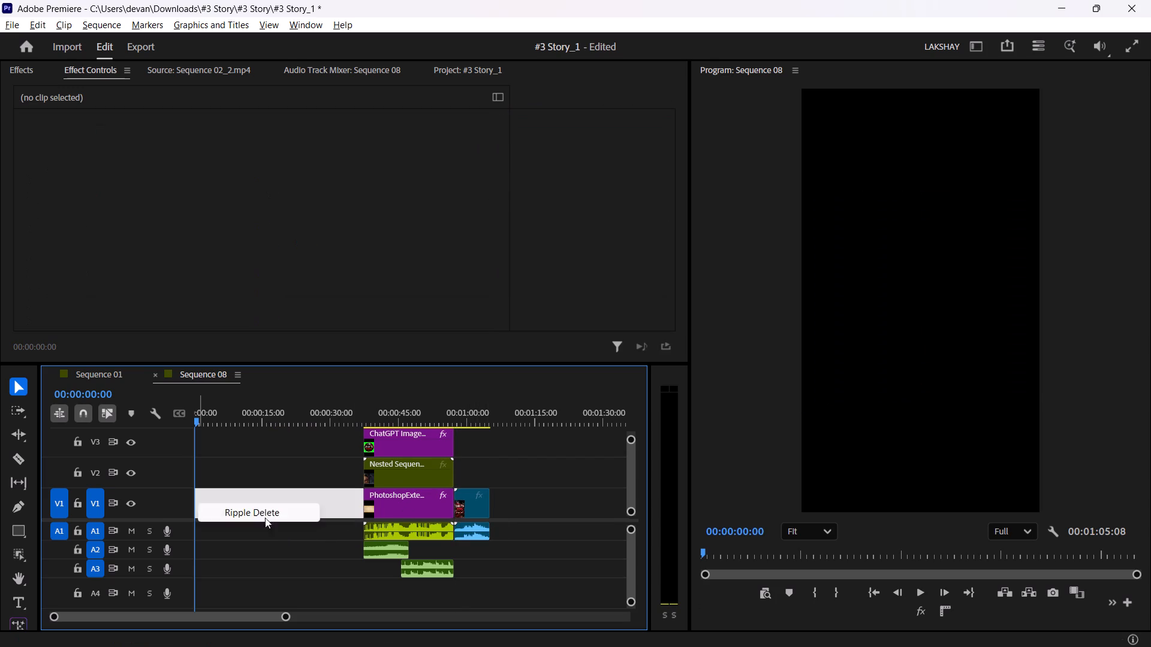
left_click(286, 515)
Play back the rebuilt vertical scene from the start to about 00:00:09, and return the playhead to 00:00:00:00.
key("space")
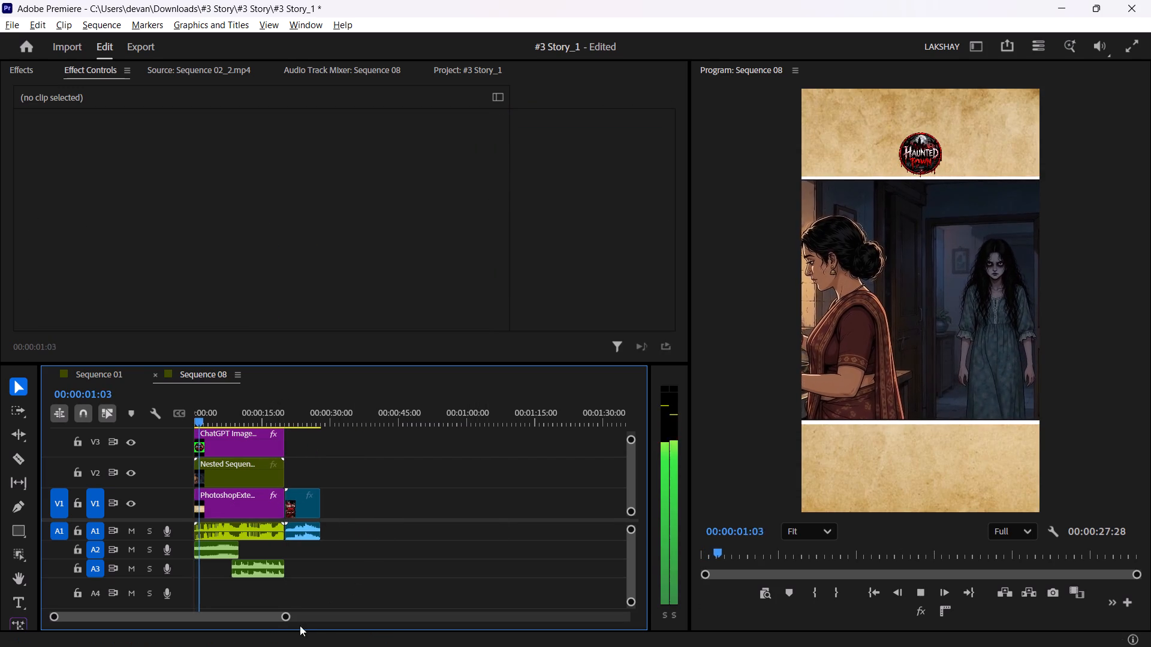
left_click_drag(287, 616, 207, 613)
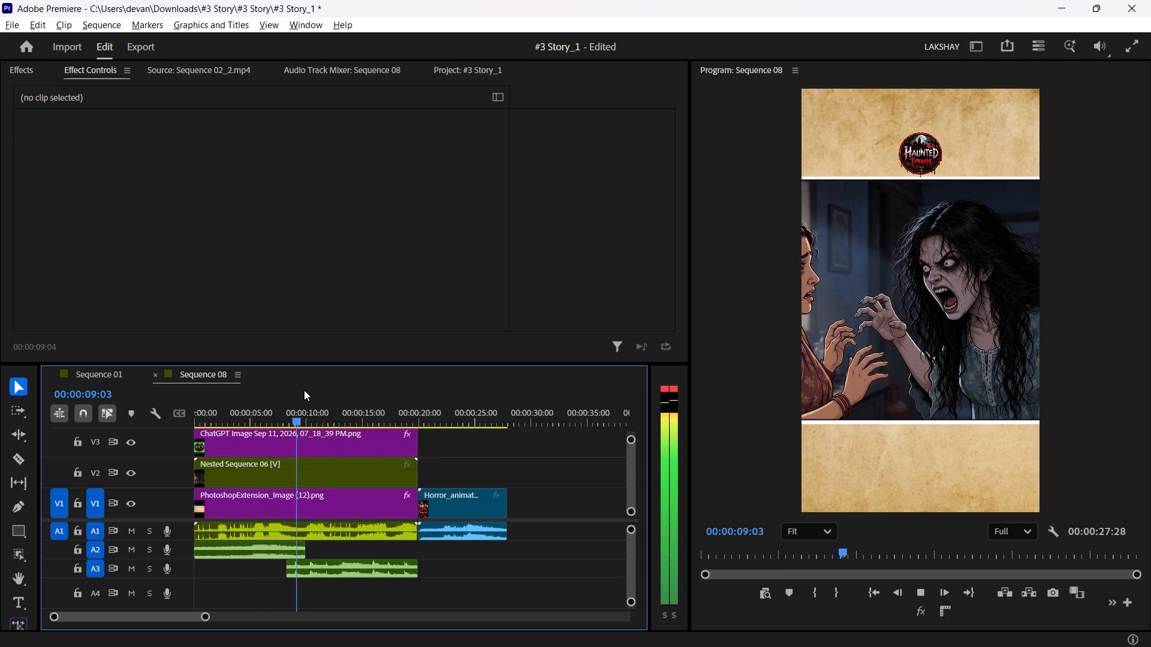
left_click_drag(291, 399, 141, 425)
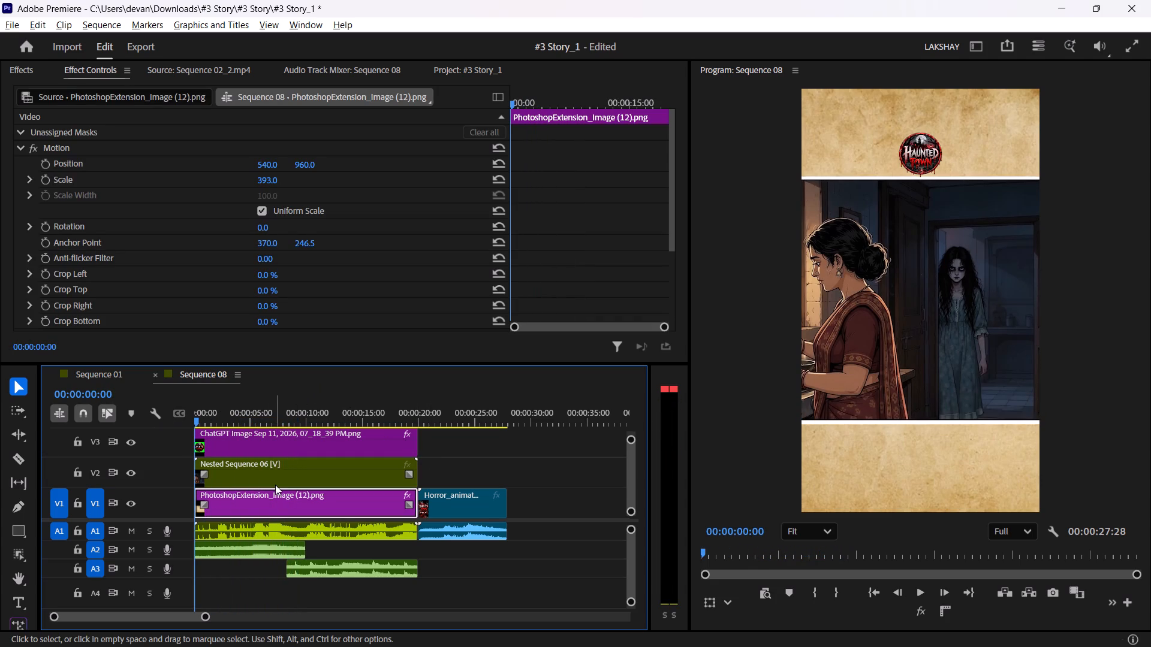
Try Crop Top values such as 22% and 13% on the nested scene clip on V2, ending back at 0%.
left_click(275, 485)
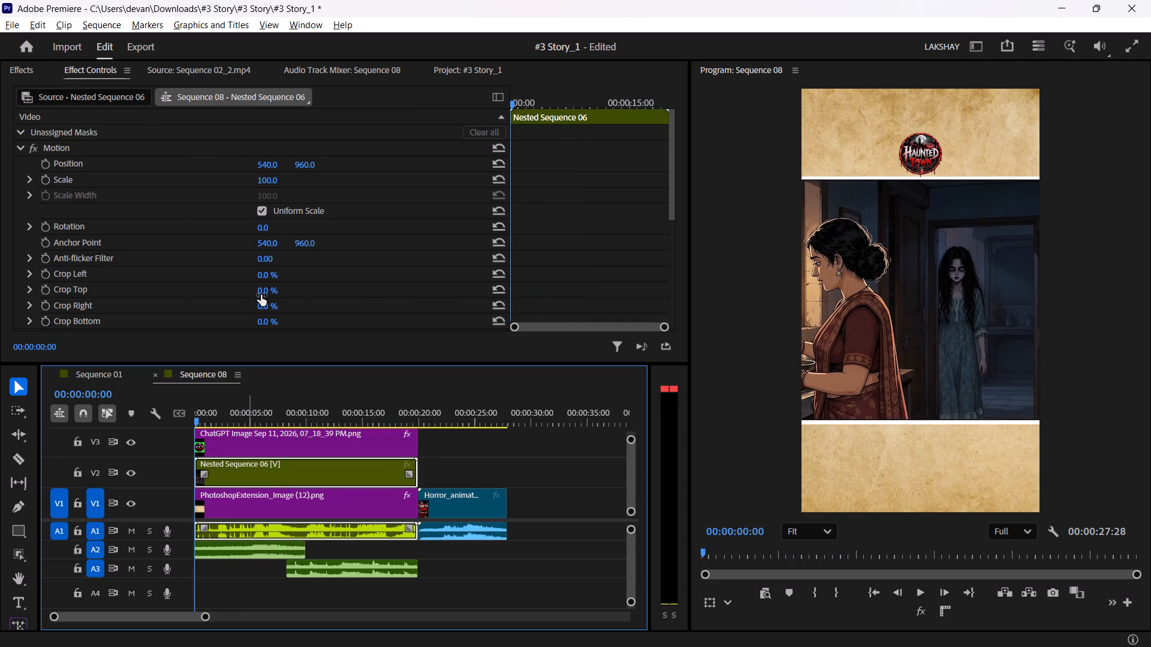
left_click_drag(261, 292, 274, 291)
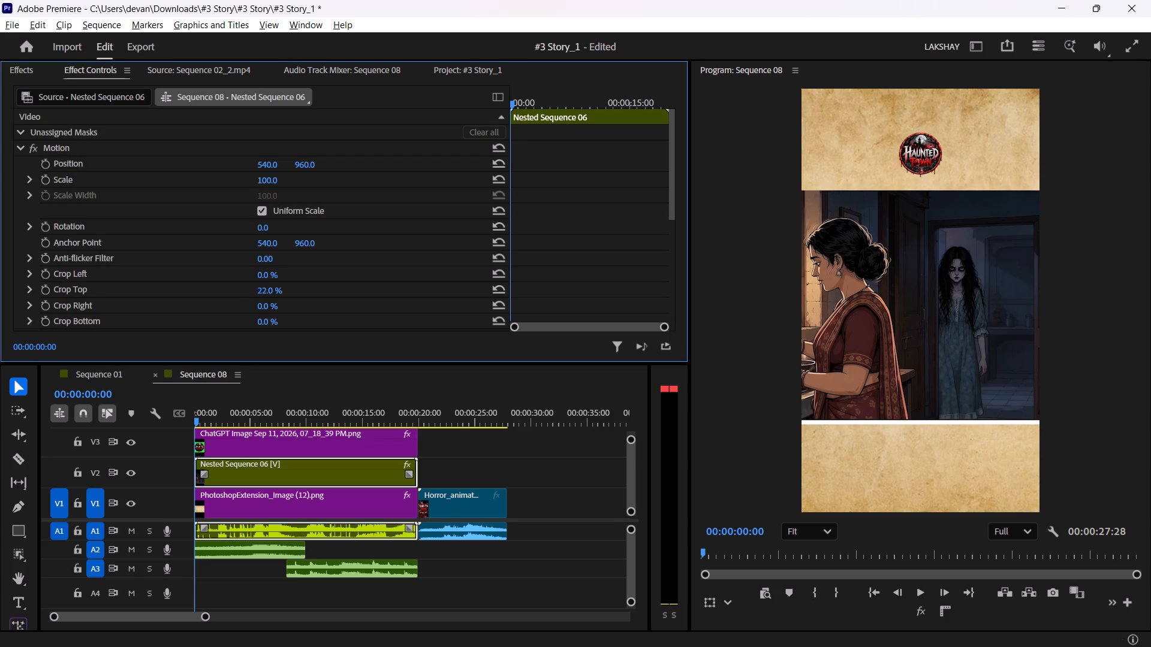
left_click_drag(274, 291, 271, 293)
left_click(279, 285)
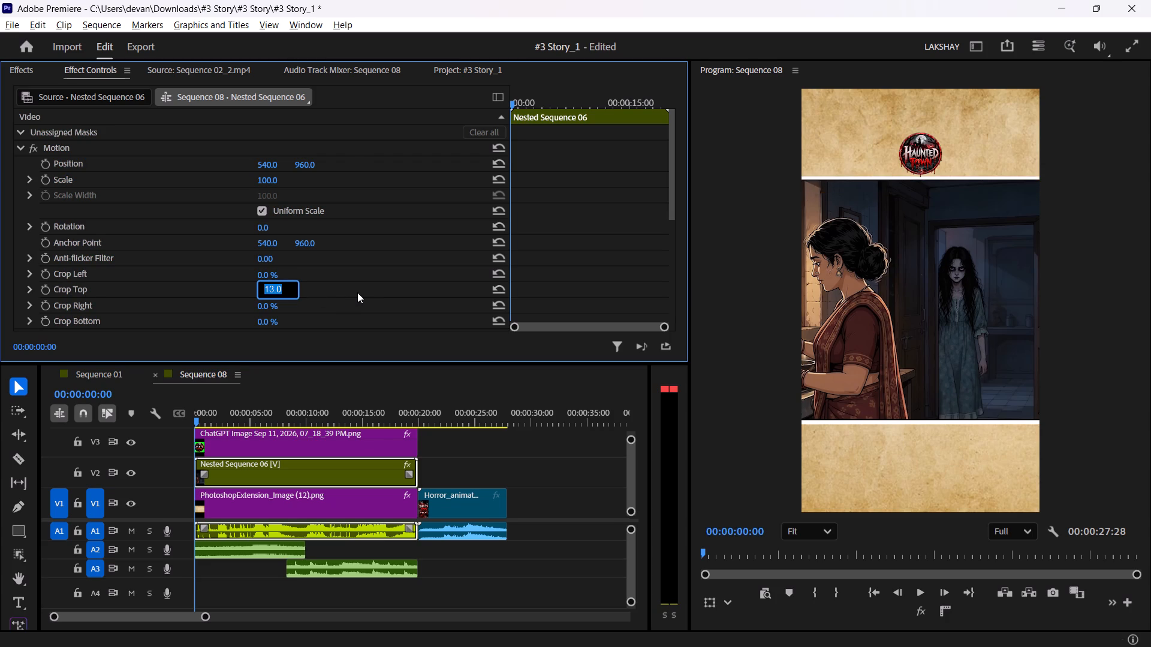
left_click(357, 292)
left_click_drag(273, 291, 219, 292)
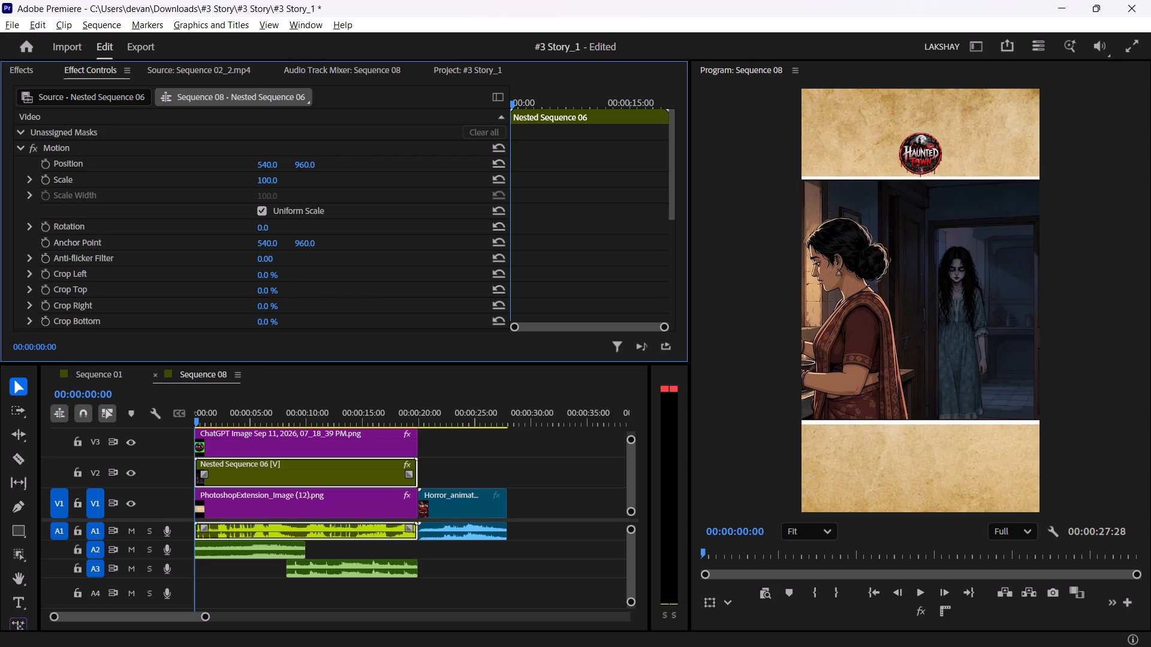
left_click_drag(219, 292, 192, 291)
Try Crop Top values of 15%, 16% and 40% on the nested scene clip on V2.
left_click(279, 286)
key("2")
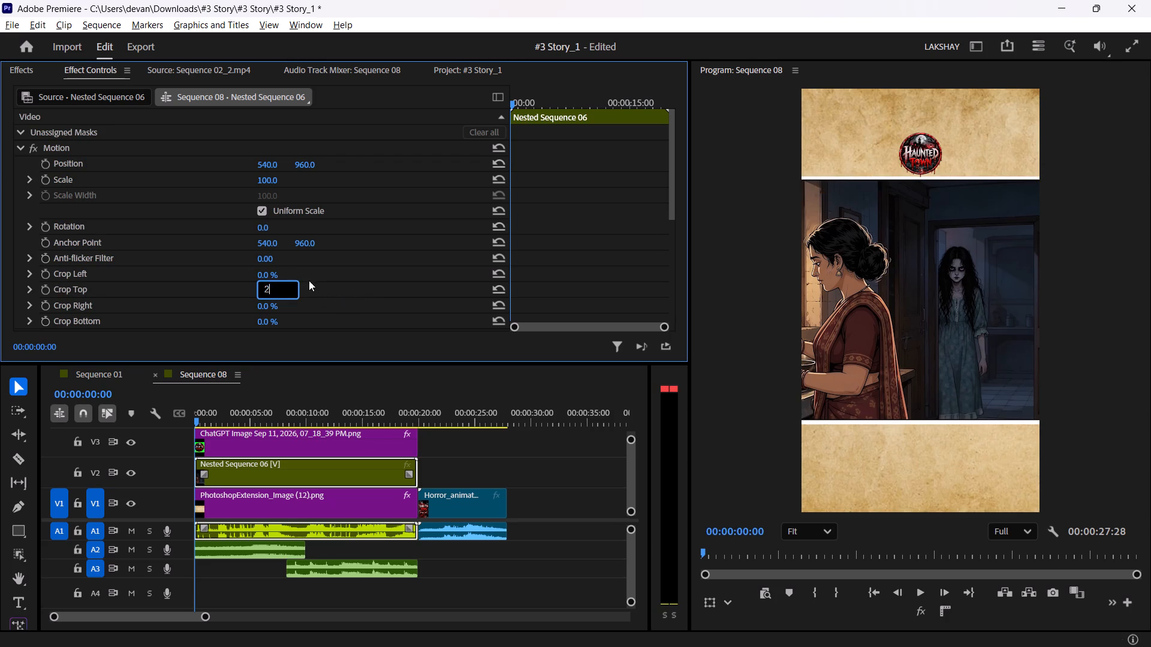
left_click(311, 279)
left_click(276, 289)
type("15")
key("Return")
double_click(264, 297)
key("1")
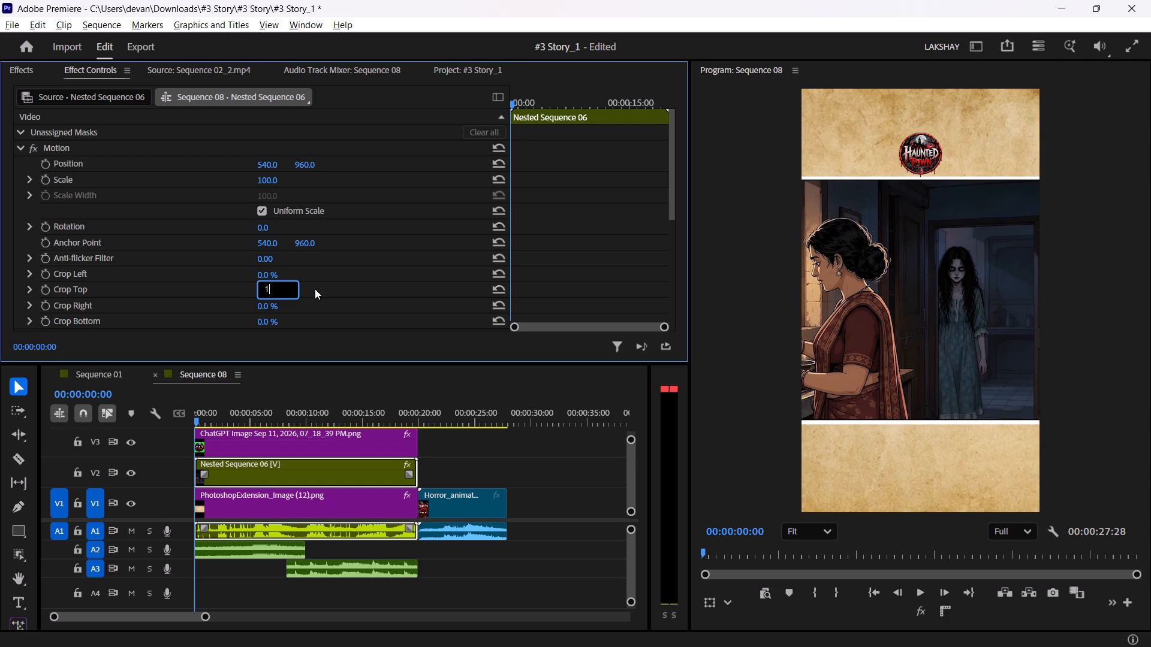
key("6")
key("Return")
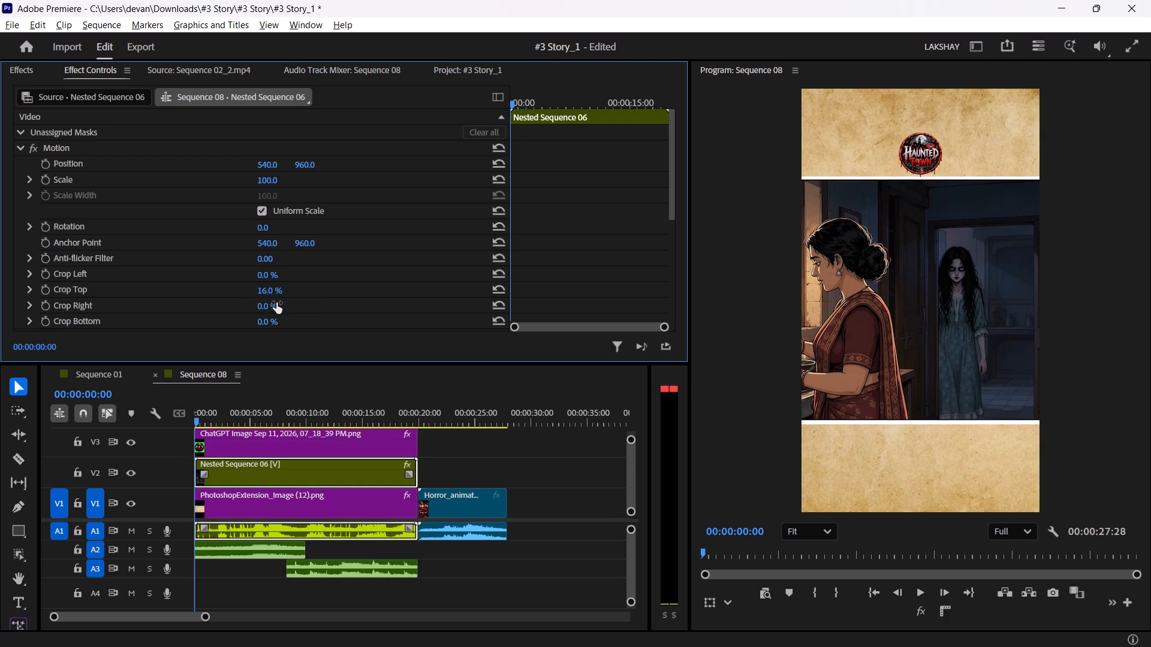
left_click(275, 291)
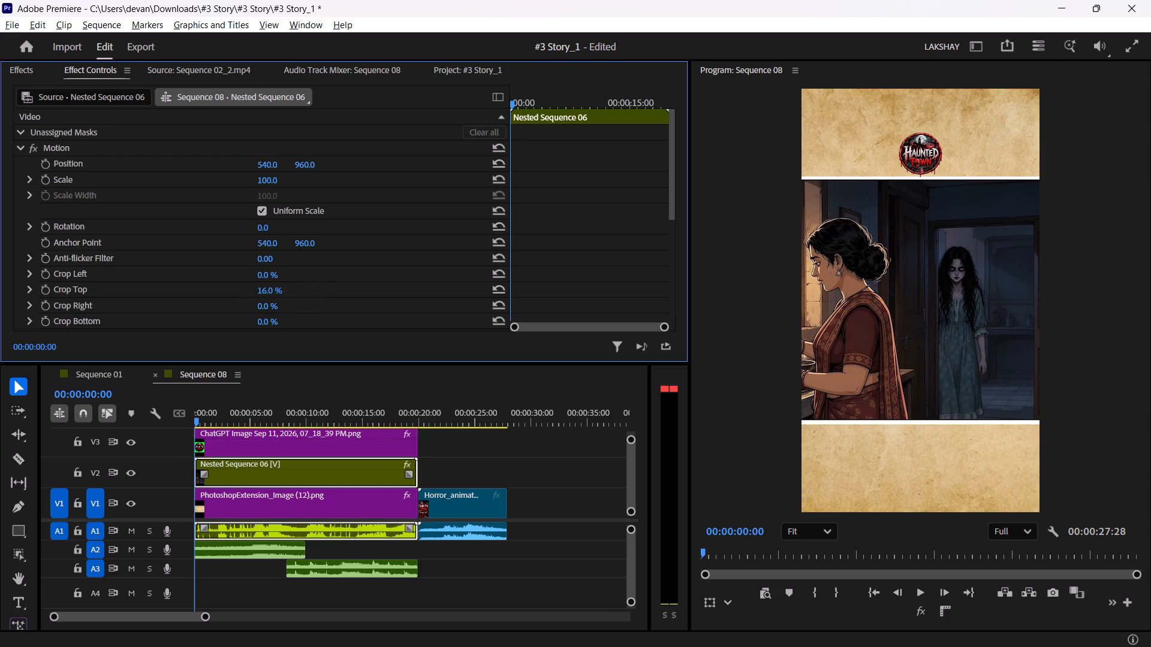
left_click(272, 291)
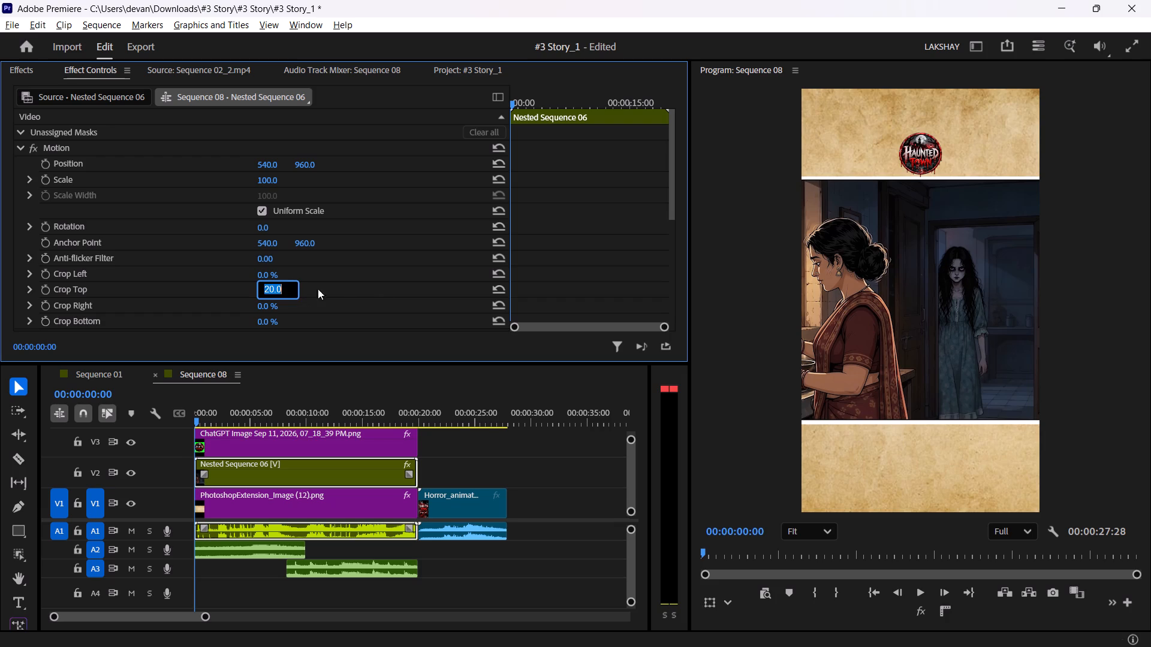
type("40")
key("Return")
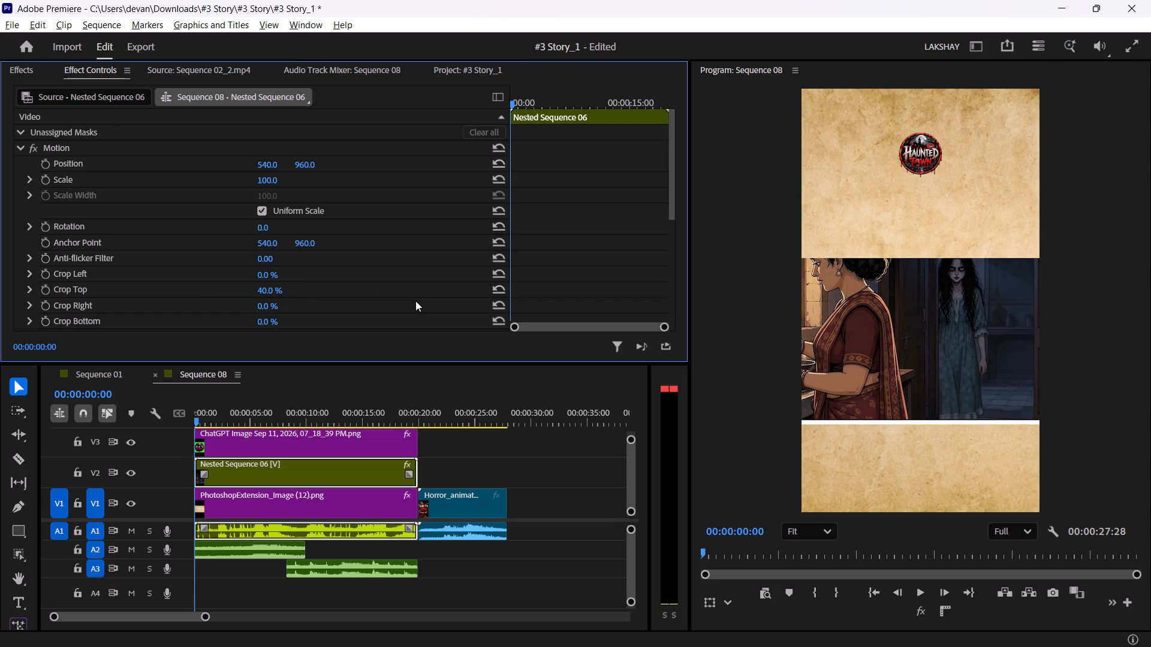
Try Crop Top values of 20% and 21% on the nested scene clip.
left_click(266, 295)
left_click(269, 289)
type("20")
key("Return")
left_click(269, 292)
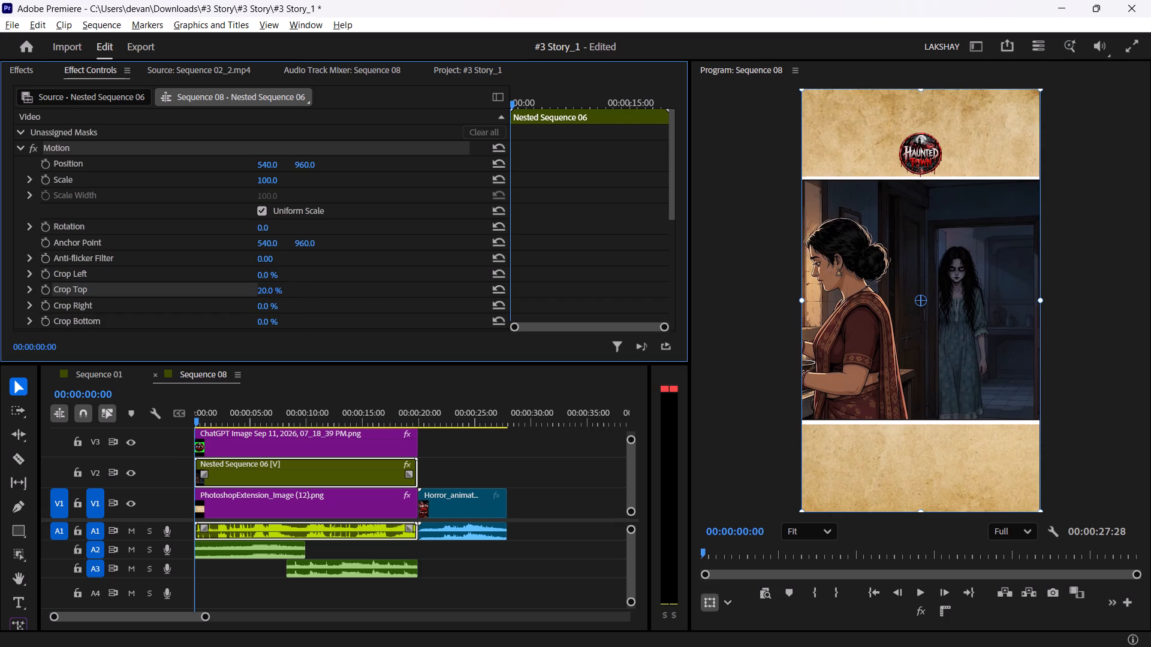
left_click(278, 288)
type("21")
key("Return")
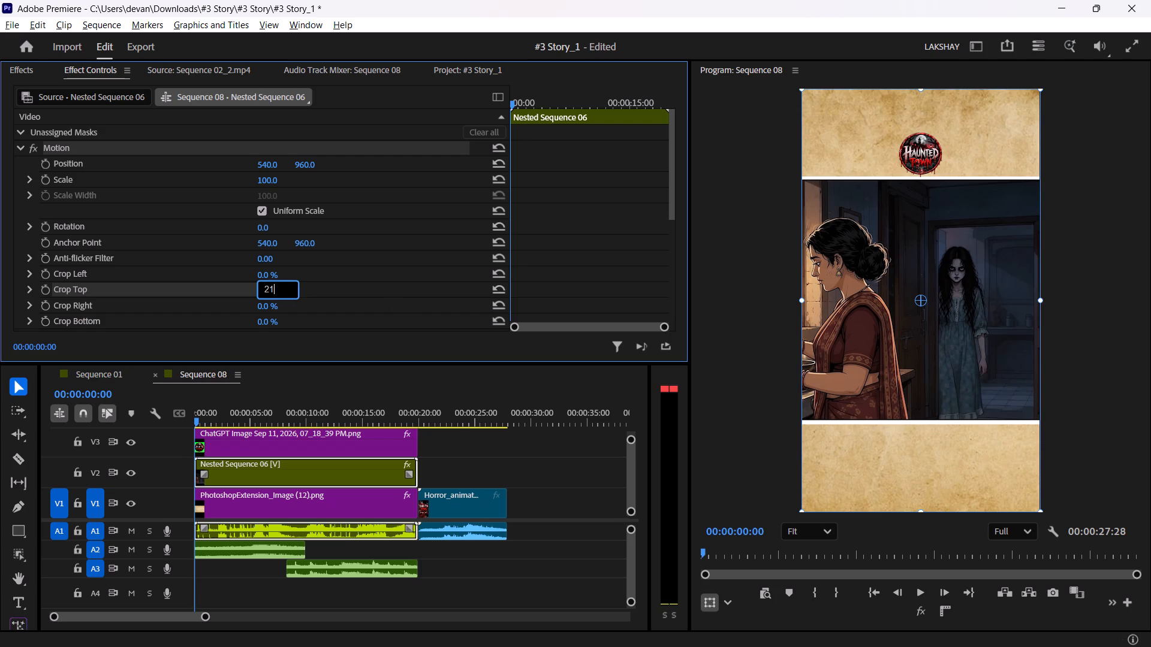
Set both Crop Top and Crop Bottom of the nested scene clip to 22%, trimming the white edges.
left_click(260, 288)
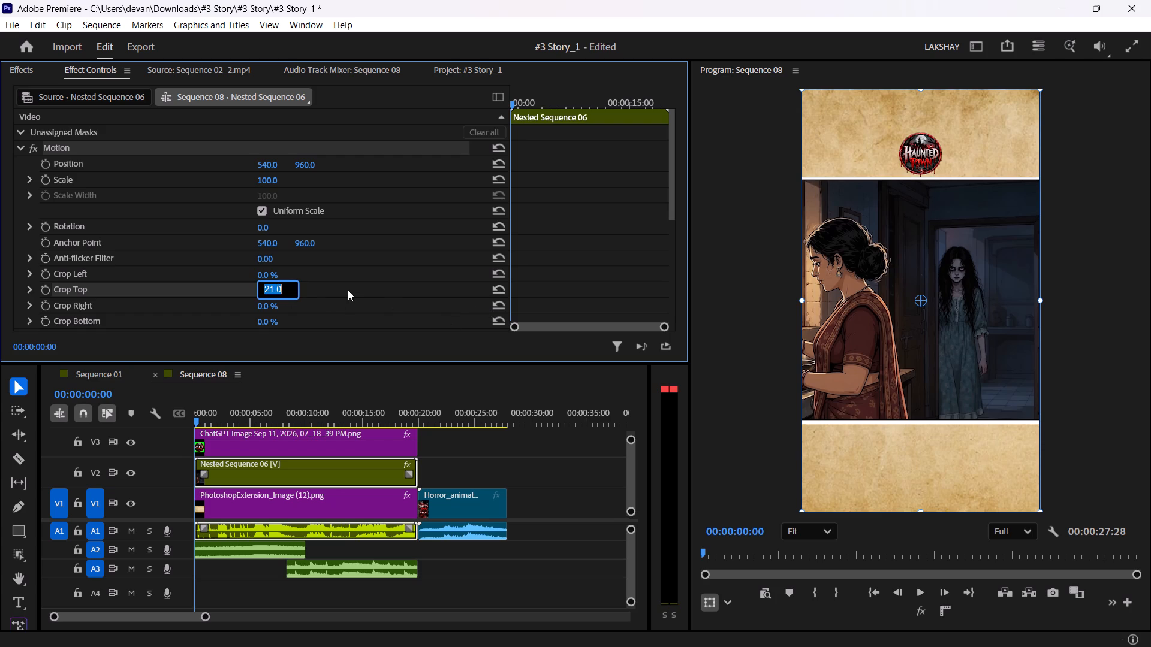
type("22")
key("Return")
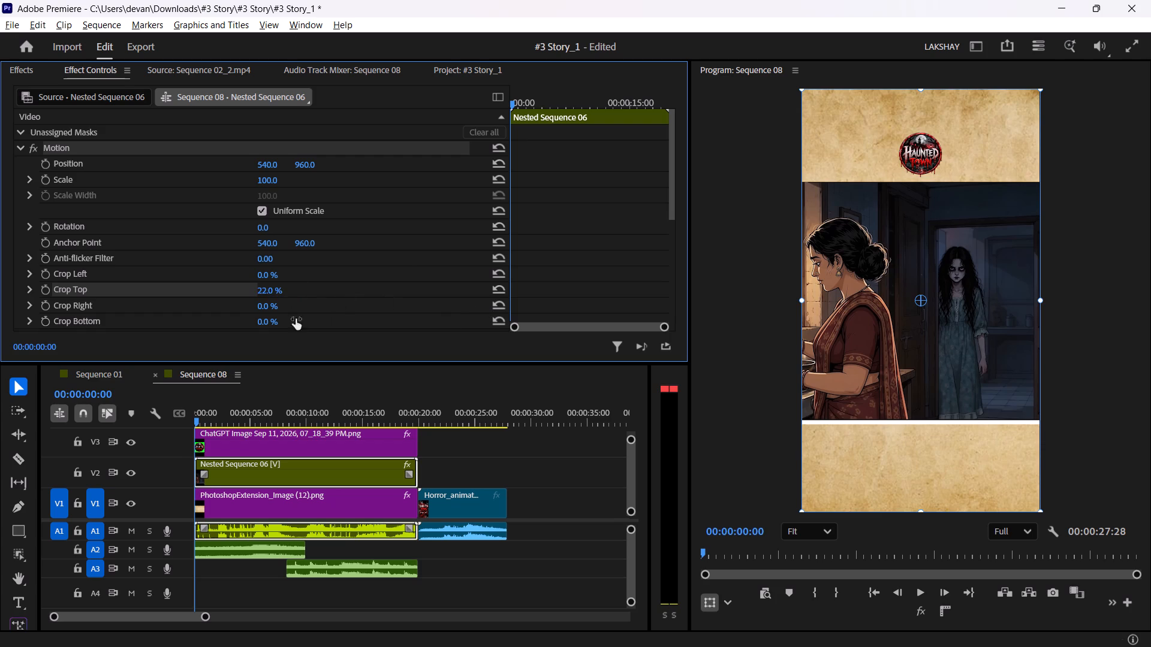
left_click(269, 326)
type("22")
key("Return")
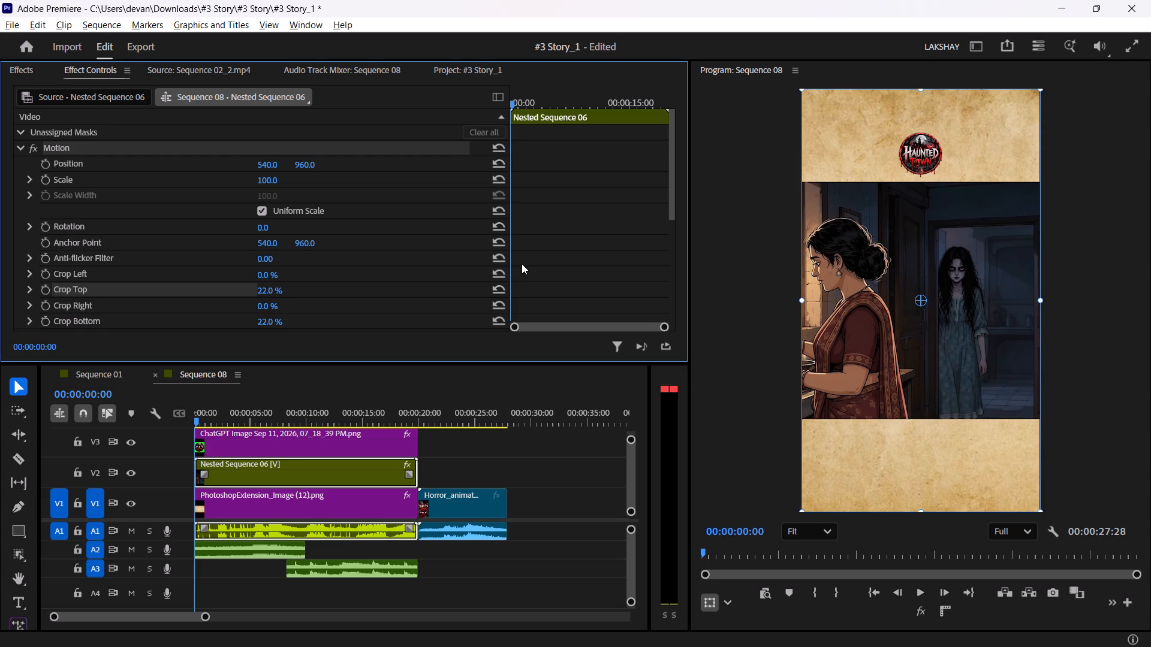
Play and scrub through the cropped scene into the closing title at about 00:00:20, and return the playhead to the start.
key("space")
left_click(453, 477)
left_click_drag(210, 407, 241, 409)
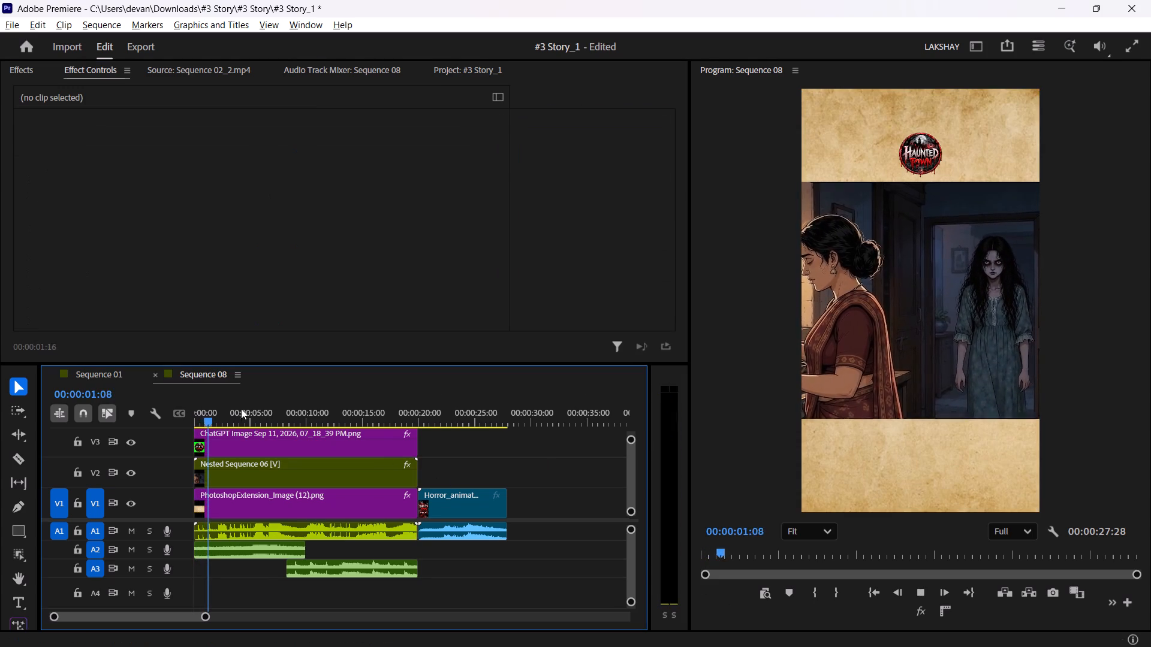
left_click_drag(241, 409, 345, 403)
key("space")
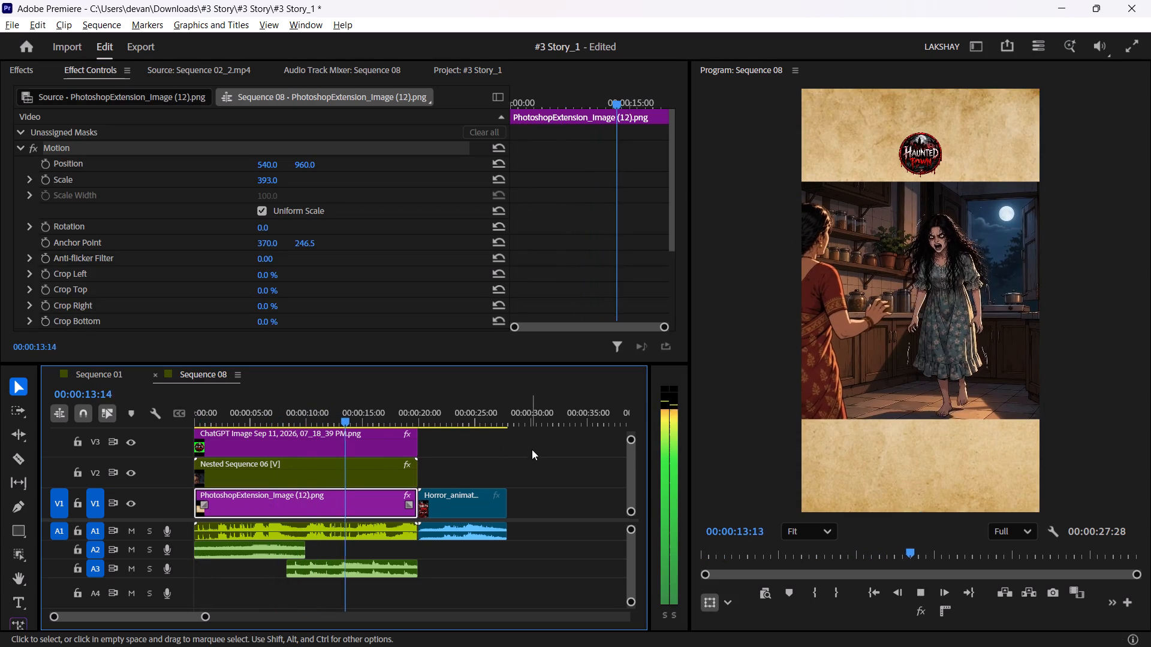
left_click(544, 455)
left_click(376, 410)
key("space")
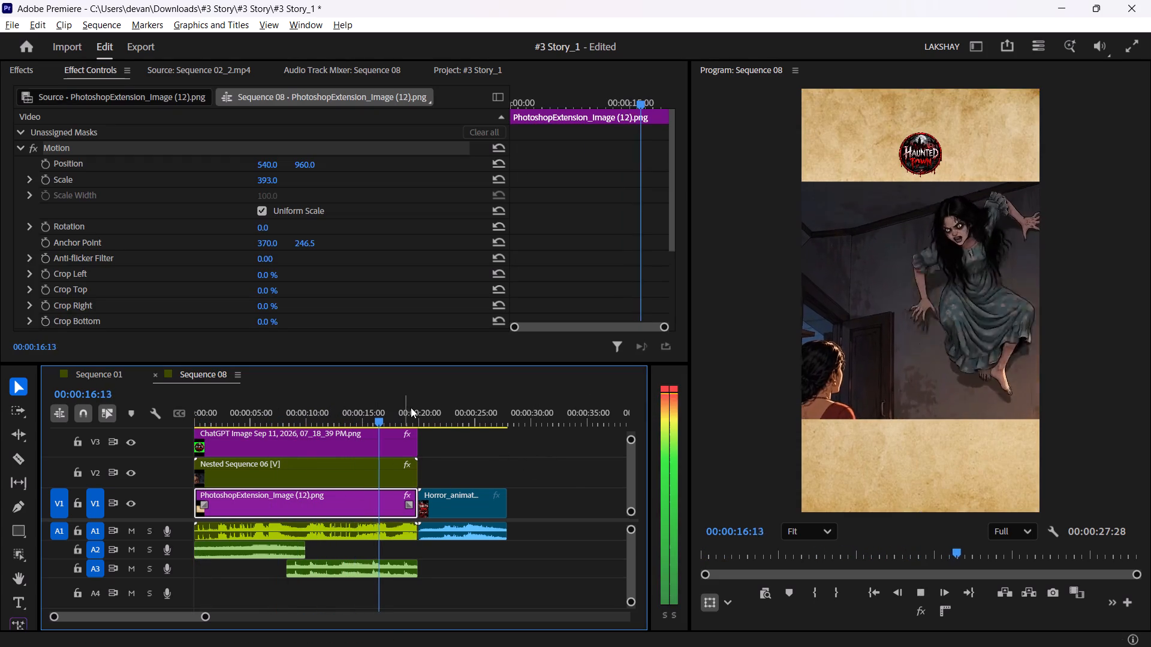
left_click(534, 470)
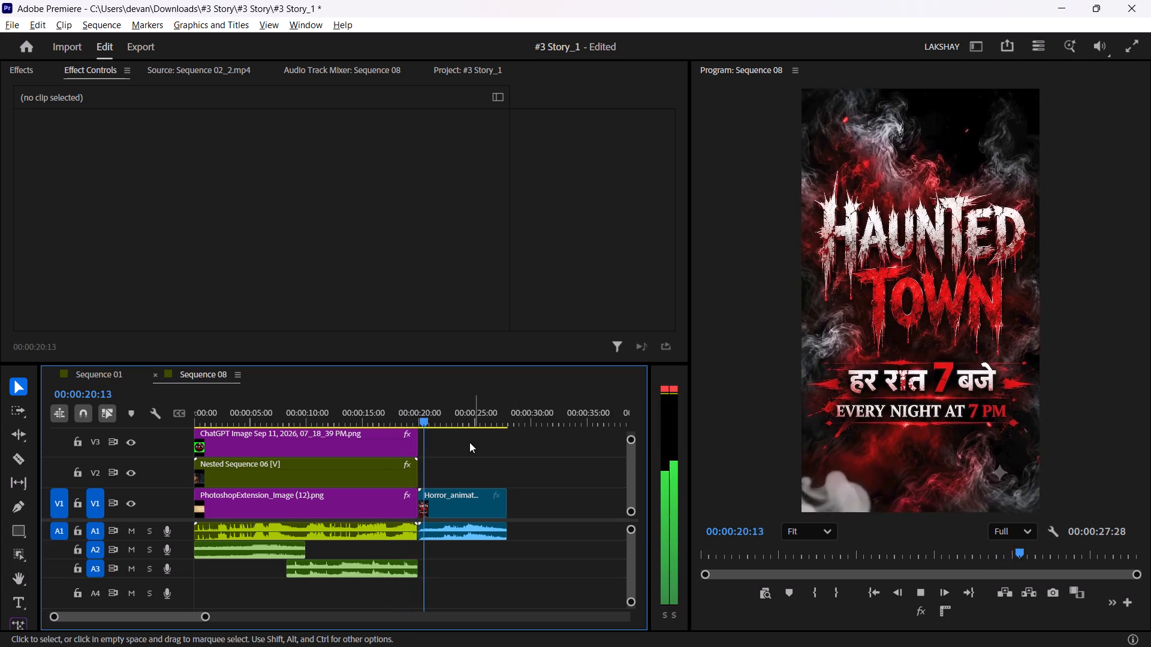
left_click_drag(429, 409, 74, 434)
Save the #3 Story_1 project with no clips selected in Sequence 08.
left_click(460, 440)
key("ctrl+a")
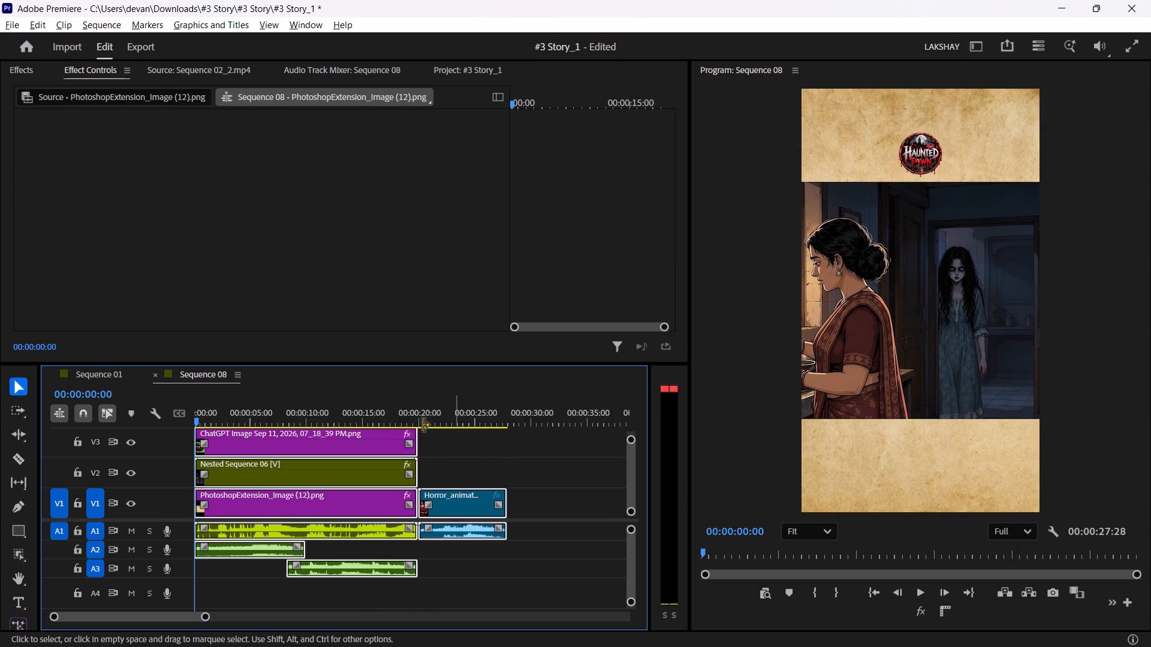
left_click(502, 442)
key("ctrl+s")
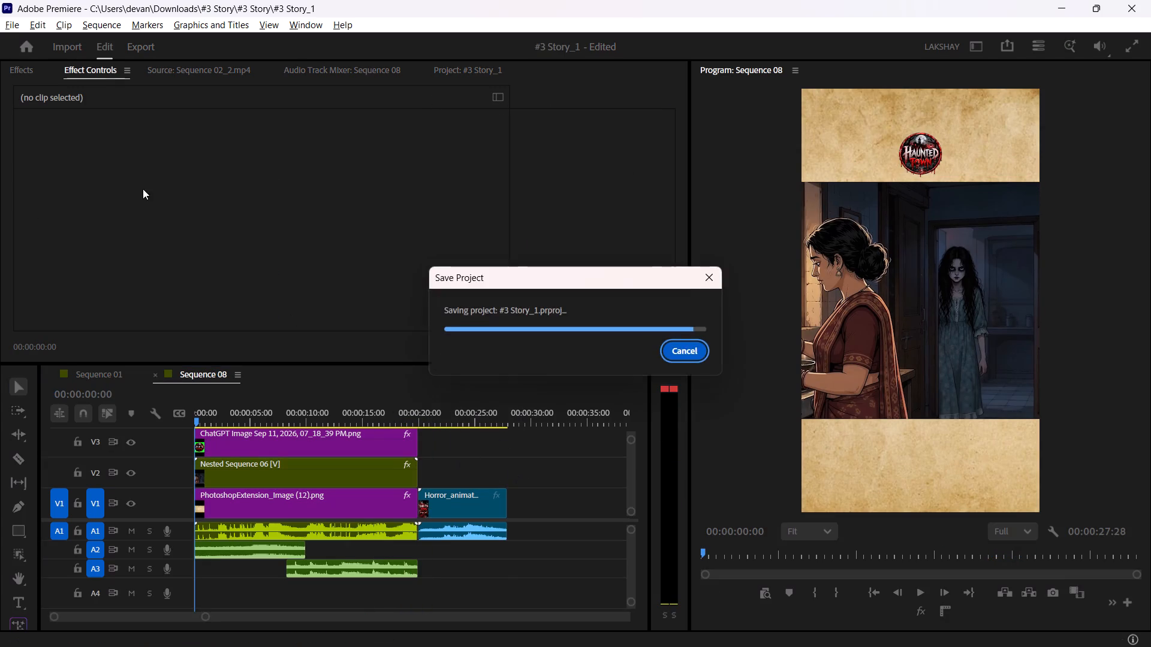
Export the entire Sequence 08 as an H.264 media file named 3 in D:\horror\story 3, using Match Source - Adaptive High Bitrate.
left_click(131, 47)
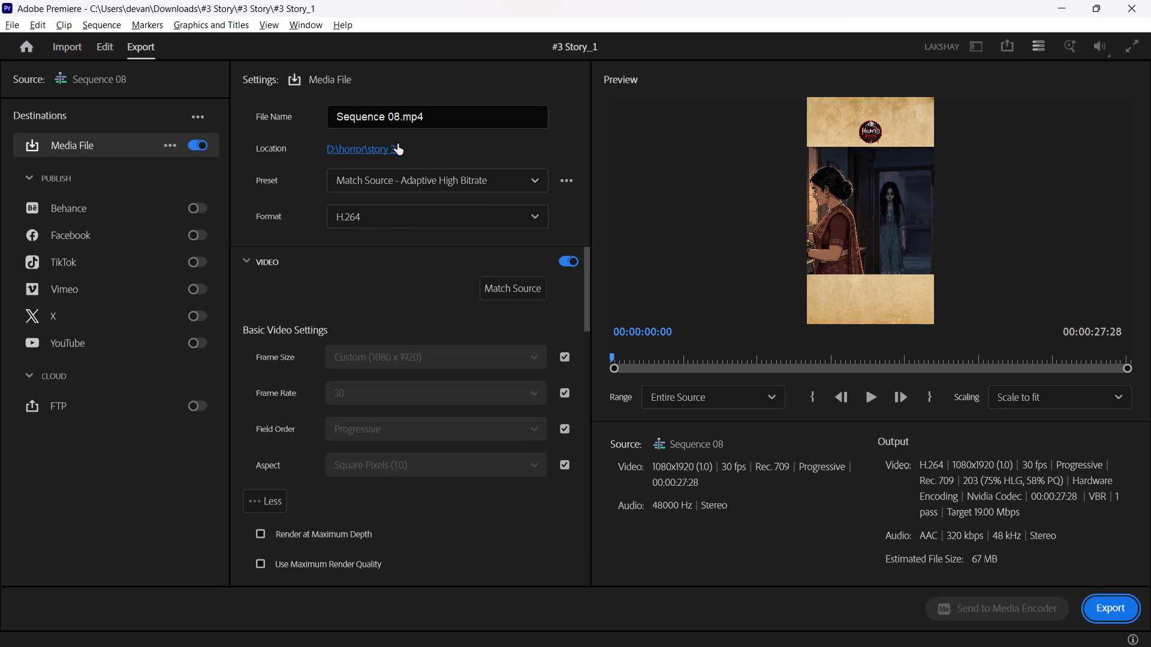
left_click_drag(460, 118, 254, 114)
key("3")
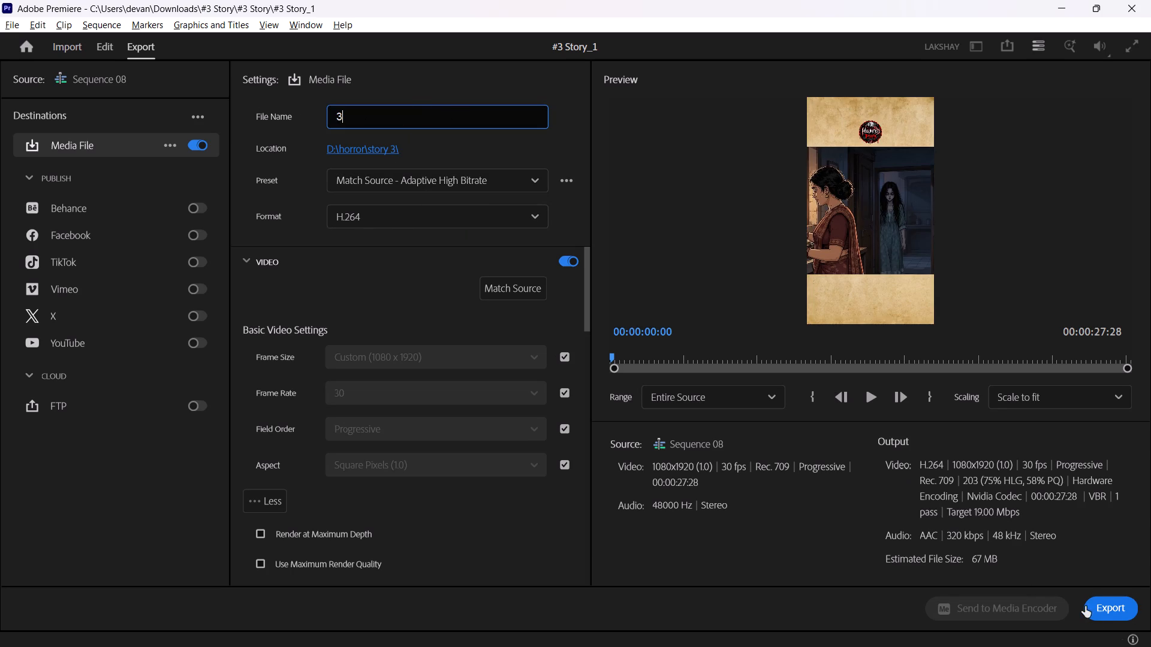
left_click(1106, 619)
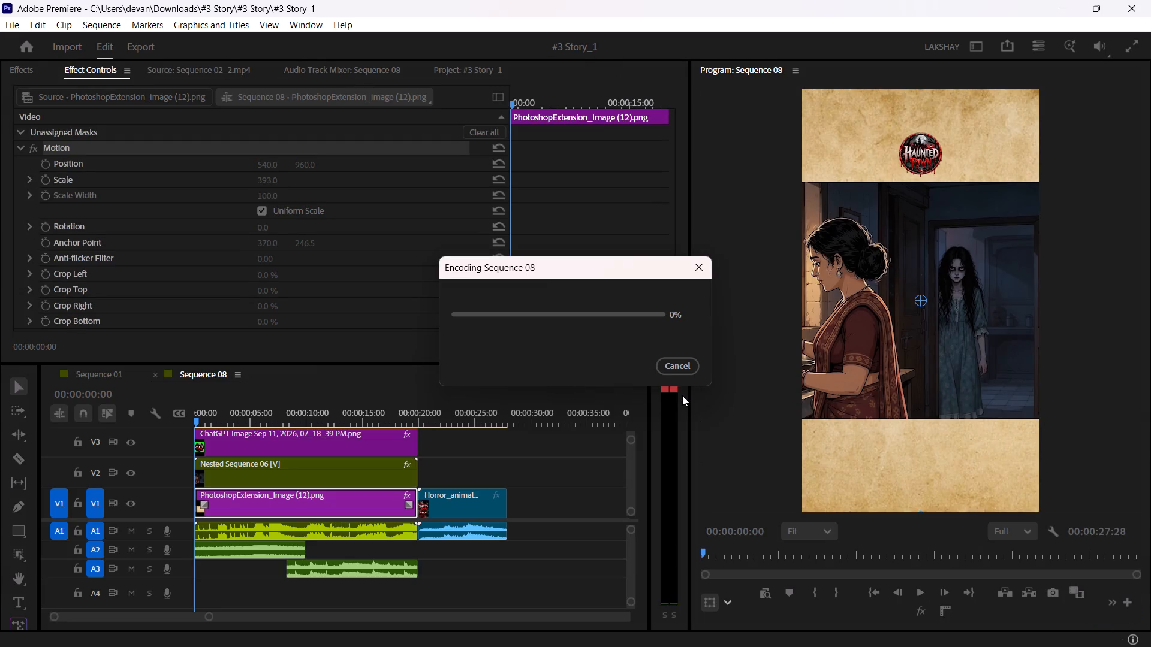
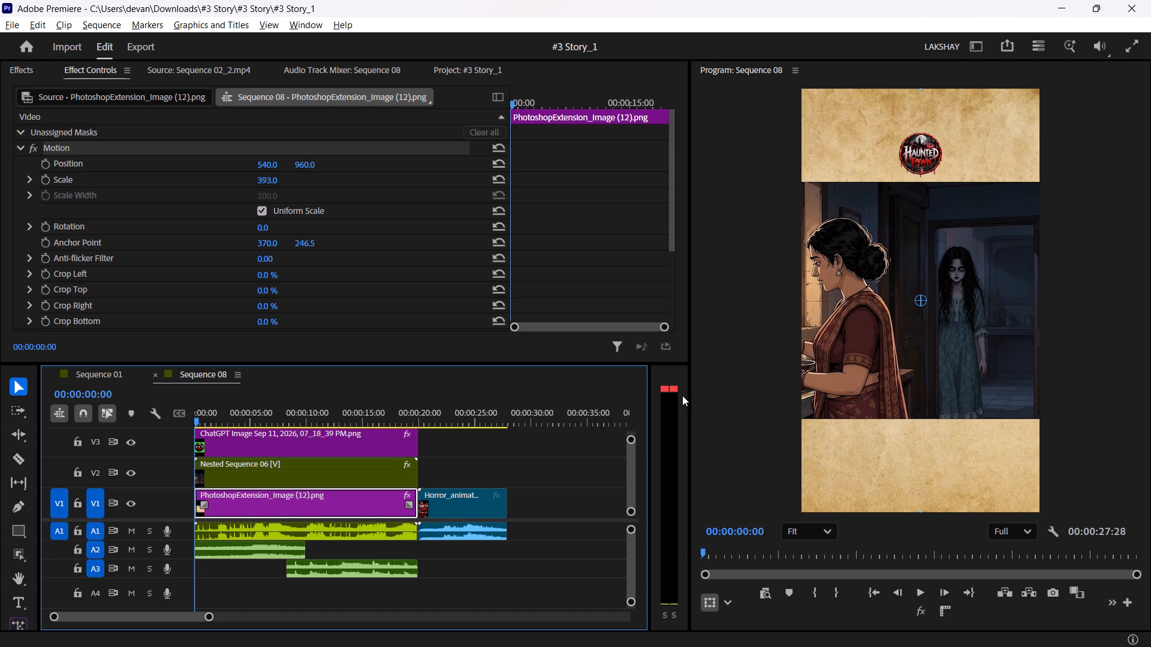
Play Sequence 08 from the start and across the cut into the closing title at about 00:00:20.
left_click(574, 451)
key("space")
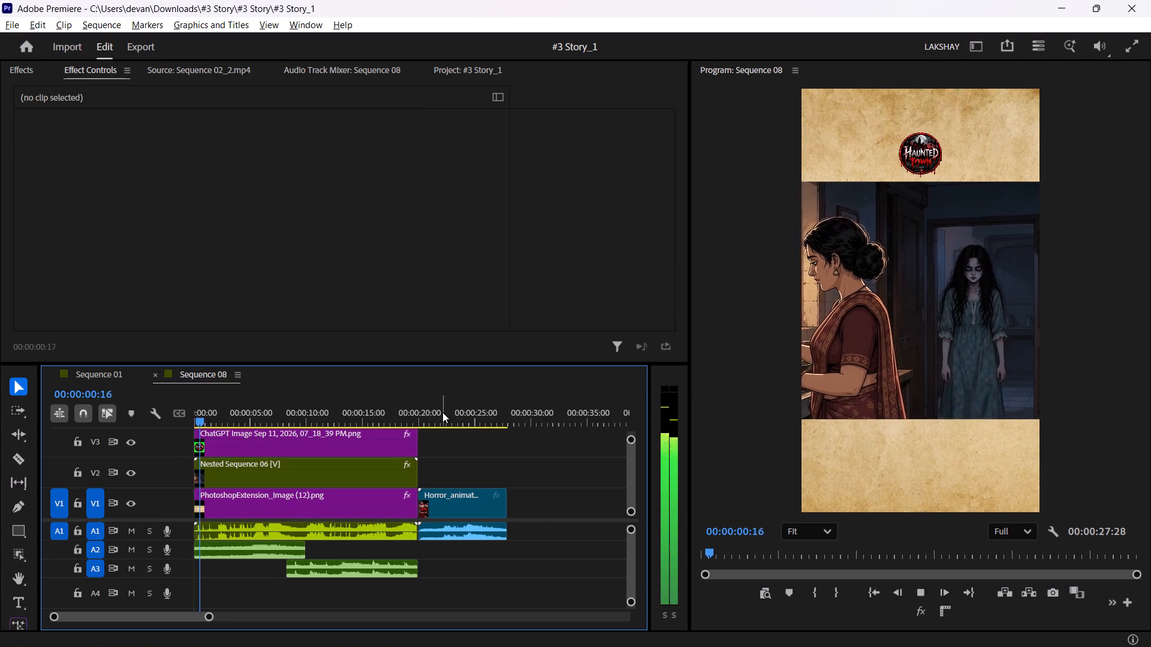
left_click_drag(441, 410, 406, 418)
key("space")
left_click(501, 449)
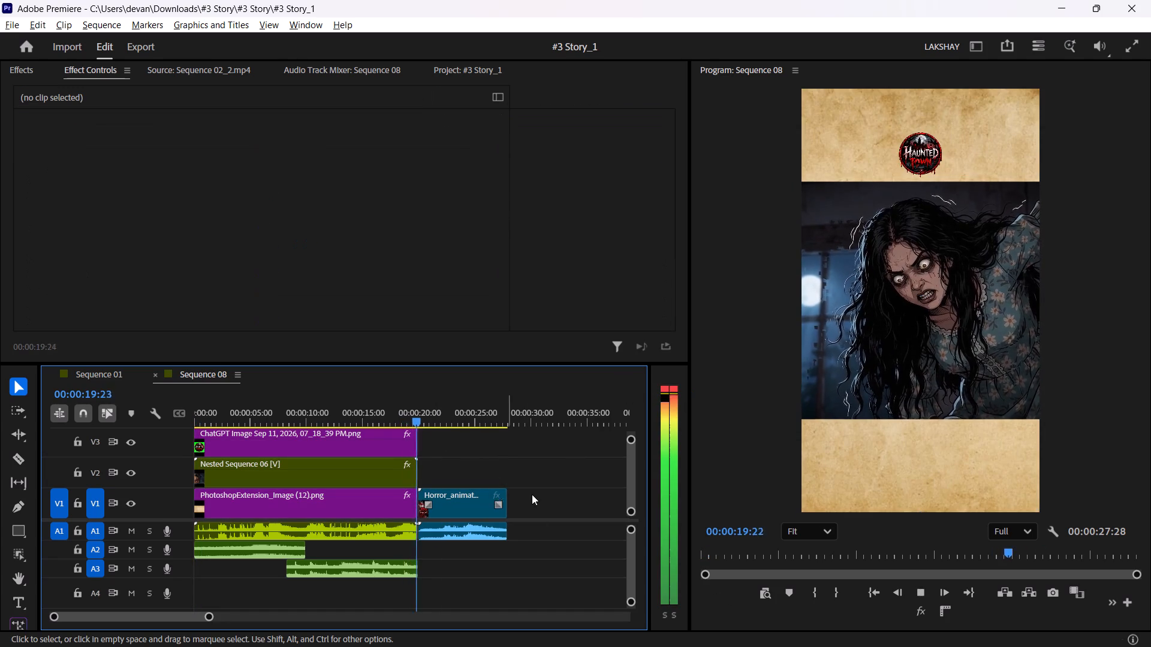
key("space")
Save the #3 Story_1 project with no clips selected in Sequence 08.
left_click(546, 458)
key("ctrl+s")
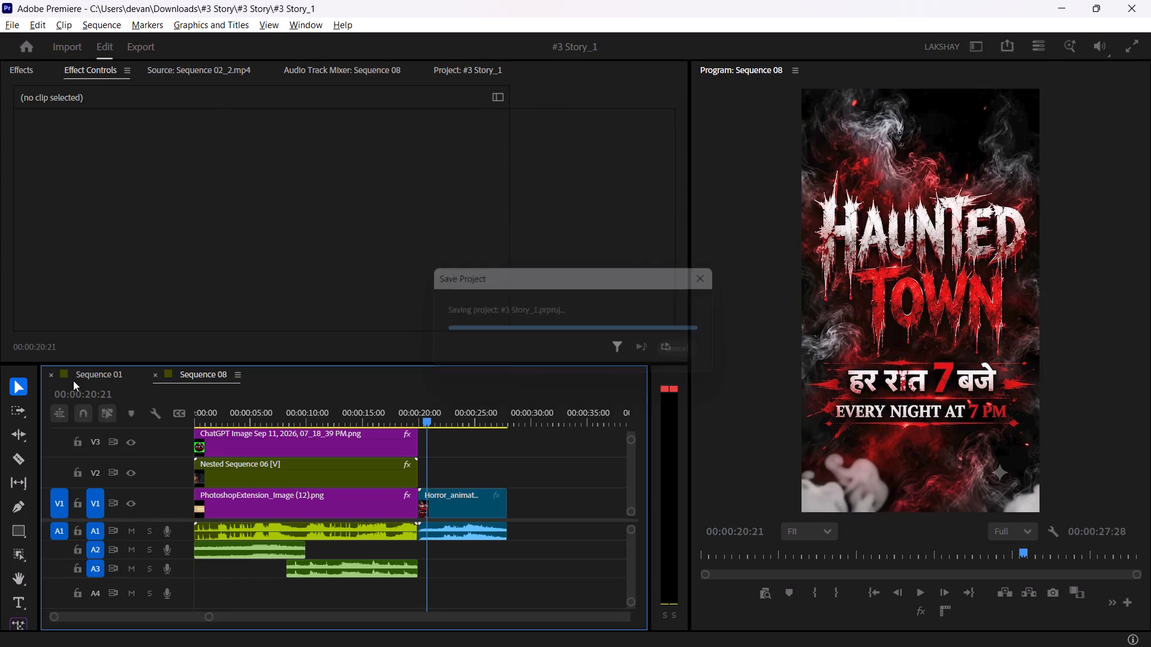
Review the crawling-ghost kitchen scene in Sequence 01 from about 00:09:34 to 00:09:52 for the next excerpt.
left_click(105, 370)
left_click_drag(439, 407, 519, 416)
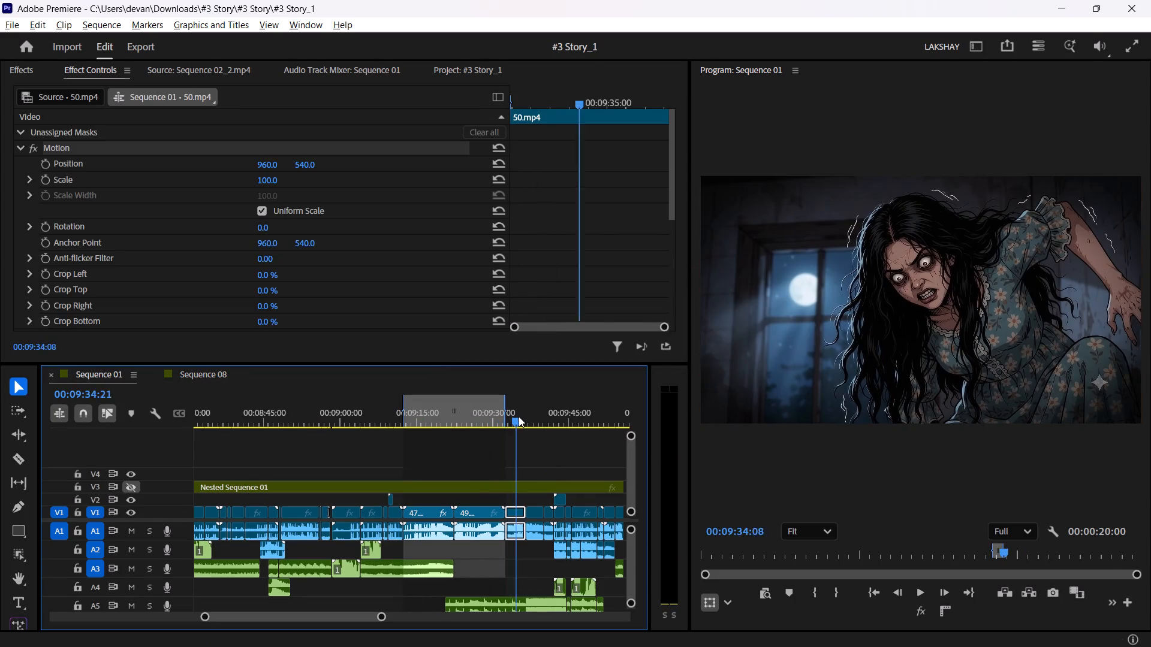
left_click_drag(519, 416, 531, 416)
key("space")
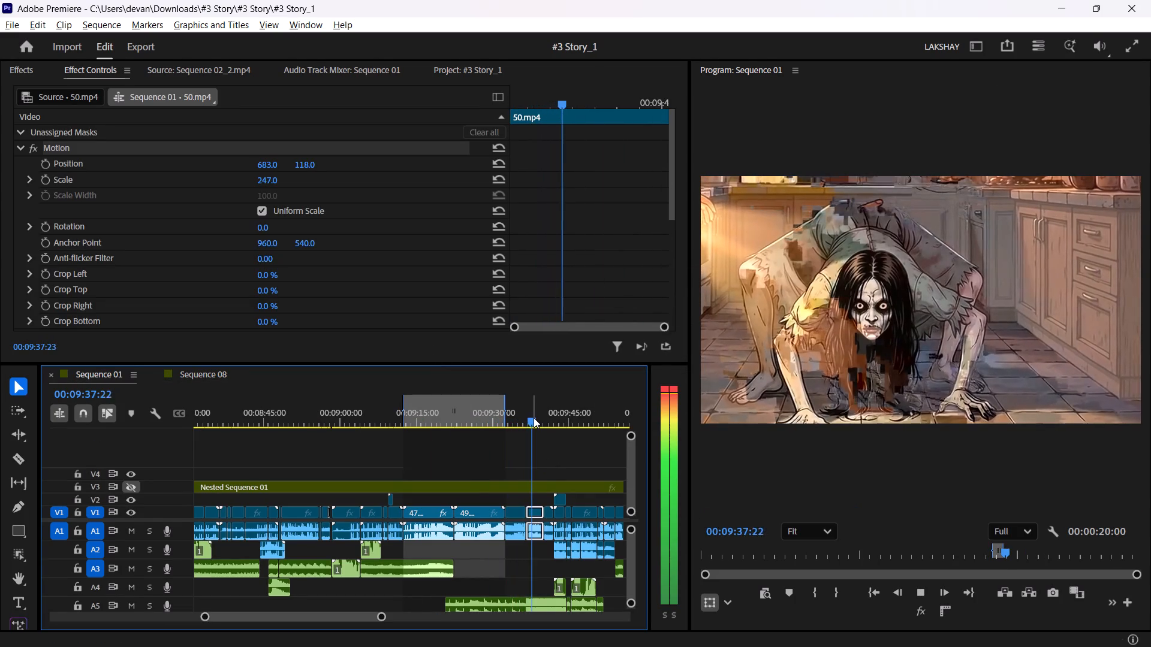
left_click_drag(532, 418, 517, 419)
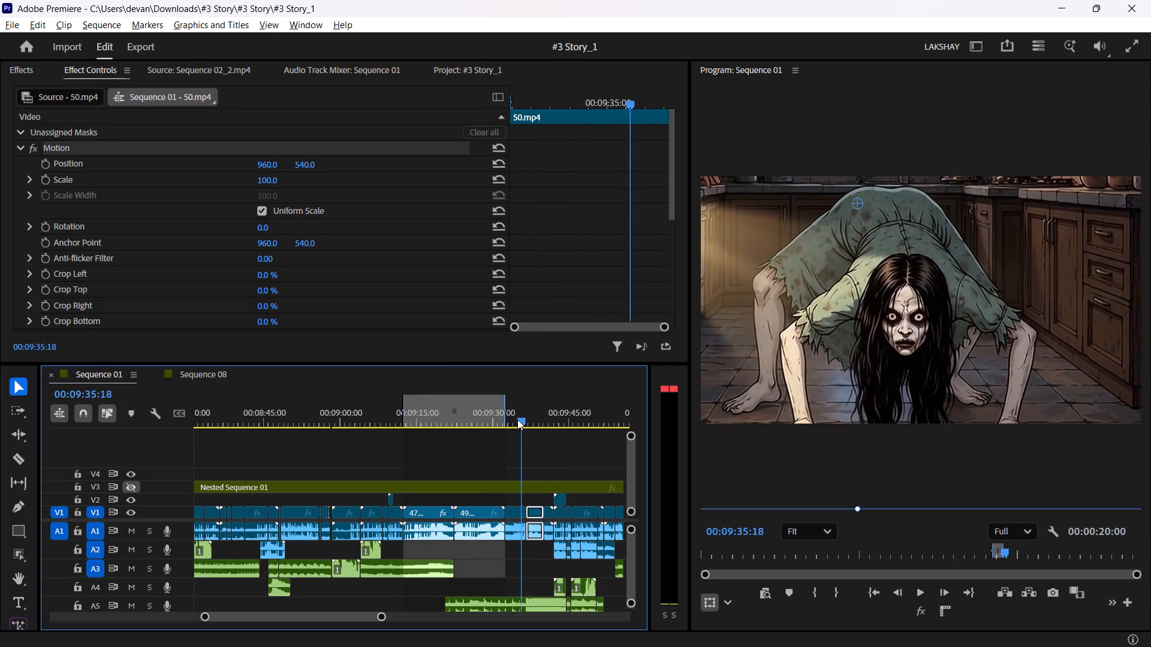
left_click_drag(517, 419, 516, 419)
key("space")
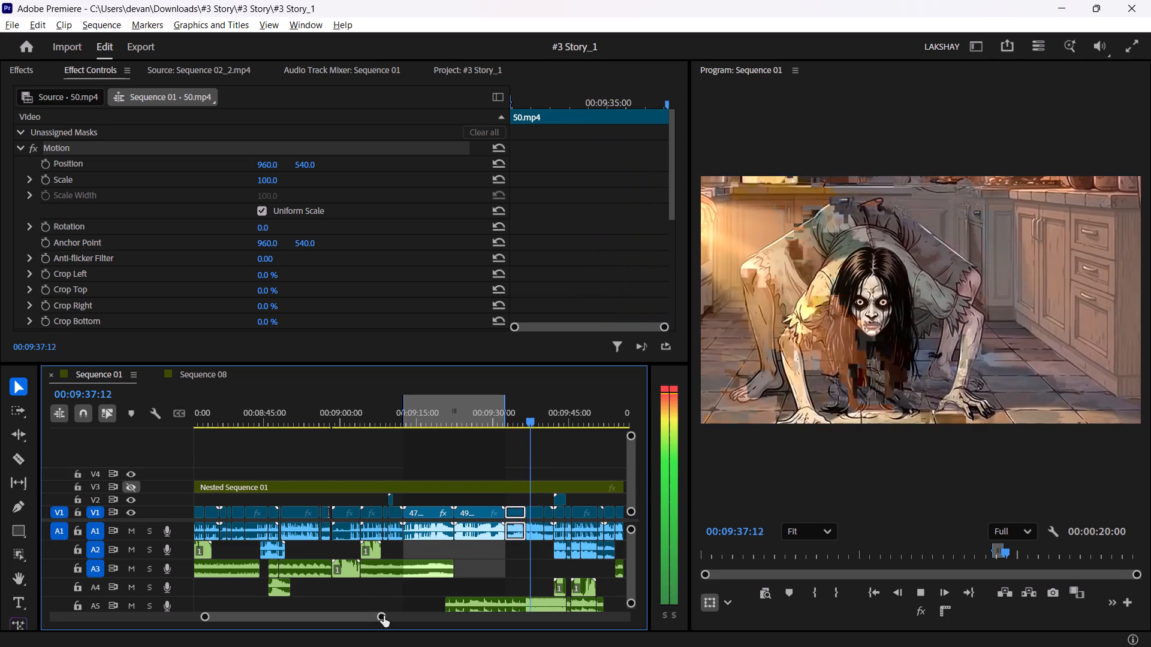
left_click(608, 459)
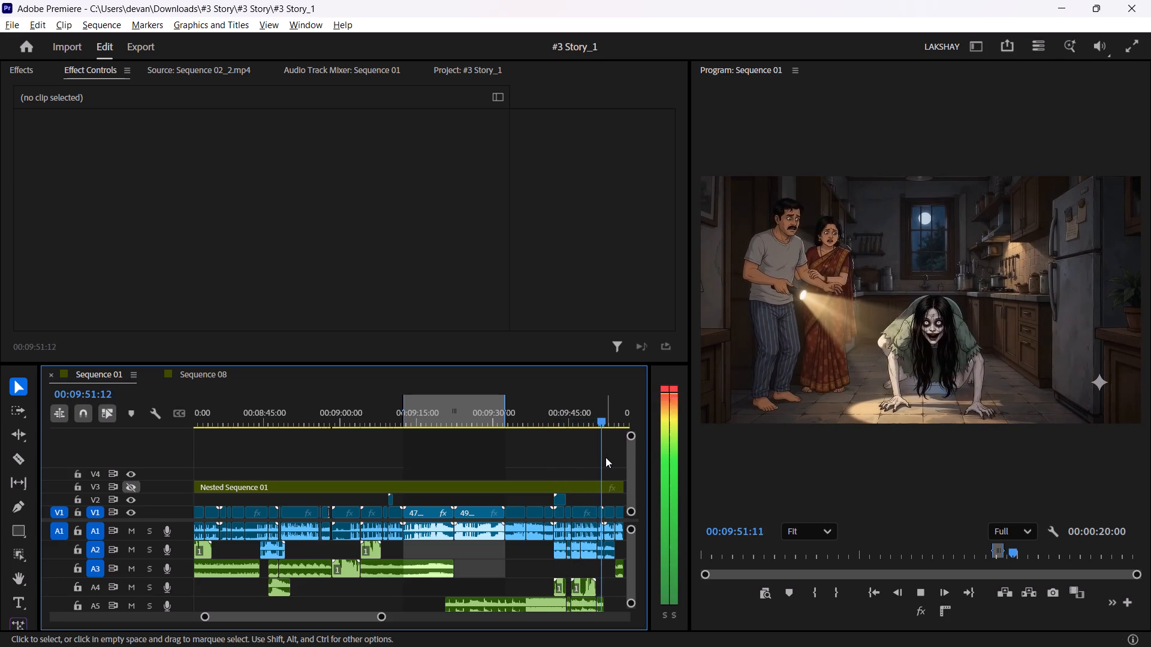
key("space")
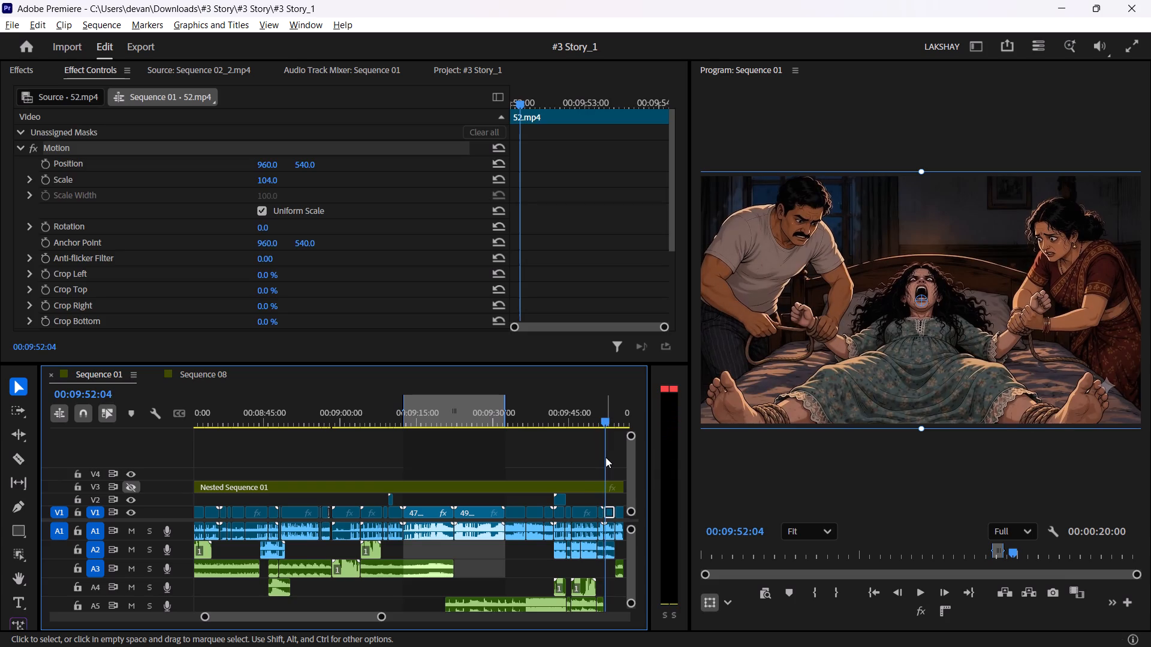
key("space")
key("space")
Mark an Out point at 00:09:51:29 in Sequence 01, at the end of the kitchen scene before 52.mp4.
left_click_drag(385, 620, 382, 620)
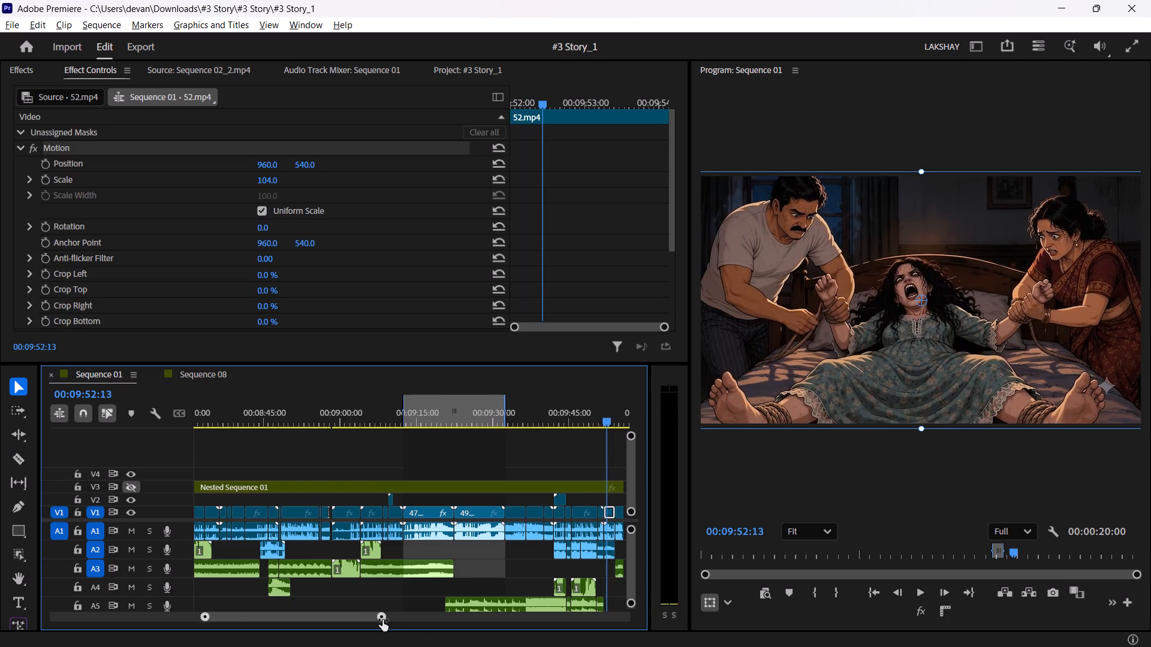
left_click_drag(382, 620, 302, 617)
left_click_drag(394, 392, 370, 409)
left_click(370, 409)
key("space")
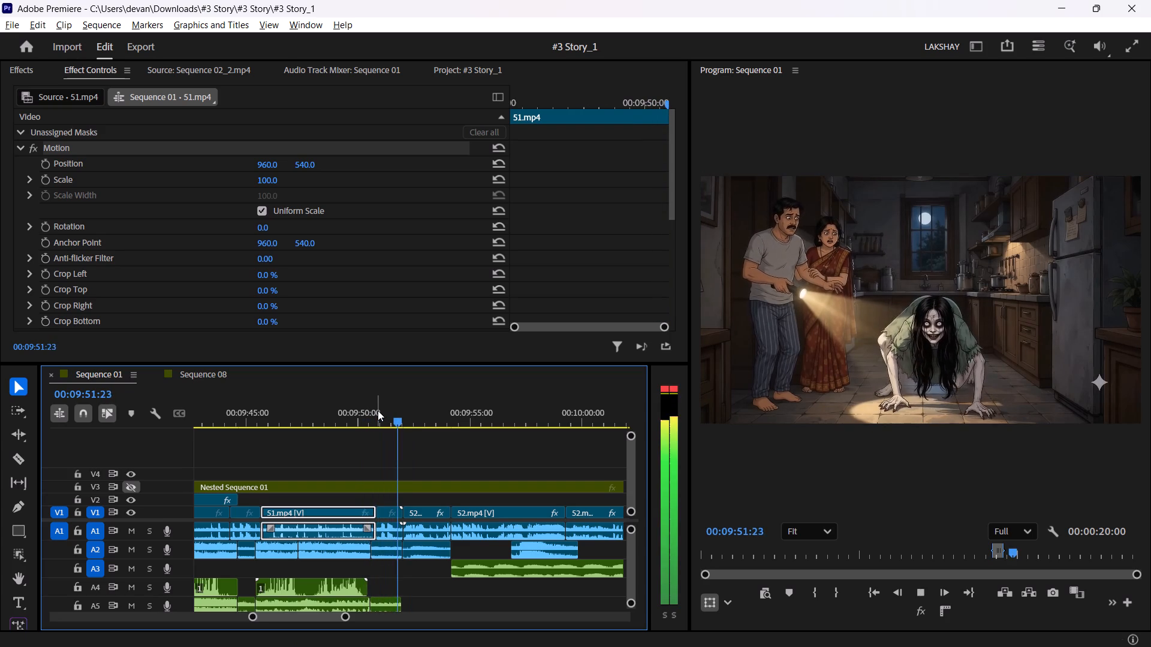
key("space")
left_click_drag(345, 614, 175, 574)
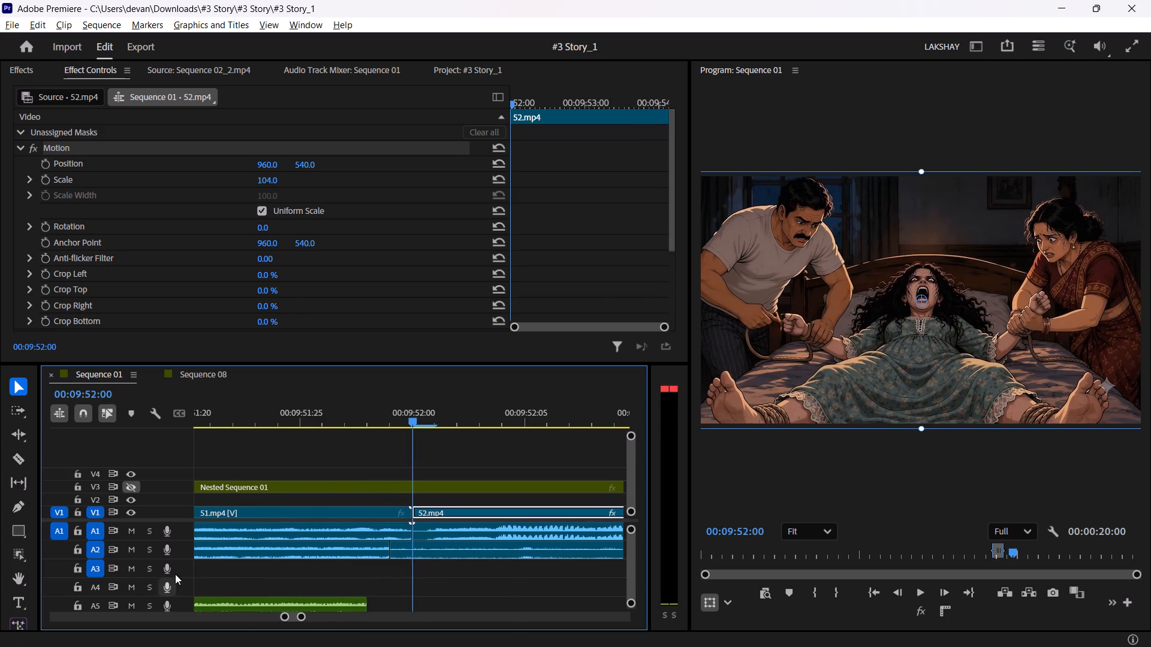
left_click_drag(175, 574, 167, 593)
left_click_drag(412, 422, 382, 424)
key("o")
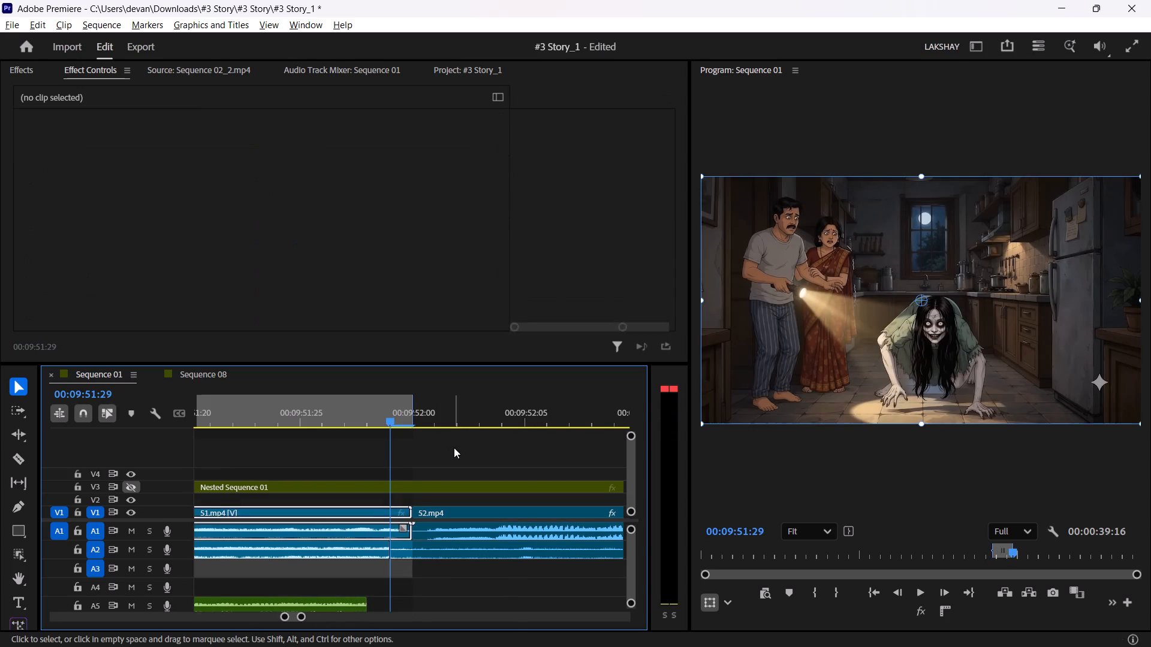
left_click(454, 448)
Find the start of the 50.mp4 ghost close-up in Sequence 01 and mark an In point at 00:09:36:18.
left_click_drag(301, 614, 412, 617)
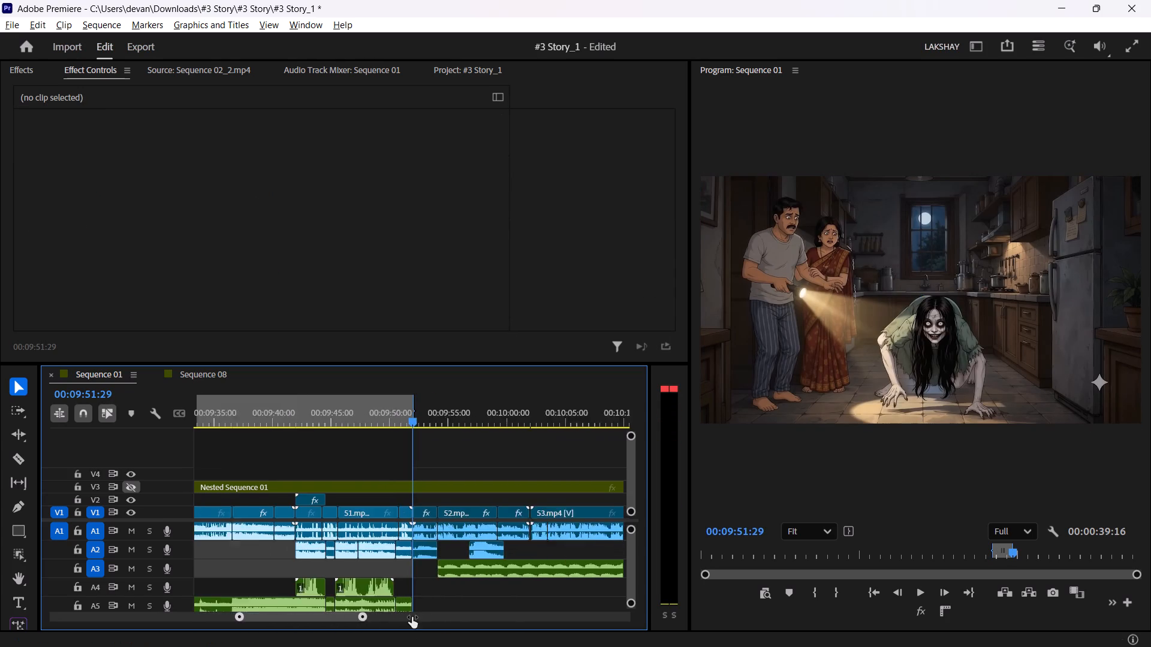
left_click_drag(412, 617, 420, 613)
left_click_drag(326, 413, 308, 418)
key("space")
left_click(303, 415)
key("space")
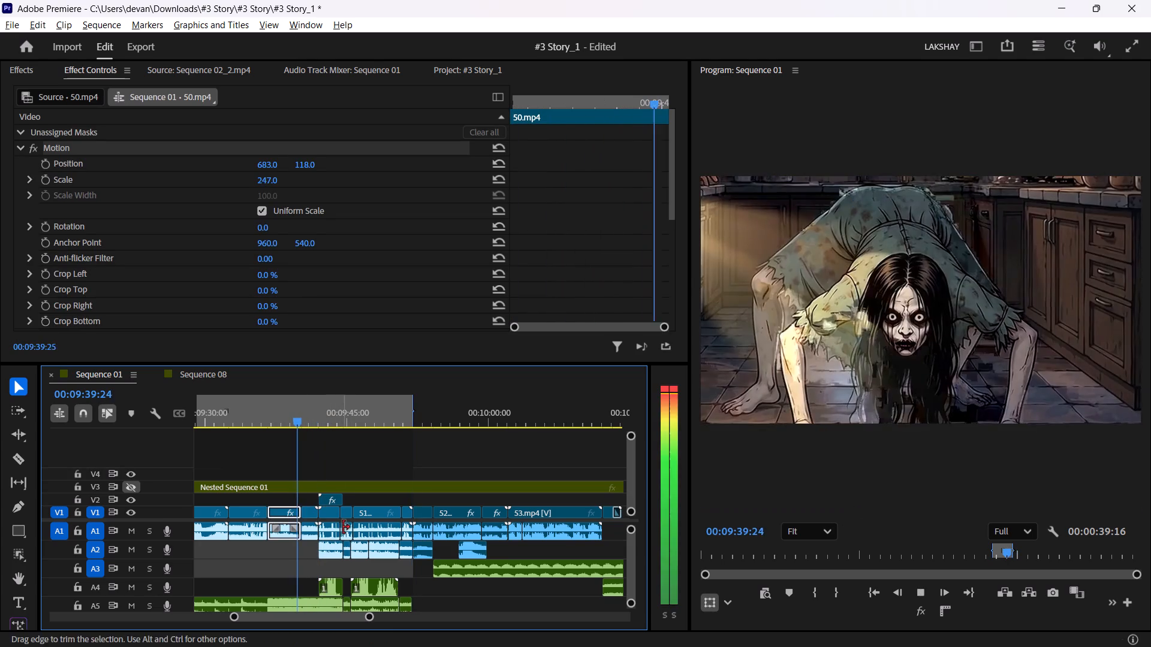
key("space")
left_click_drag(276, 400, 264, 404)
key("space")
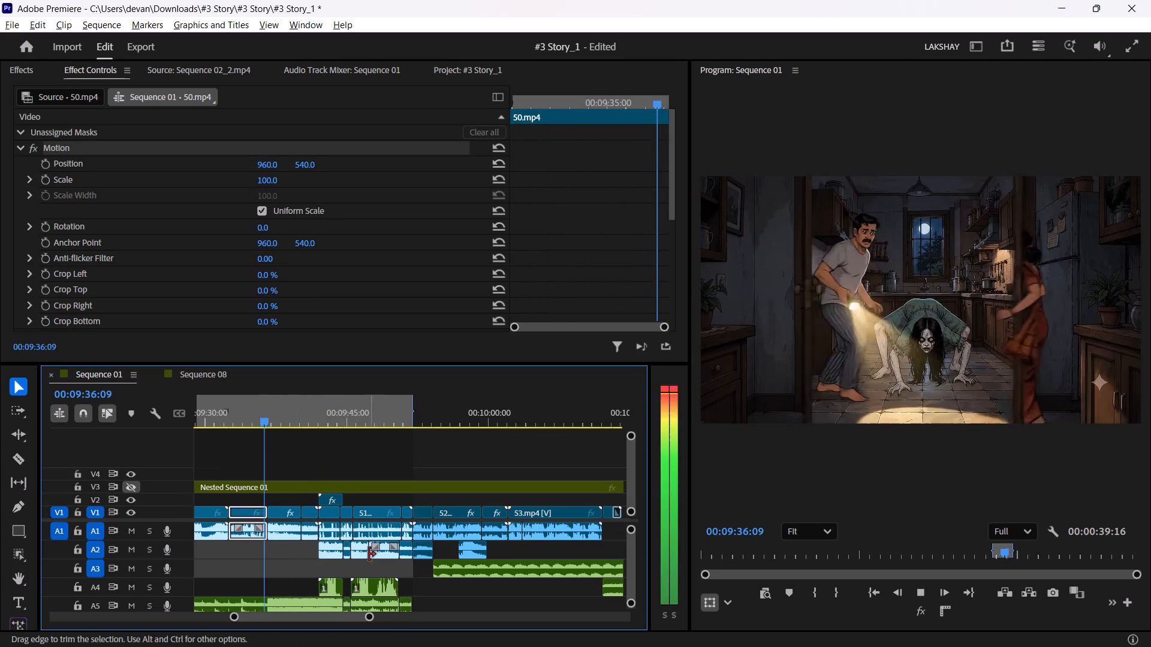
key("space")
left_click_drag(369, 617, 270, 610)
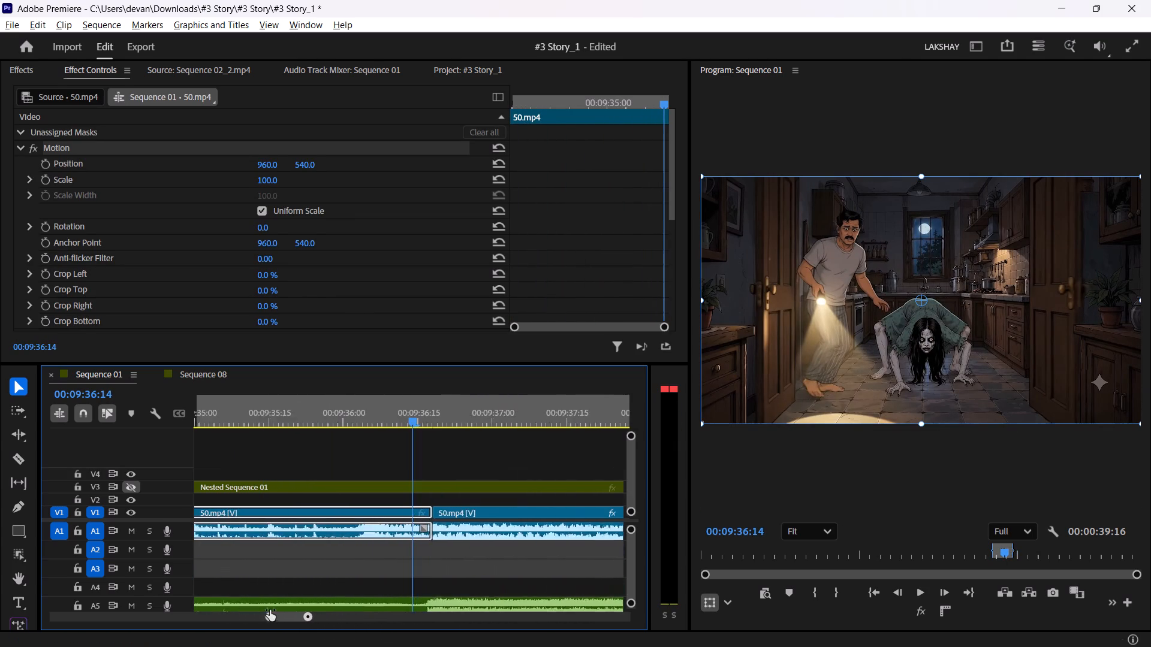
left_click_drag(270, 610, 257, 608)
left_click_drag(433, 407, 472, 407)
key("o")
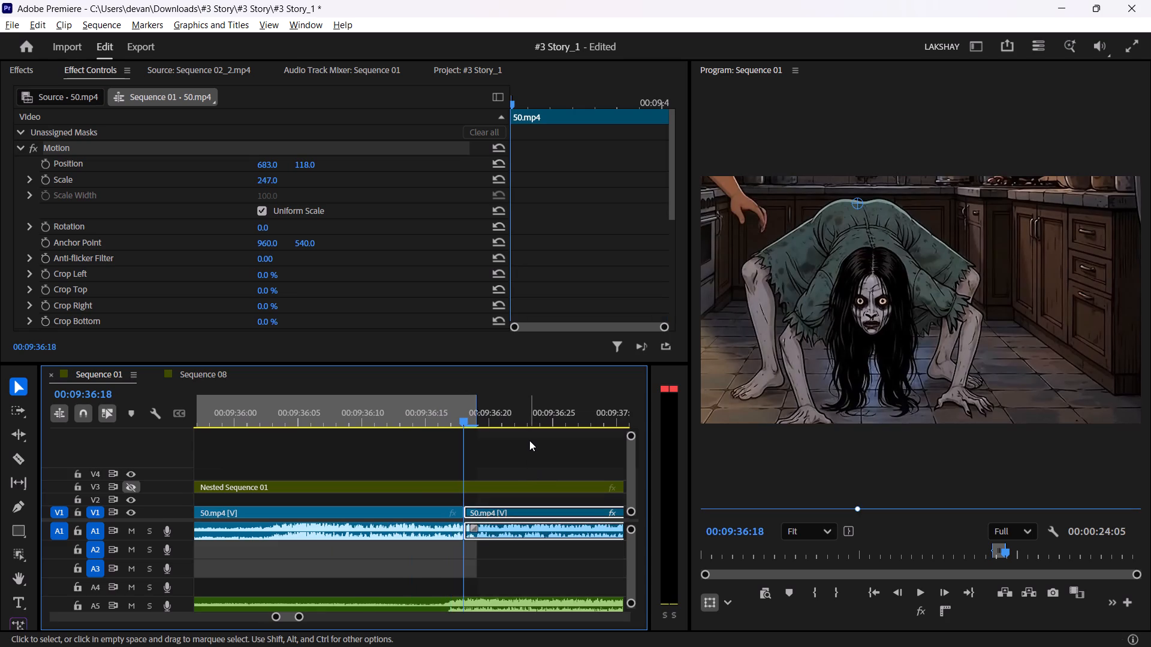
key("i")
Mark an Out point at 00:09:51:29 in Sequence 01, on the last frame of the kitchen scene before 52.mp4.
left_click_drag(297, 613, 339, 614)
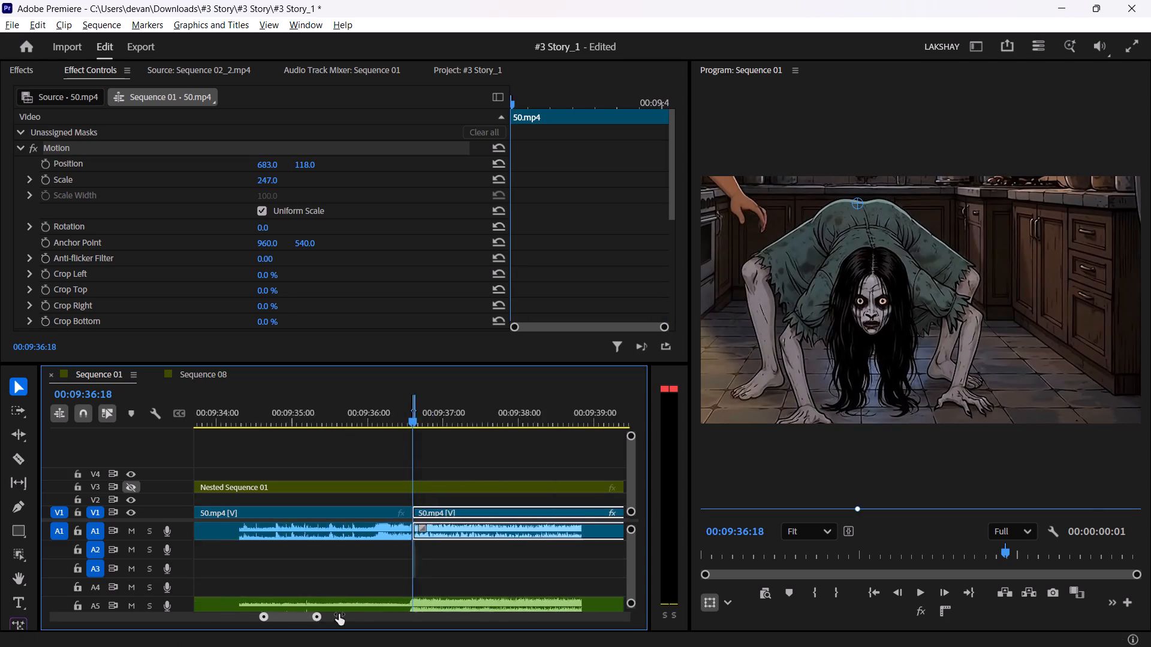
left_click_drag(339, 614, 373, 615)
left_click_drag(556, 403, 674, 421)
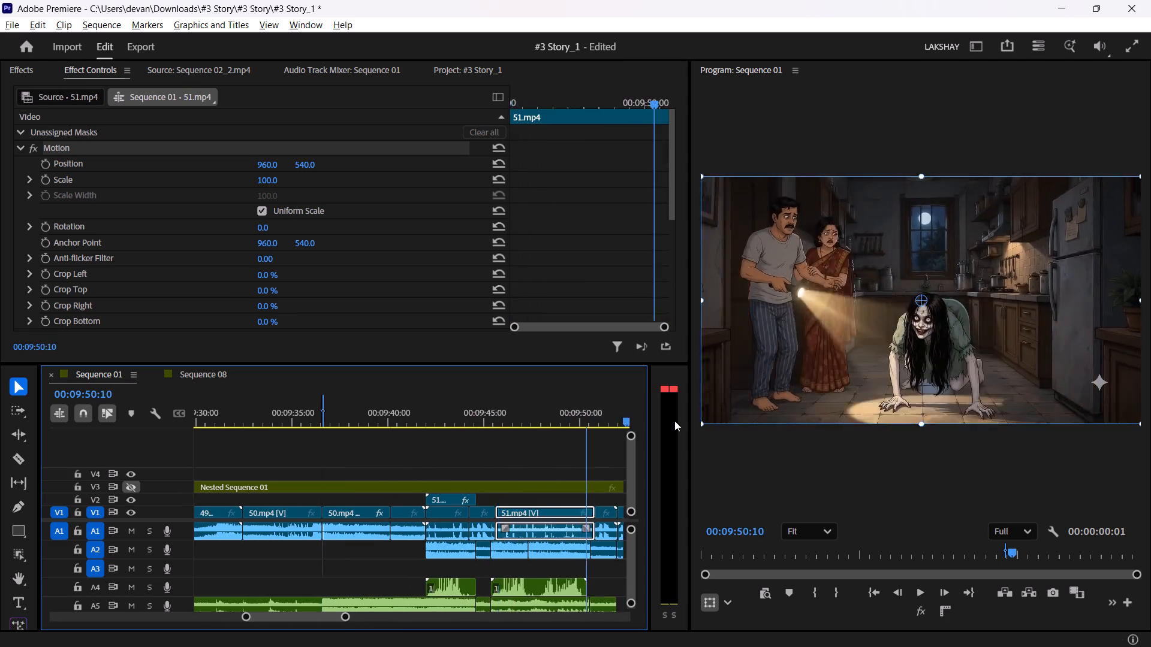
left_click_drag(674, 421, 528, 406)
left_click_drag(351, 619, 155, 601)
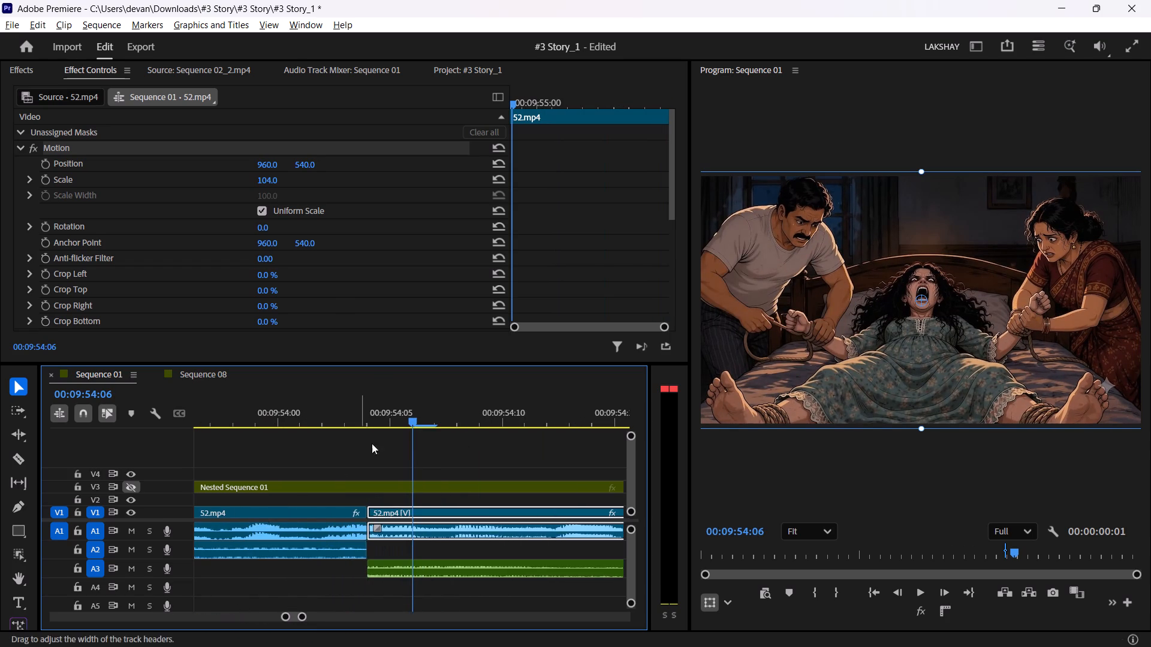
left_click_drag(387, 398, 346, 413)
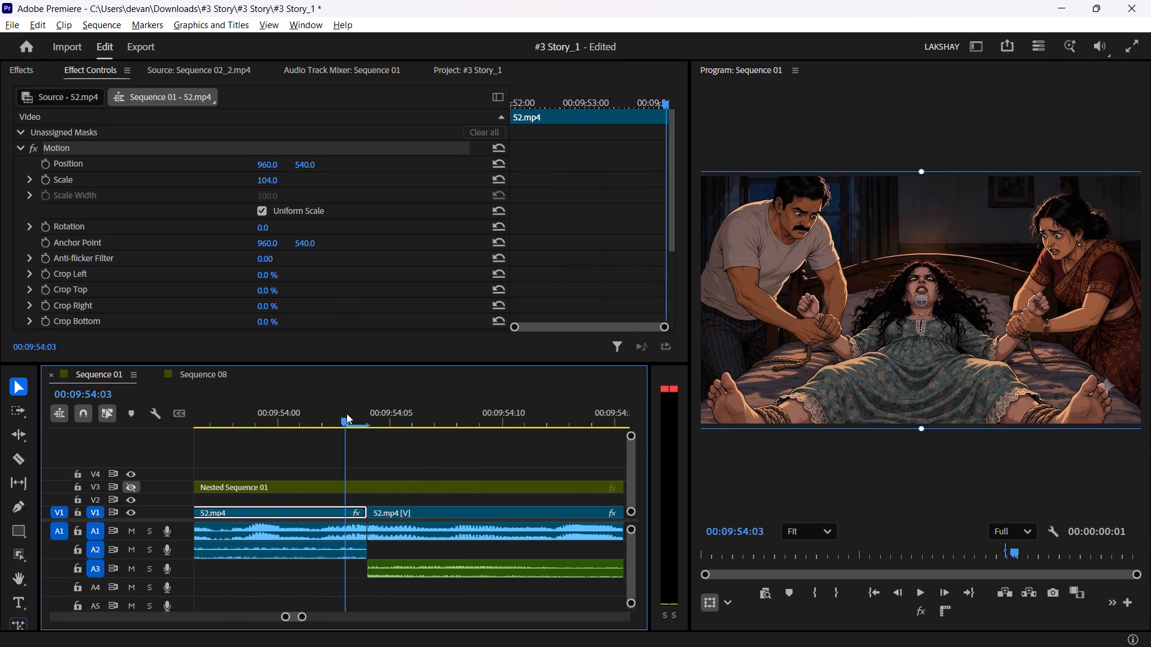
left_click_drag(346, 413, 72, 425)
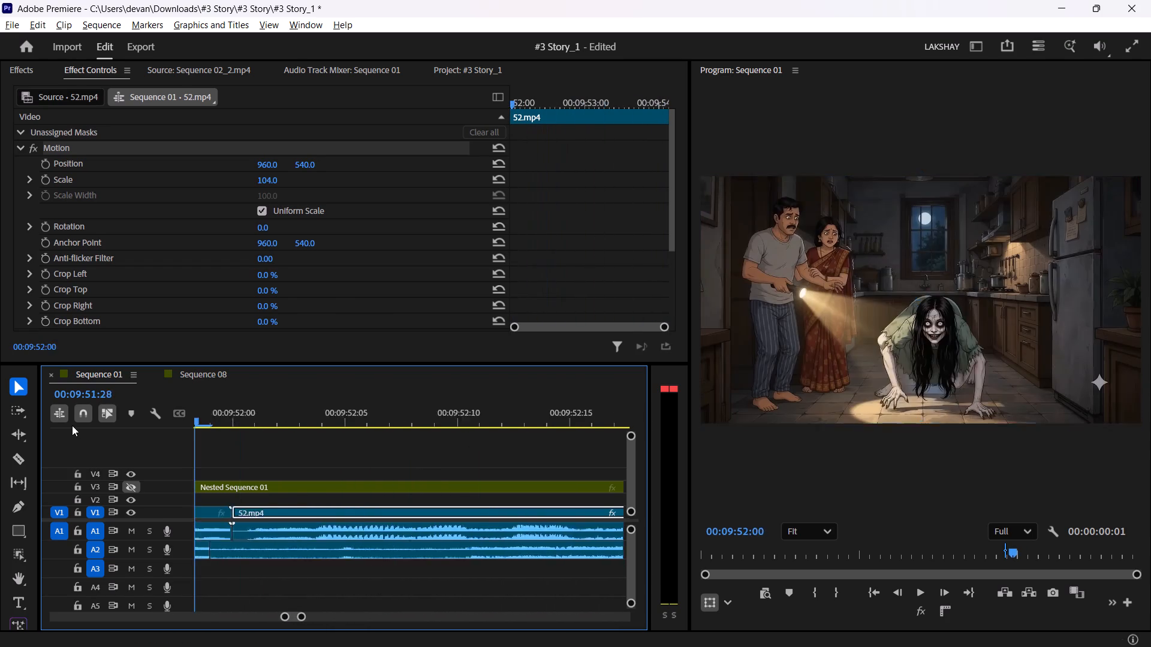
left_click_drag(72, 425, 475, 434)
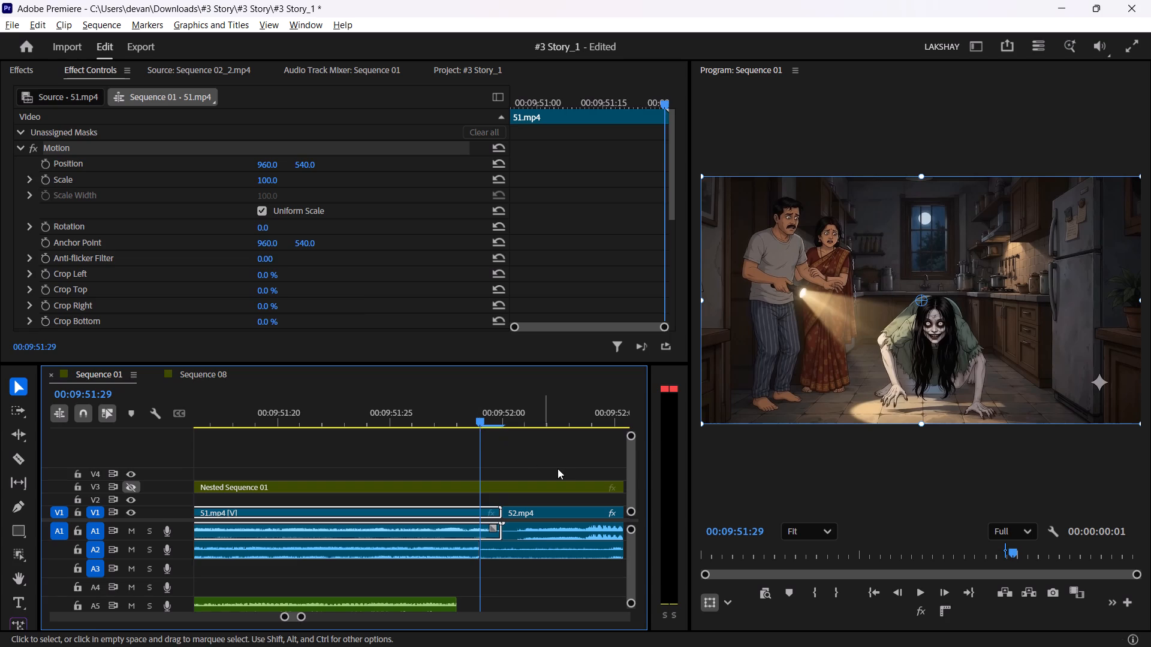
key("o")
left_click(543, 463)
Copy all video and audio clips within the marked range, except Nested Sequence 01, into Sequence 08 directly after the closing title.
left_click_drag(304, 619, 489, 610)
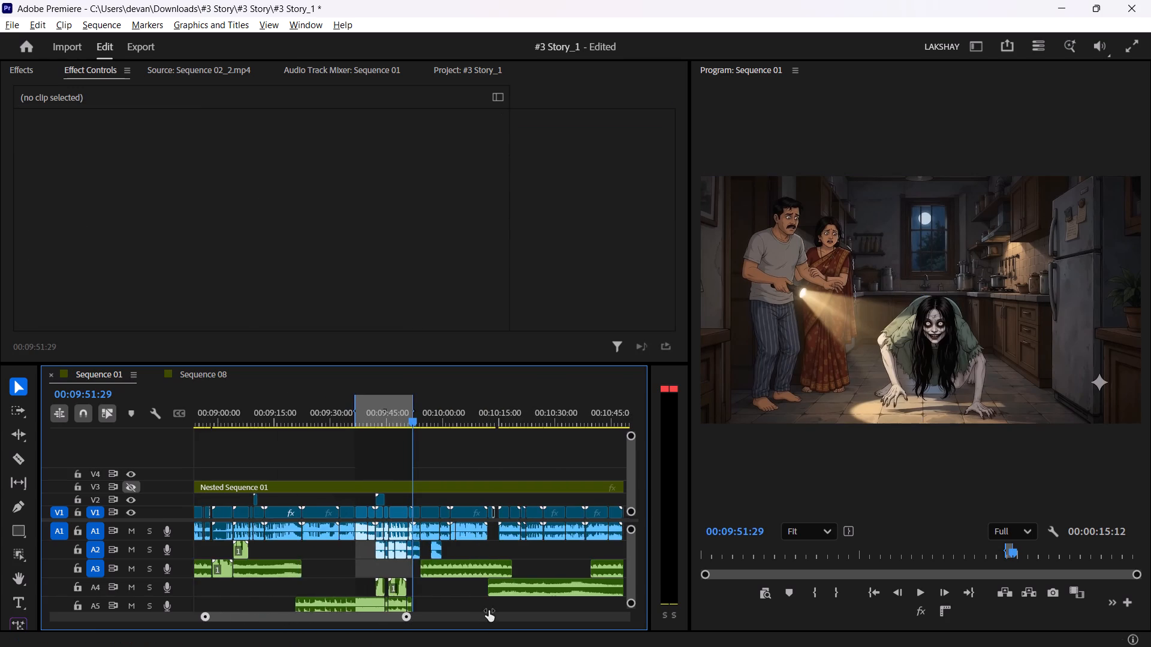
left_click_drag(489, 610, 439, 607)
left_click_drag(307, 498, 379, 555)
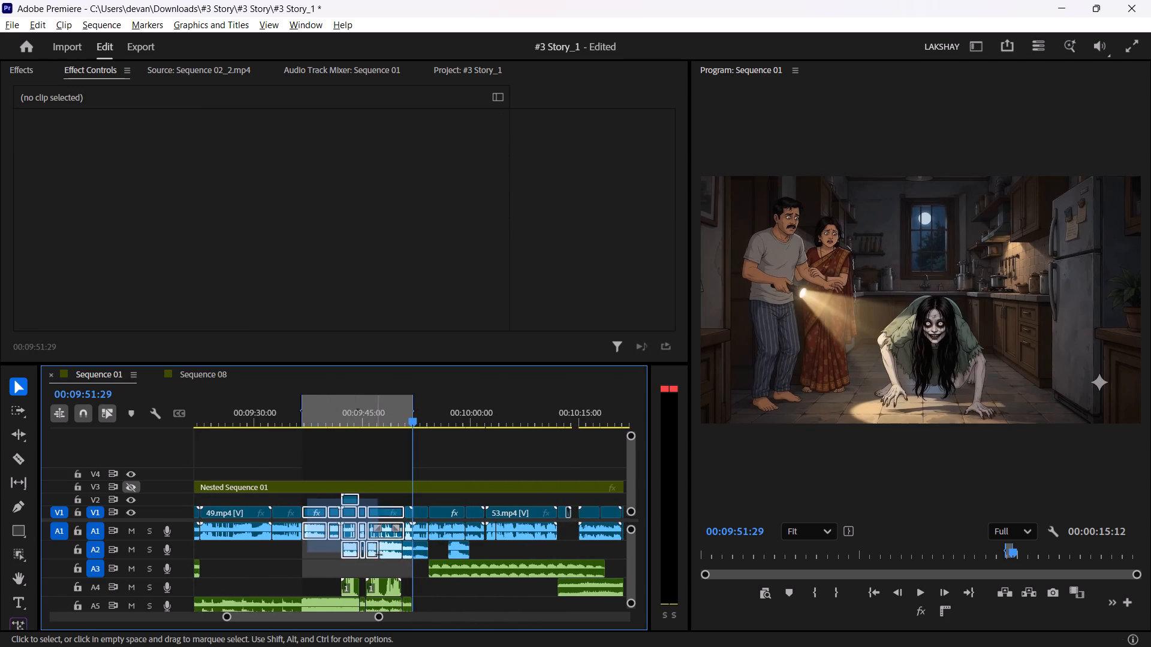
left_click_drag(379, 555, 408, 610)
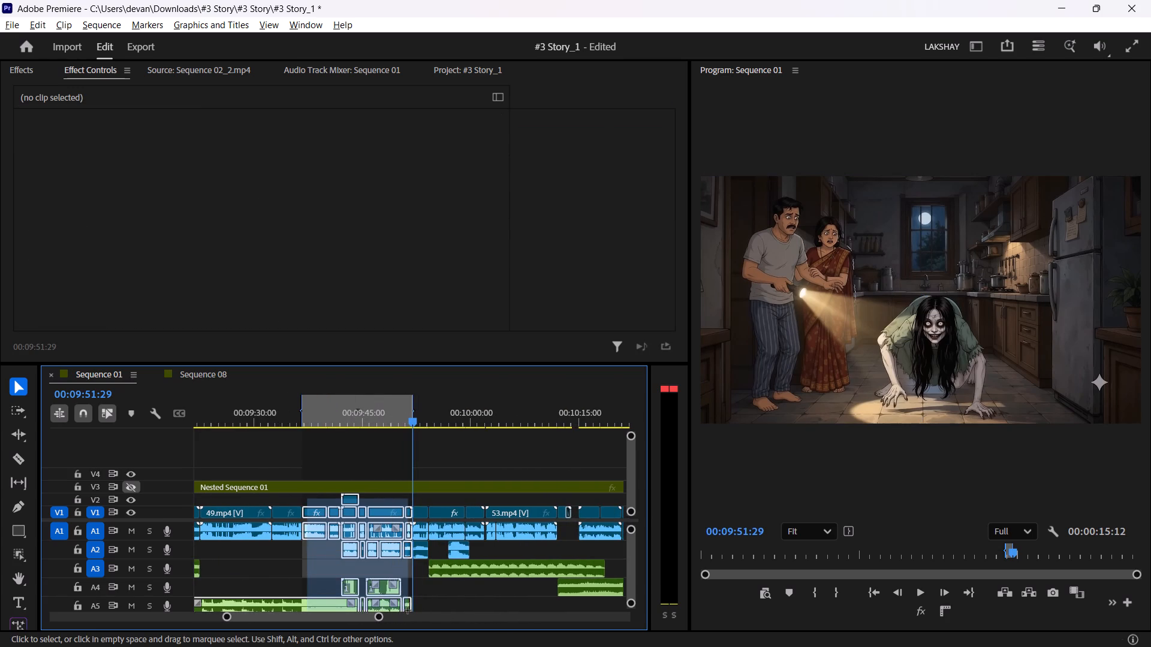
left_click_drag(408, 610, 405, 610)
left_click_drag(405, 610, 406, 610)
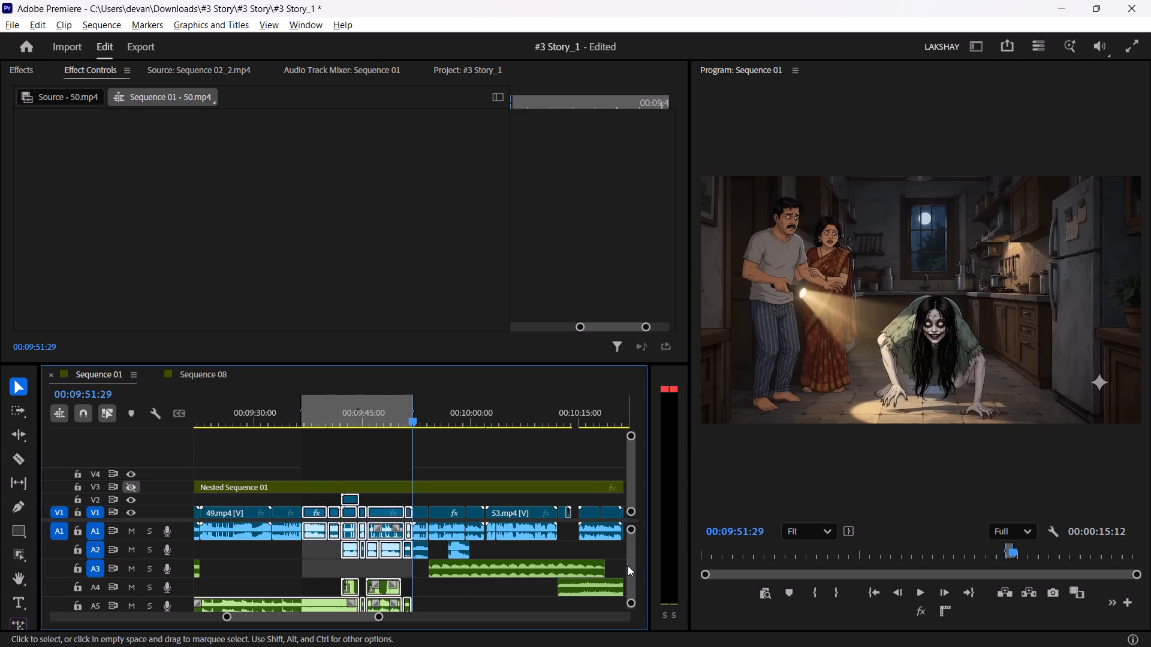
left_click(628, 566)
left_click_drag(335, 515, 212, 374)
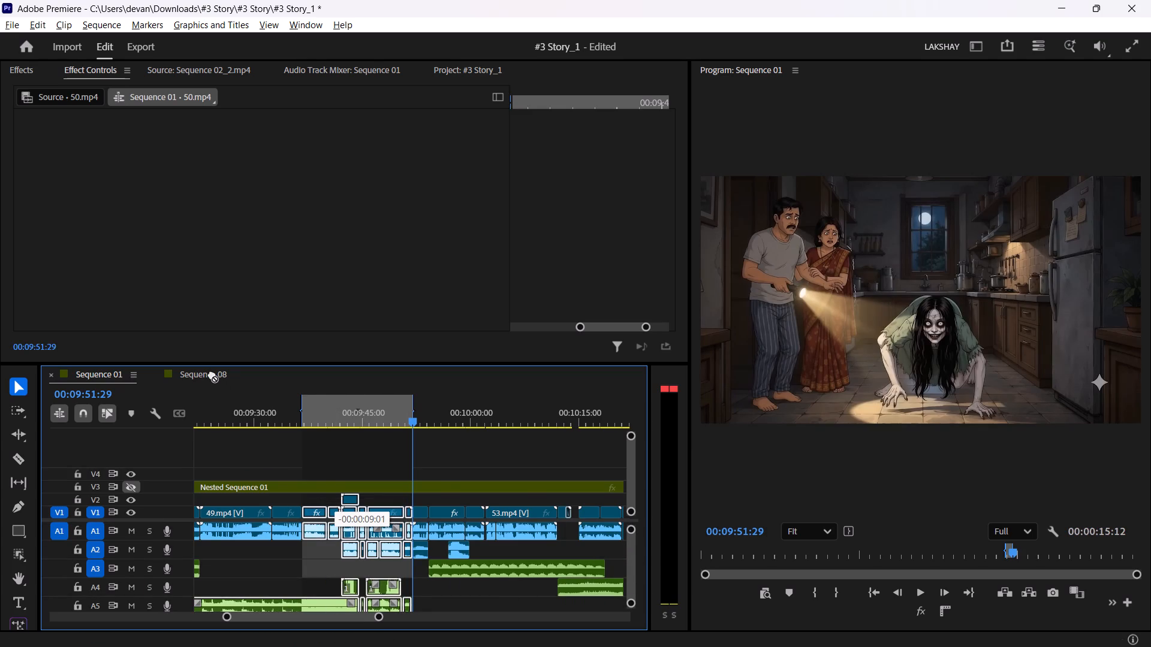
left_click_drag(212, 374, 570, 510)
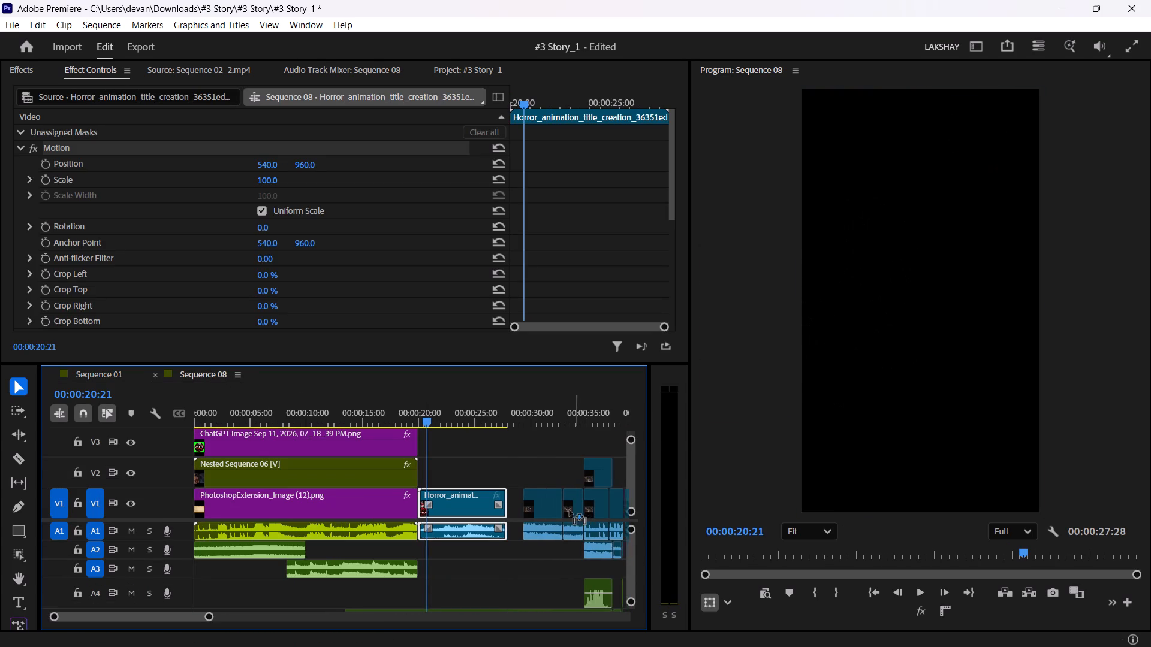
left_click_drag(570, 510, 565, 509)
left_click(507, 455)
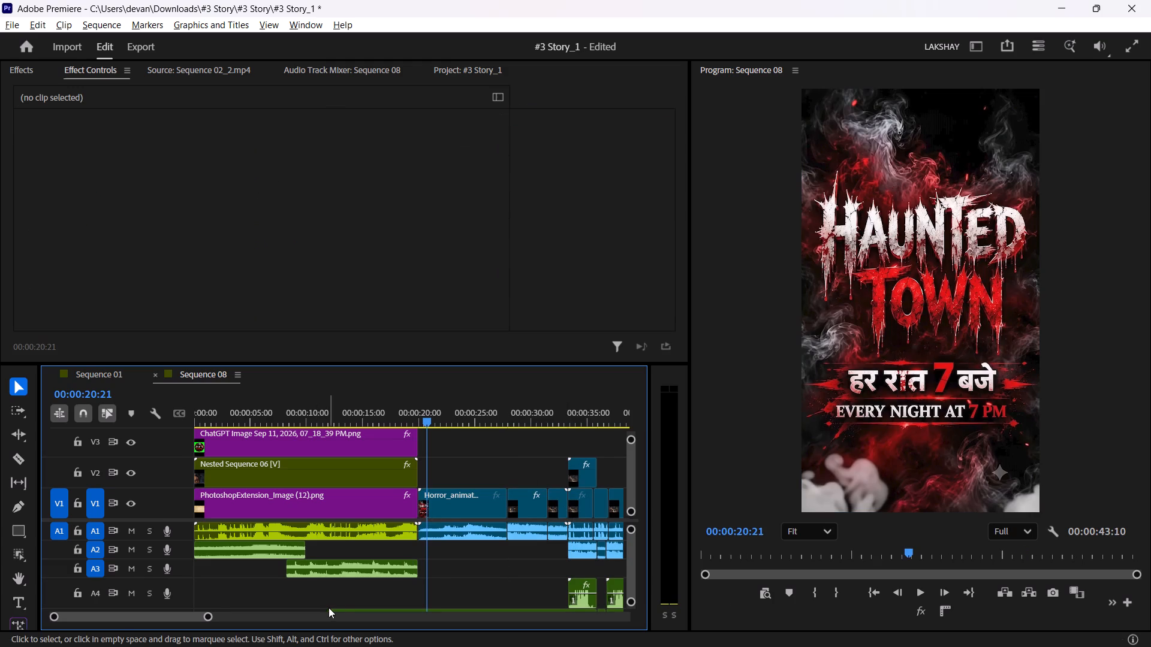
Trim the start of the copied bottom-track audio clip in Sequence 08 to line up with the closing title's end.
left_click_drag(334, 610, 511, 592)
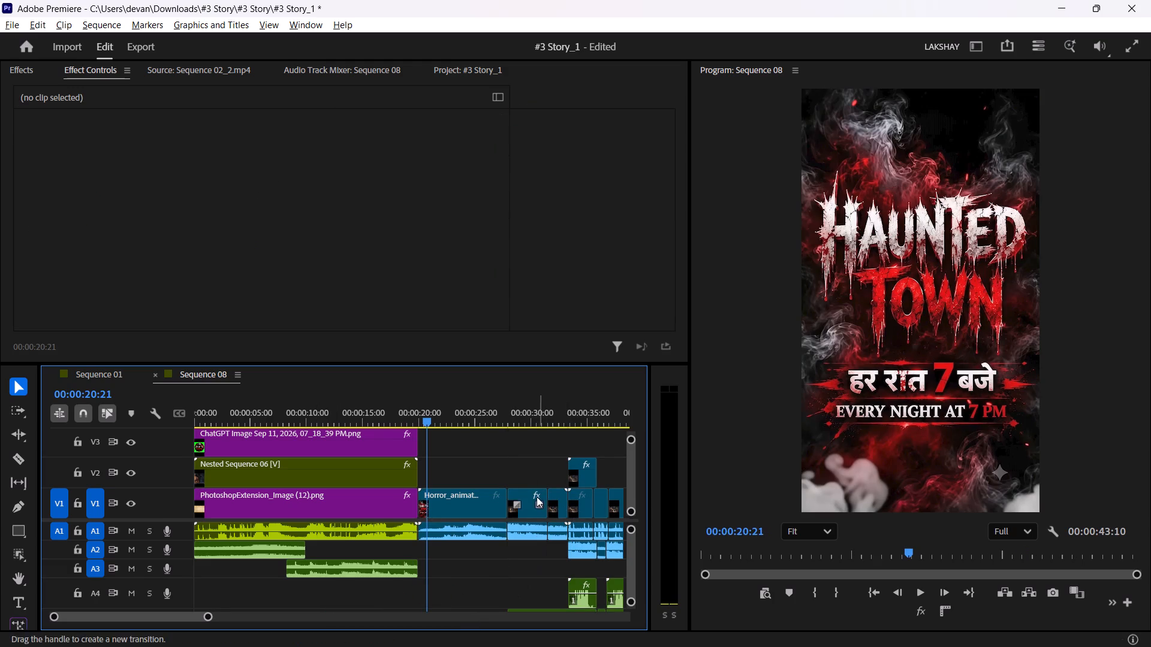
left_click_drag(209, 615, 235, 615)
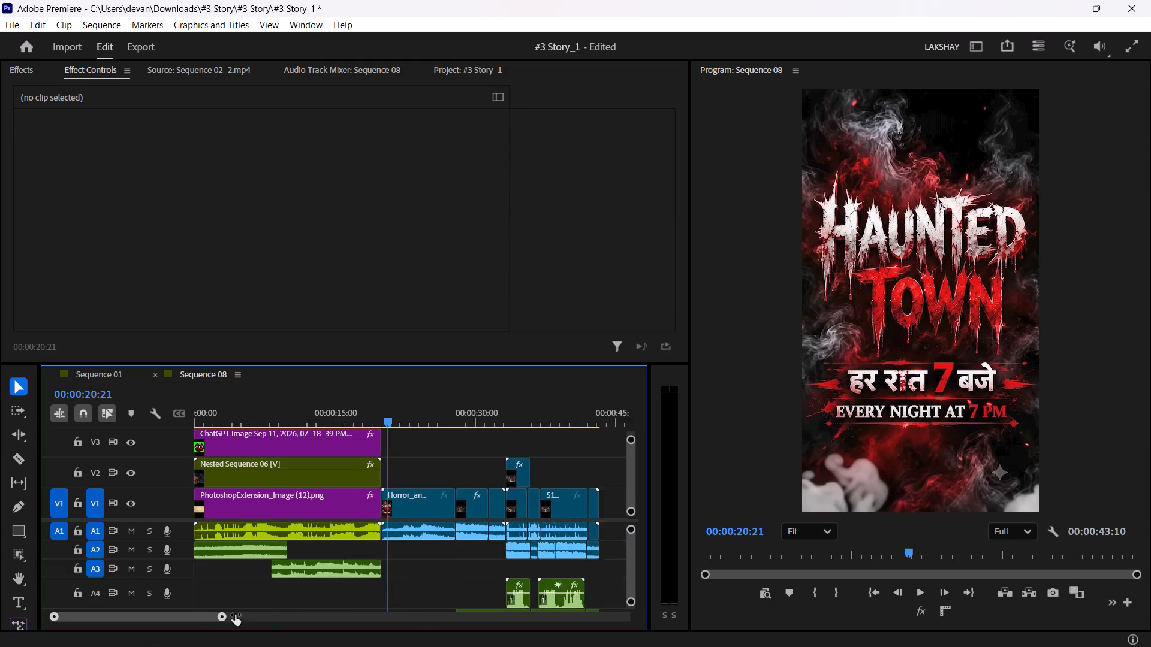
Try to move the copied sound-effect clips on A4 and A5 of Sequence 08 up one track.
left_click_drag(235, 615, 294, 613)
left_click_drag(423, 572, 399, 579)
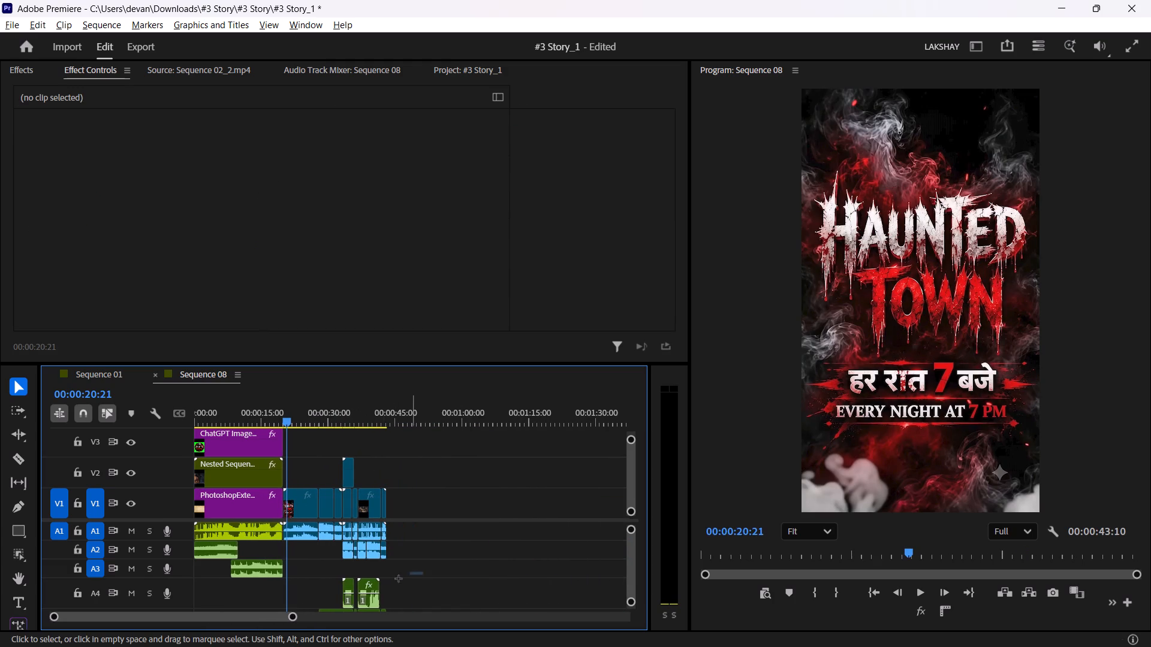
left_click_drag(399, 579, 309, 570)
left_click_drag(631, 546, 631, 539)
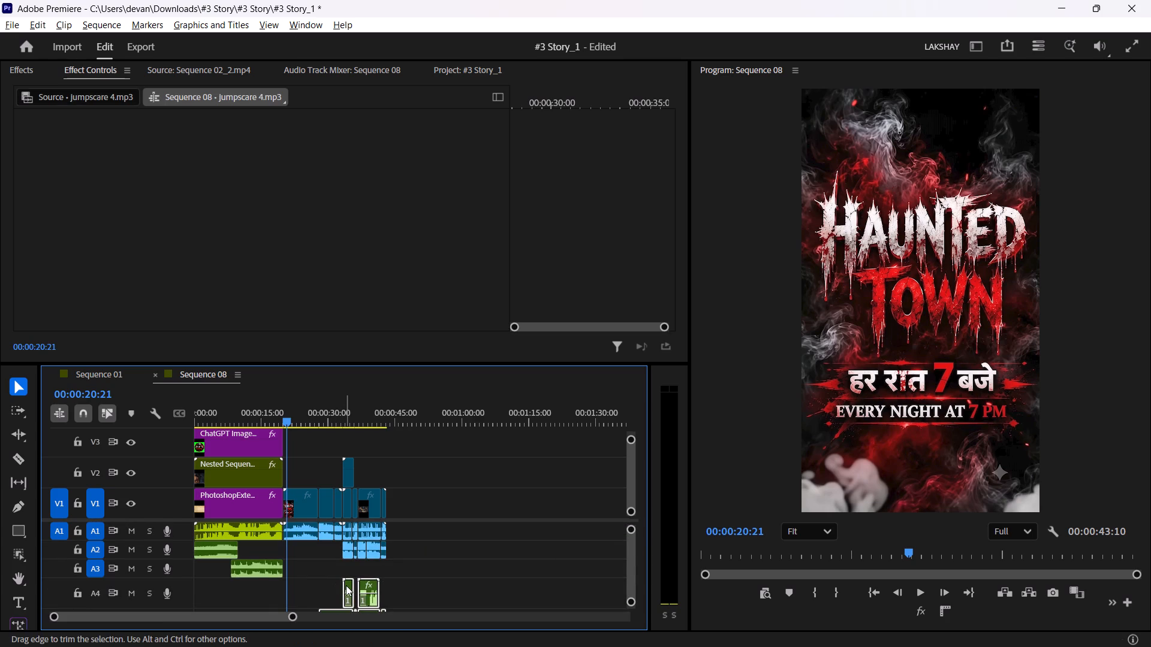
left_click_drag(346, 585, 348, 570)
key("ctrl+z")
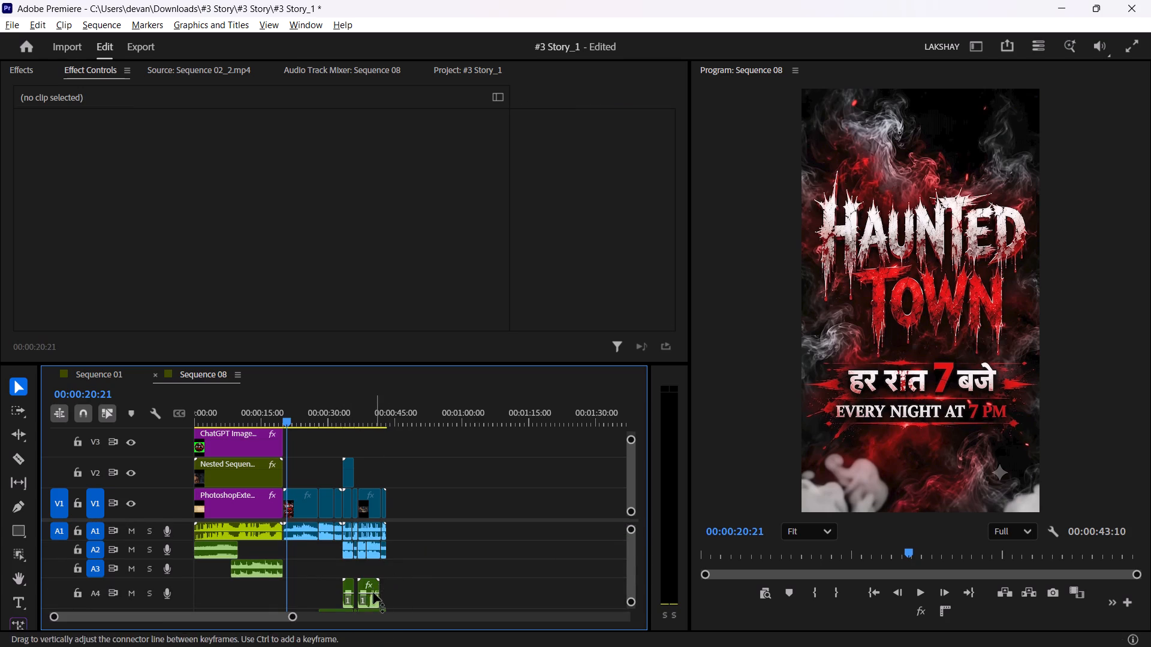
Move all copied audio clips on tracks A4 and A5 in Sequence 08 up one track to A3 and A4.
left_click_drag(414, 582, 308, 567)
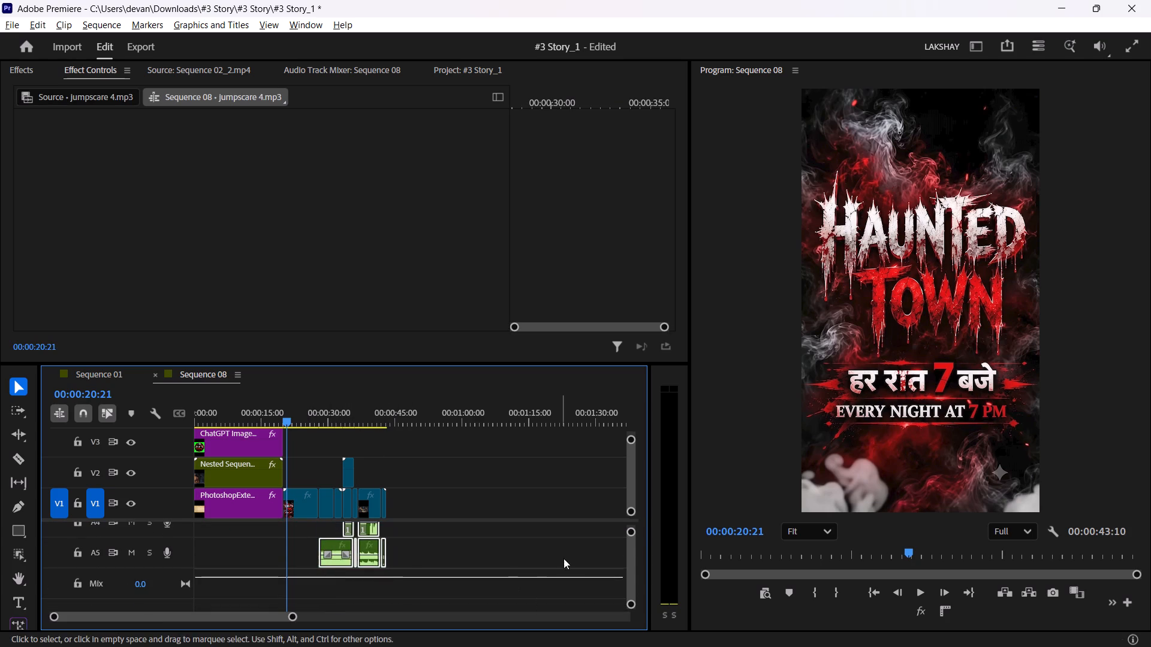
left_click_drag(632, 561, 629, 531)
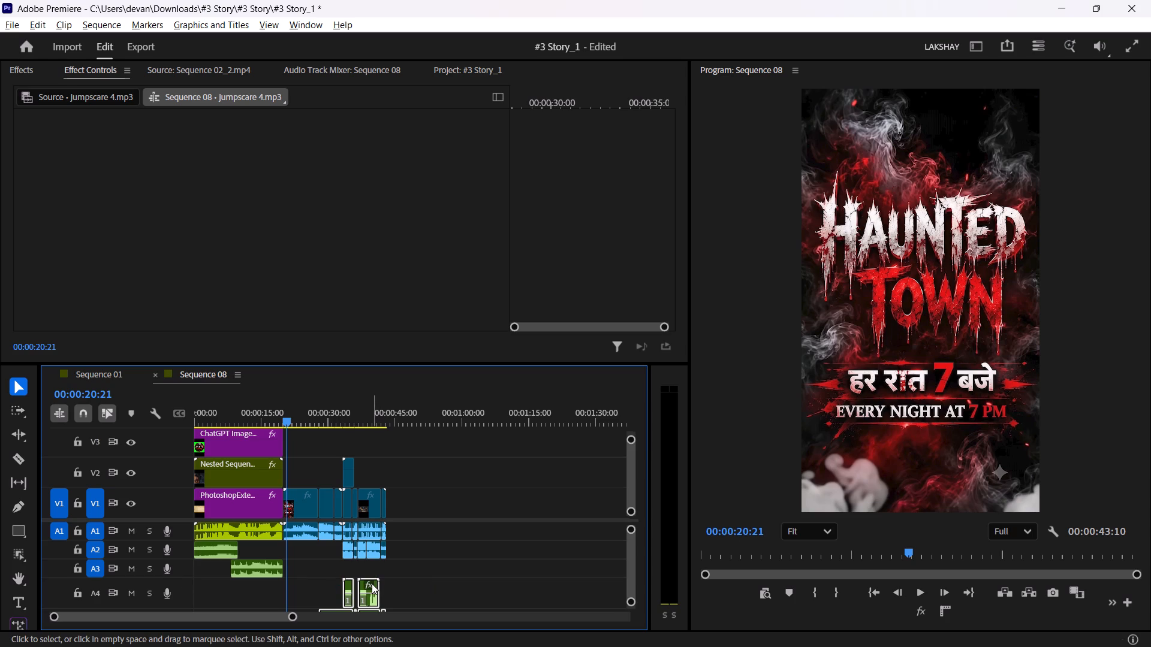
left_click_drag(348, 586, 348, 581)
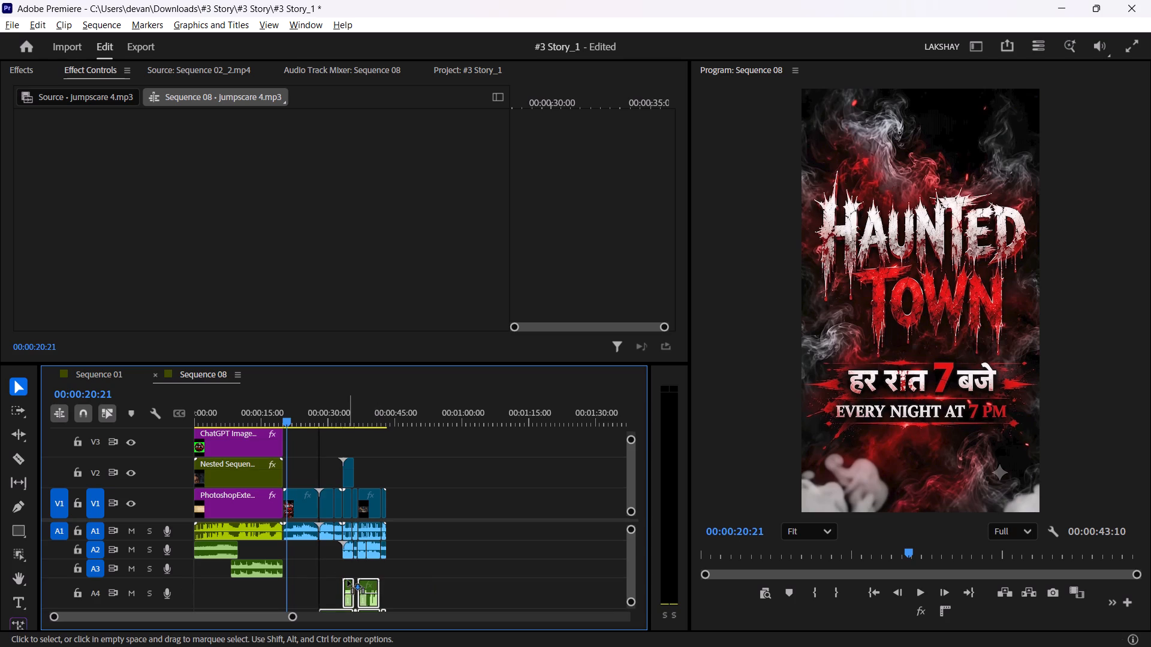
left_click_drag(348, 581, 349, 578)
left_click(439, 567)
Play Sequence 08 through the title animation and the first kitchen shot, checking the moved audio clips and the vertical framing.
key("space")
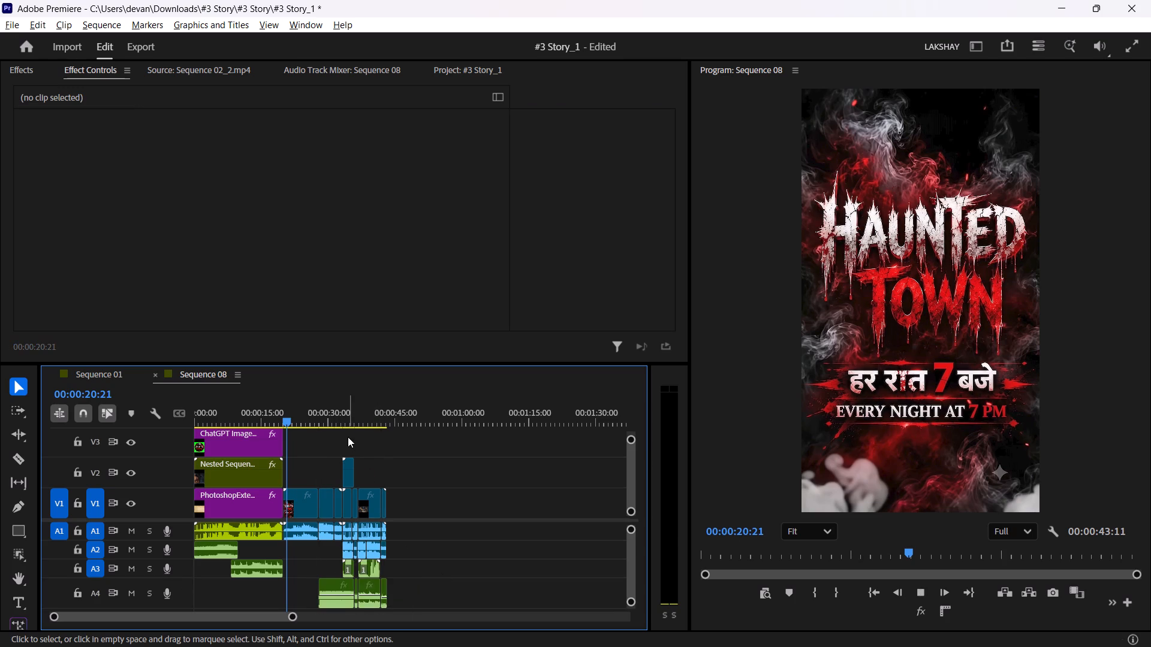
left_click_drag(626, 555, 617, 570)
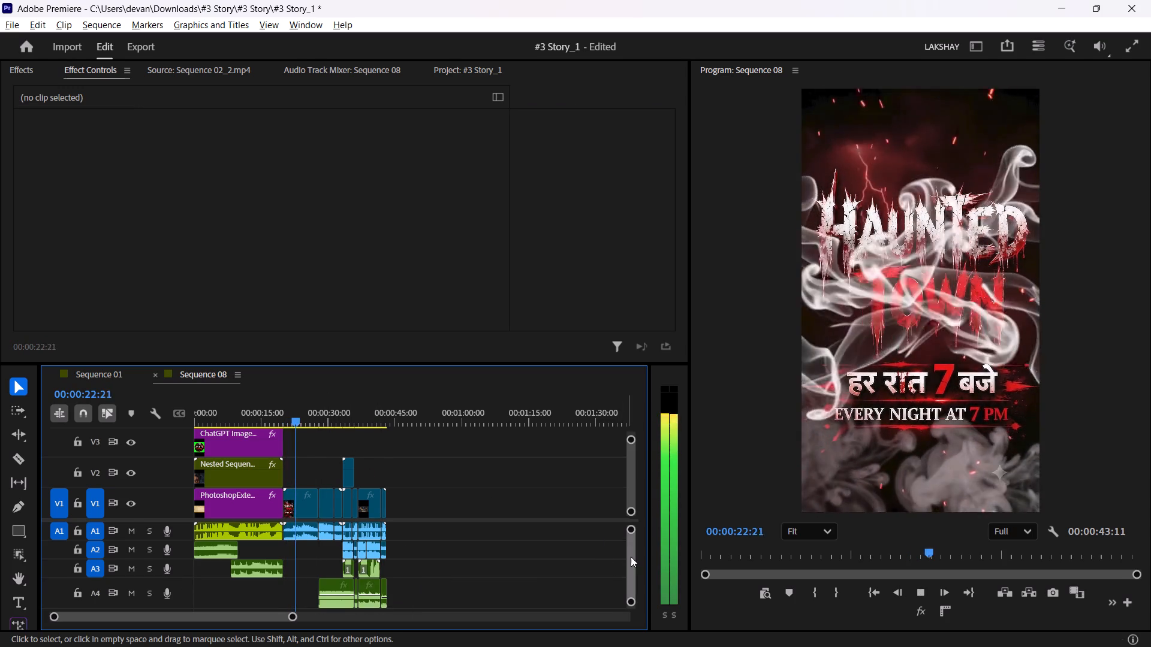
left_click_drag(631, 555, 620, 551)
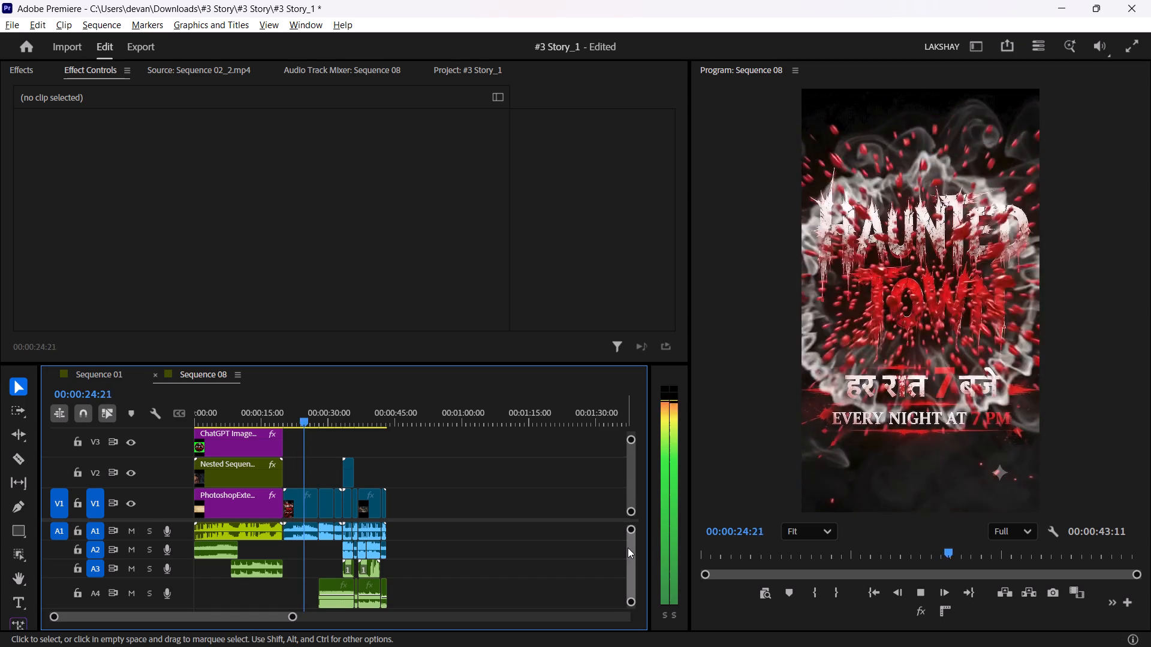
key("space")
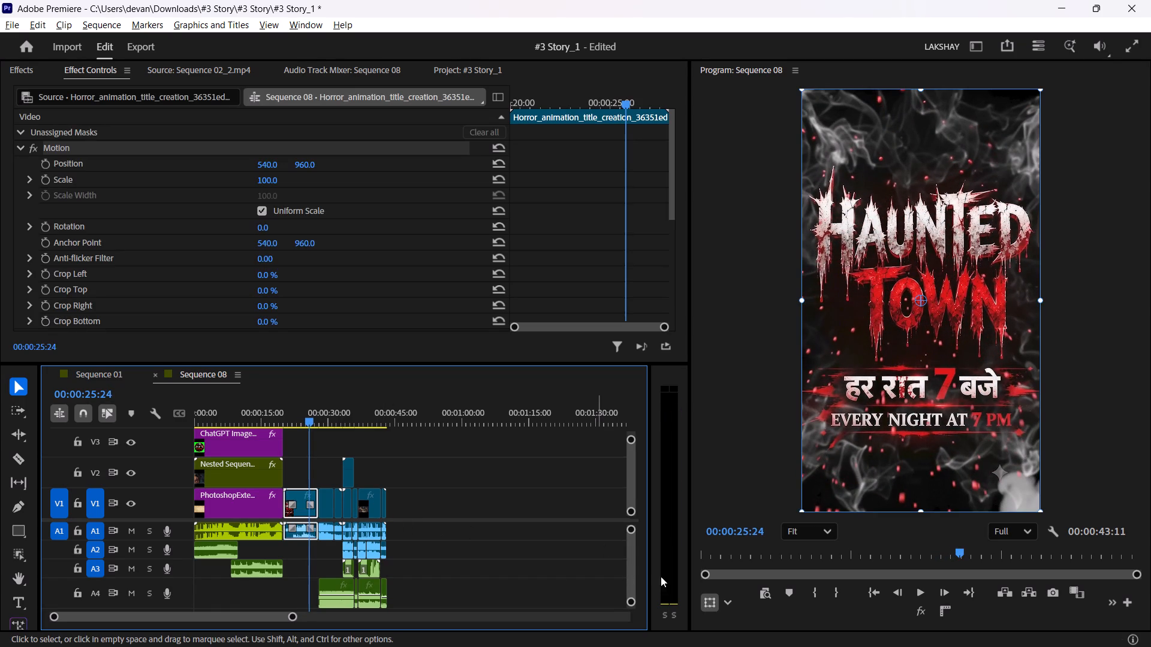
left_click_drag(626, 558, 625, 578)
left_click_drag(634, 560, 631, 573)
key("ctrl+z")
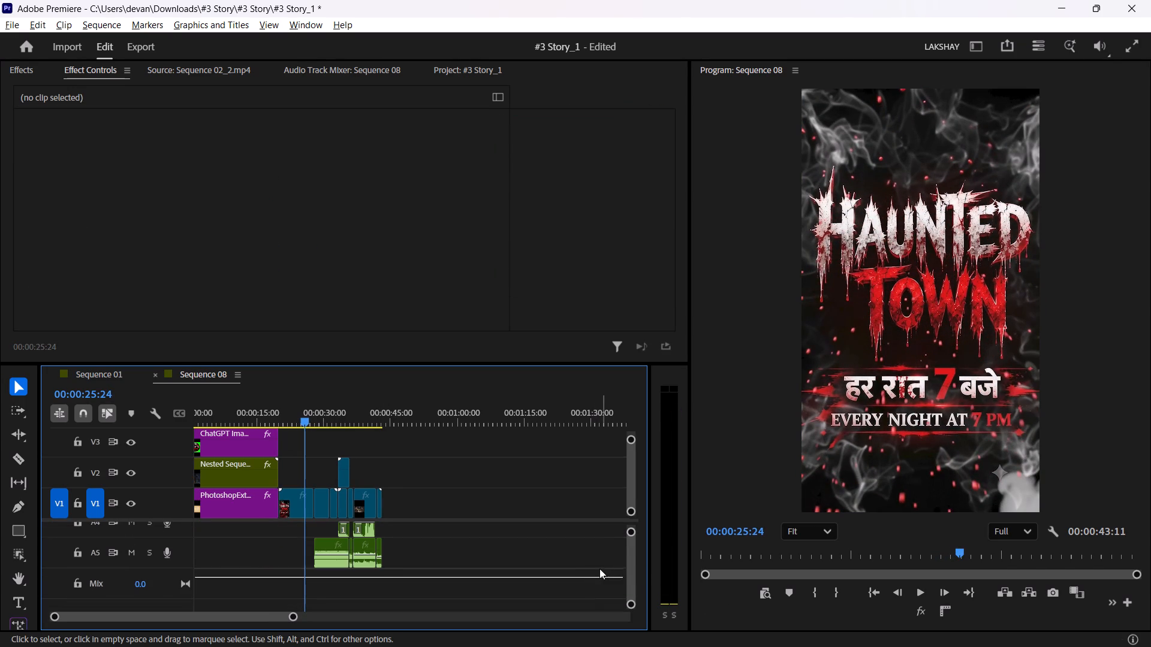
left_click(634, 563)
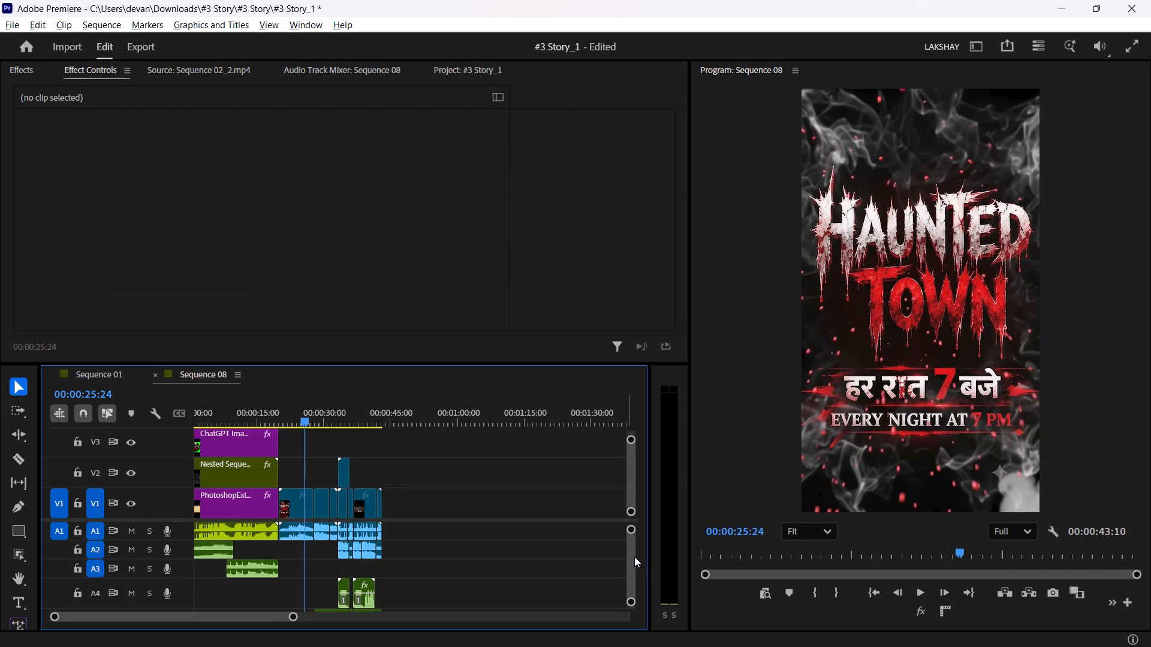
key("ctrl+shift+z")
key("space")
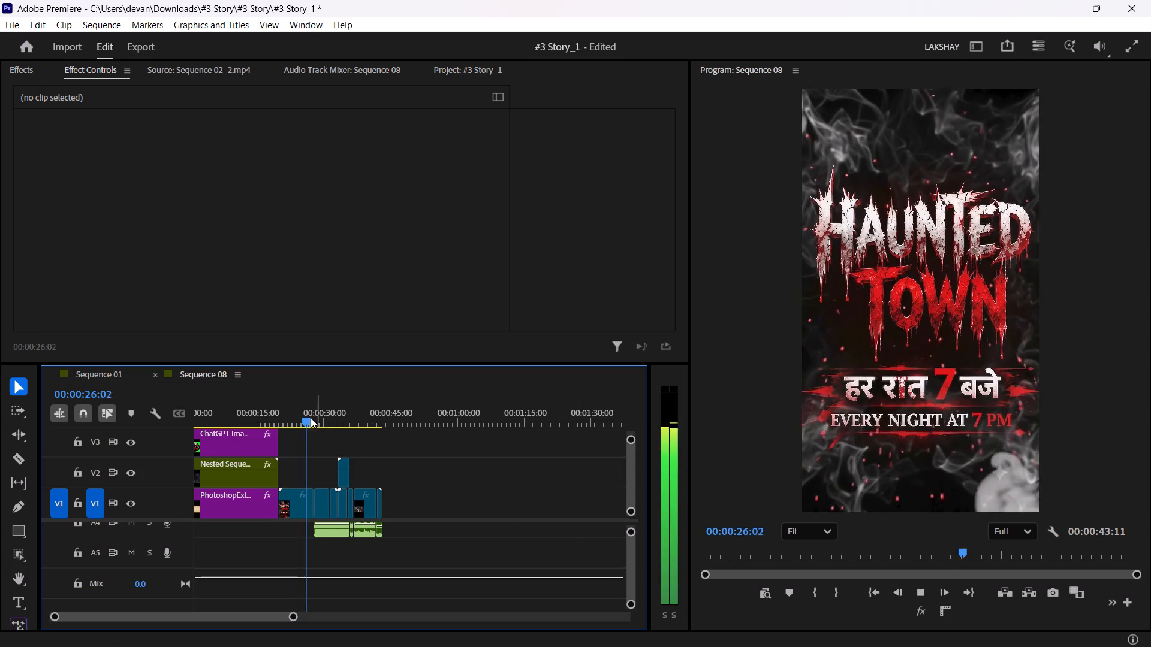
left_click_drag(304, 401, 318, 402)
key("space")
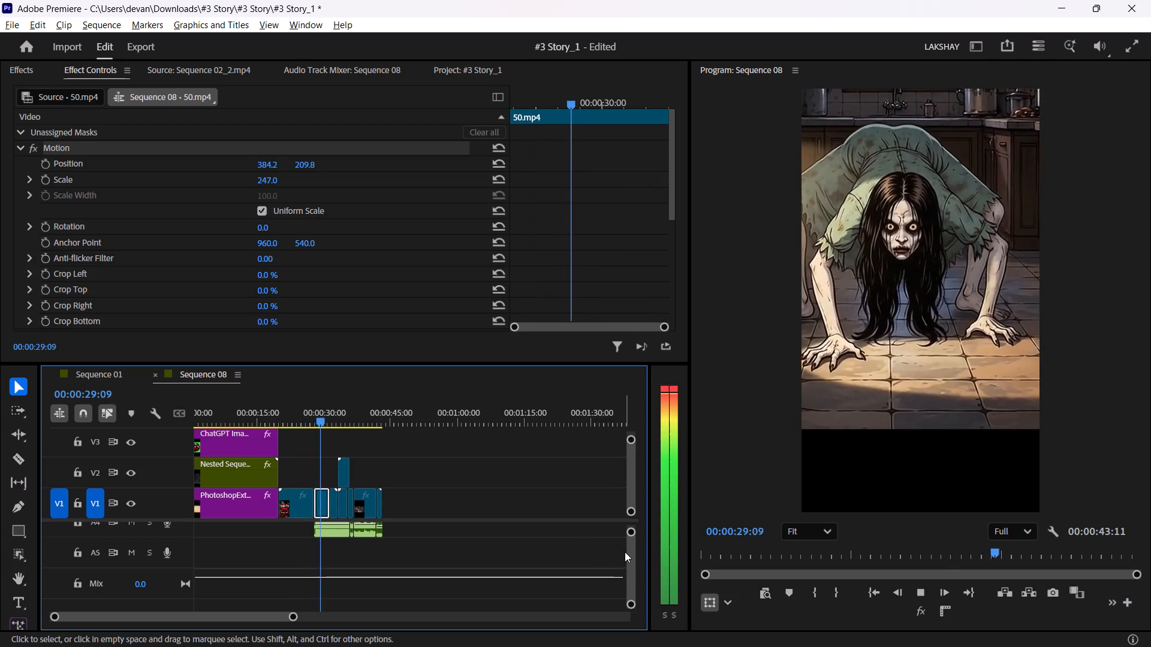
left_click_drag(626, 549, 623, 507)
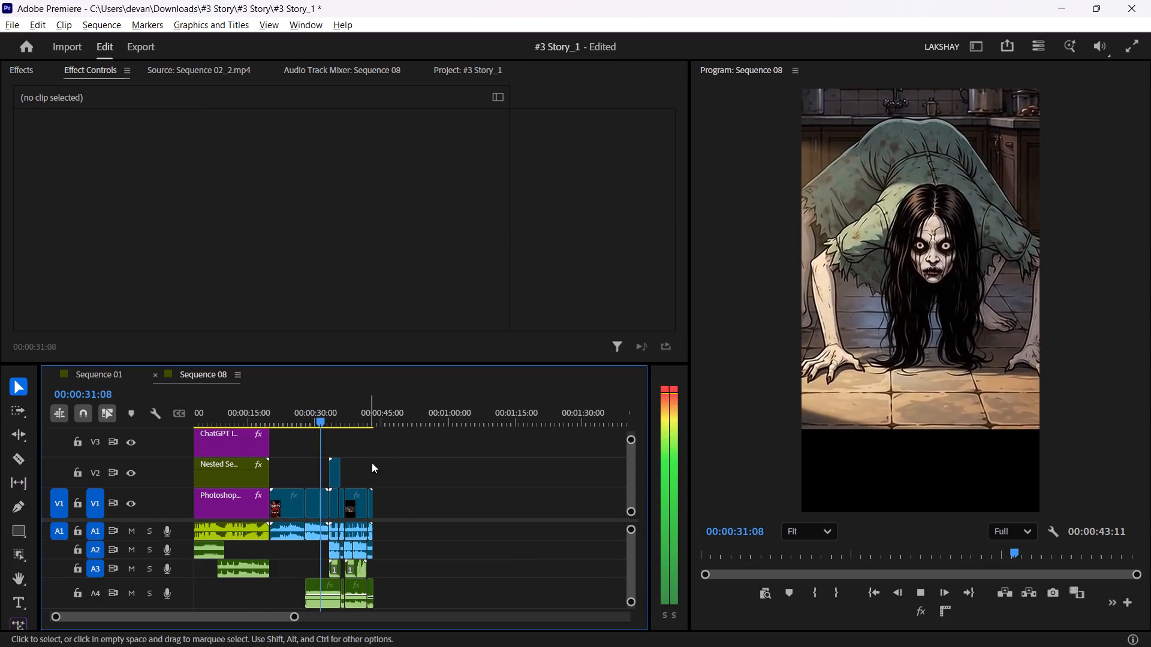
key("space")
Set the first 50.mp4 clip's scale to 100 and reset its position to 540, 960.
left_click(320, 412)
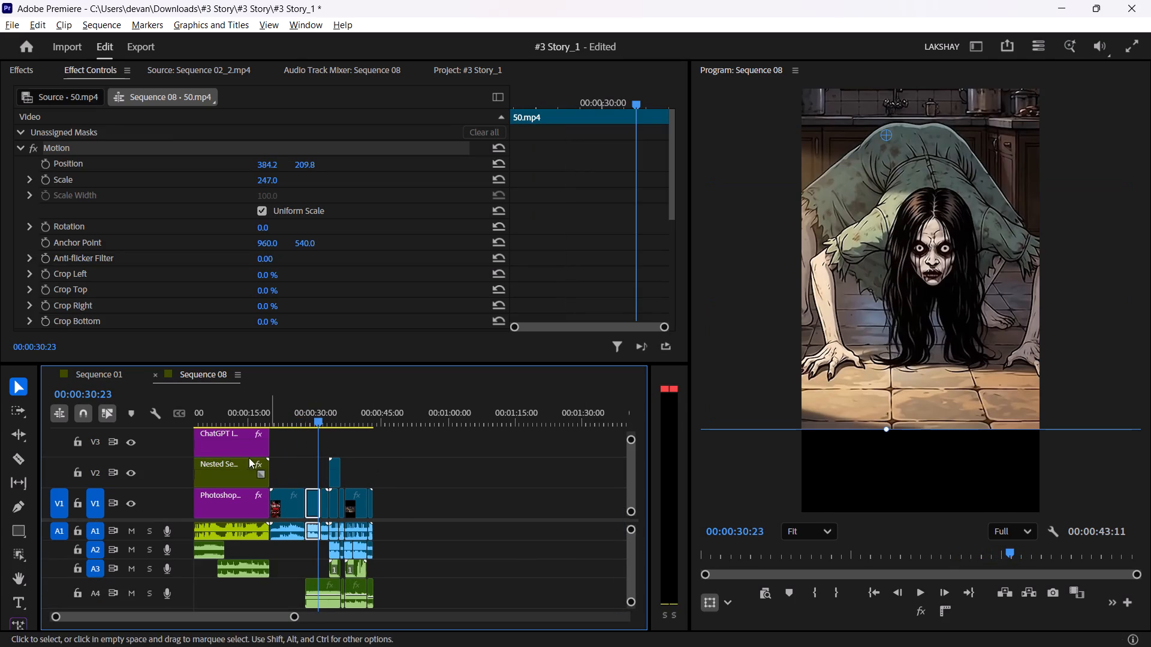
left_click_drag(305, 162, 345, 134)
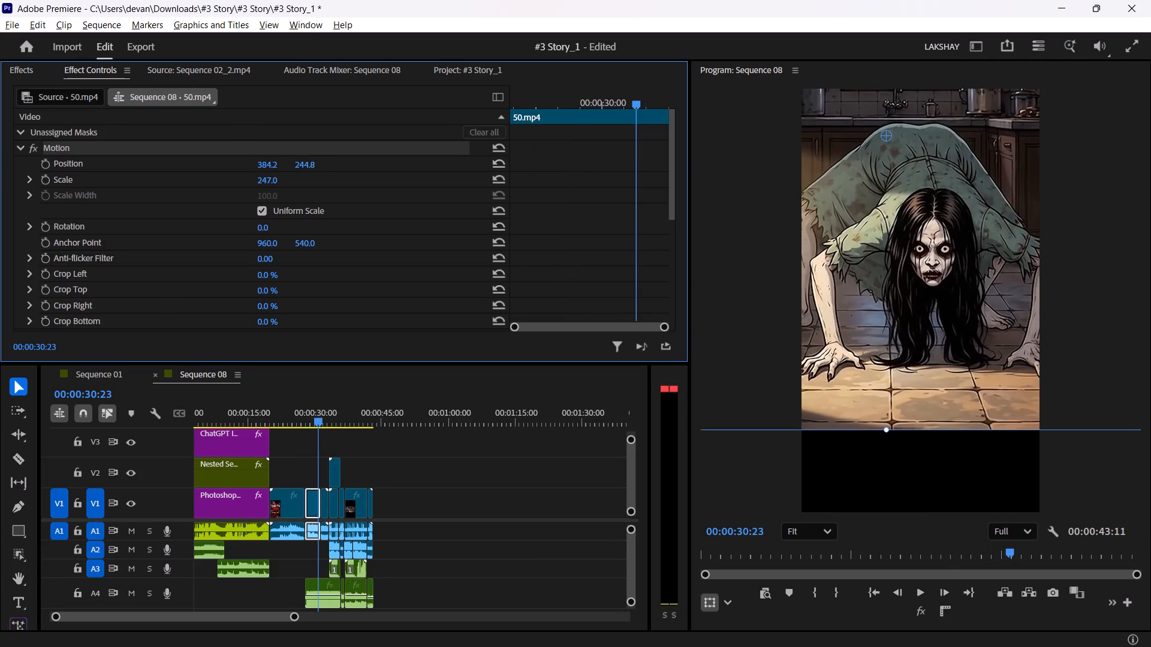
left_click_drag(345, 134, 680, 100)
left_click_drag(276, 183, 163, 212)
key("ctrl+z")
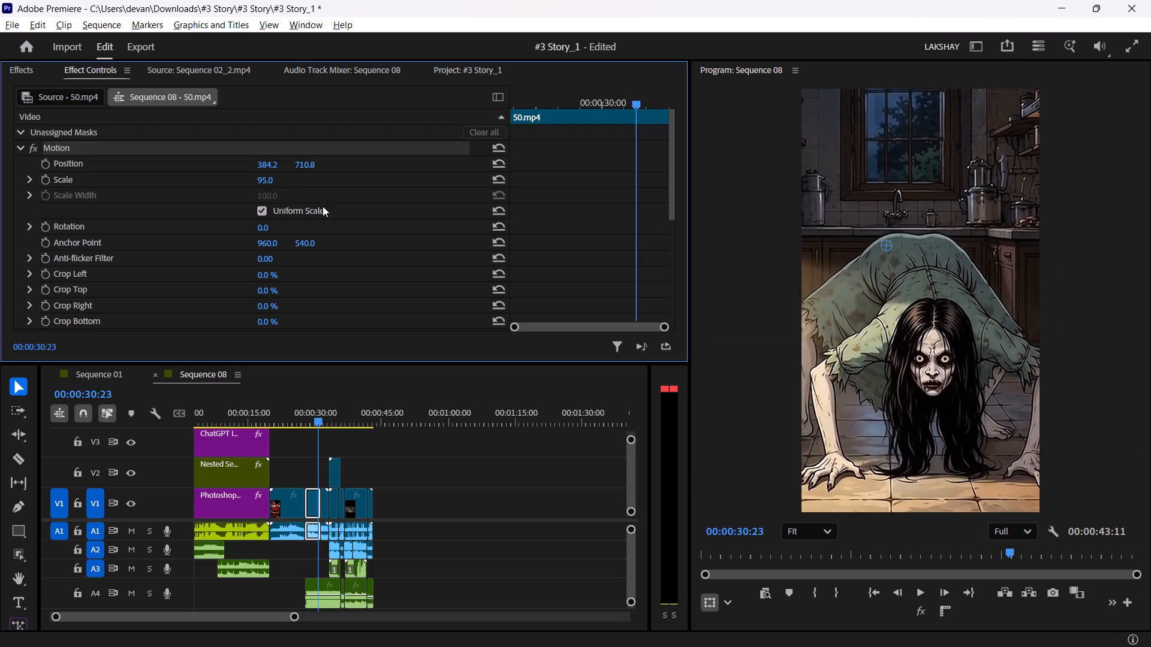
left_click(273, 179)
type("100")
key("Return")
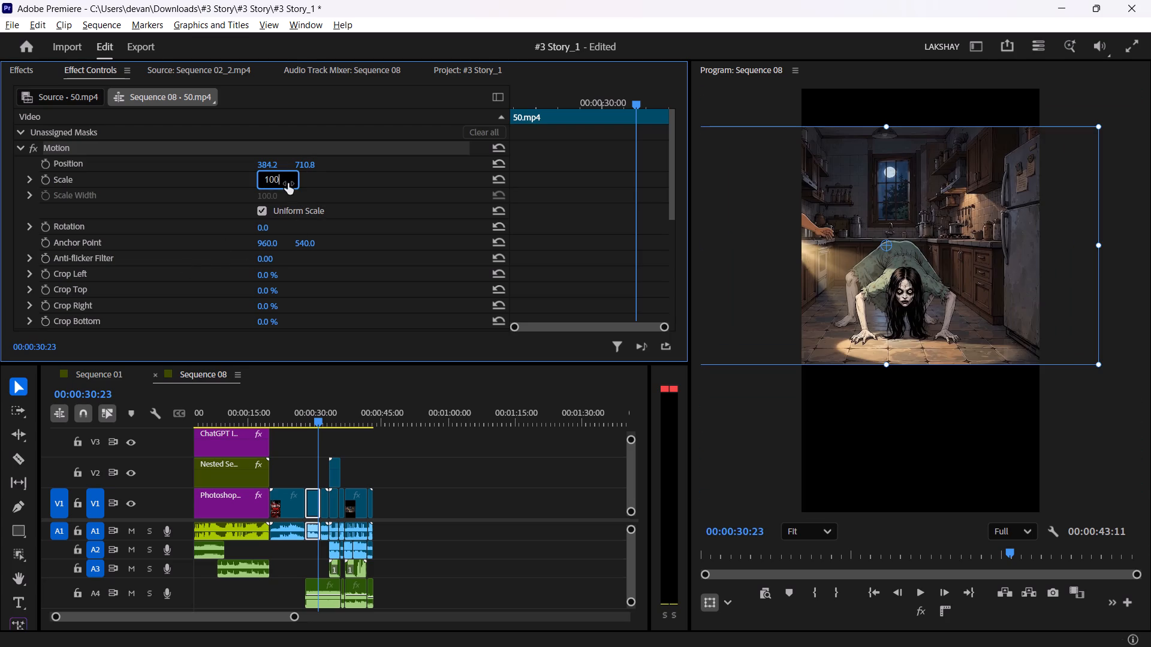
left_click(326, 506)
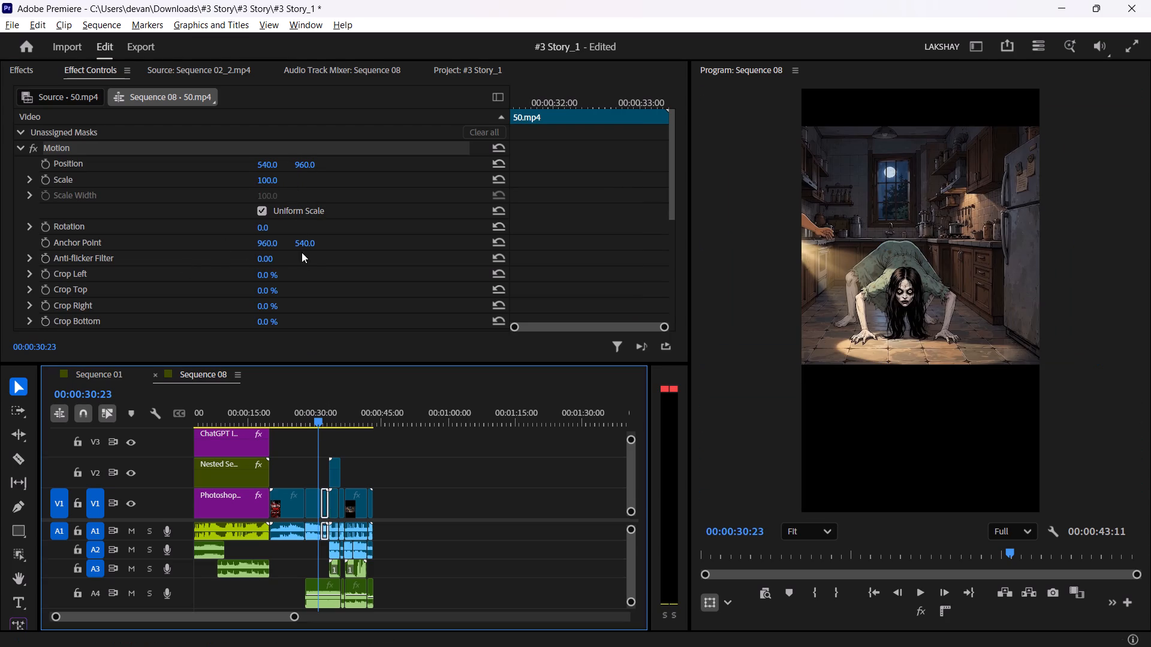
left_click(318, 412)
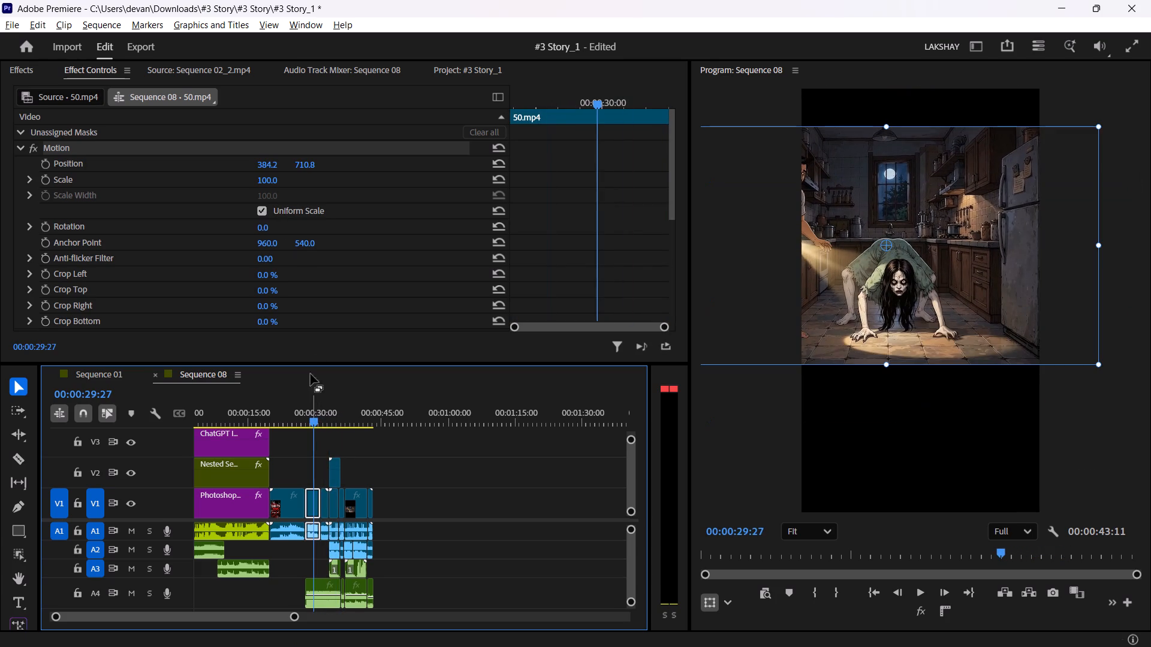
left_click(501, 167)
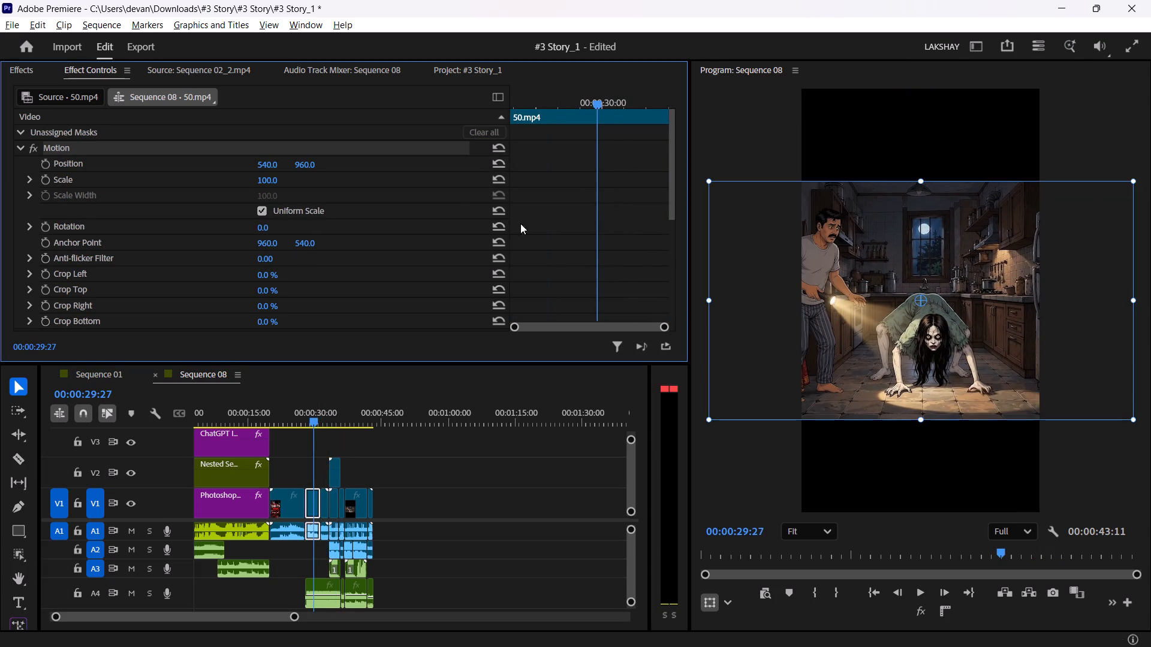
Reset the position to 540, 960 and the scale to 100 for the 51.mp4 clip on track V2.
key("space")
key("space")
left_click_drag(324, 415, 326, 415)
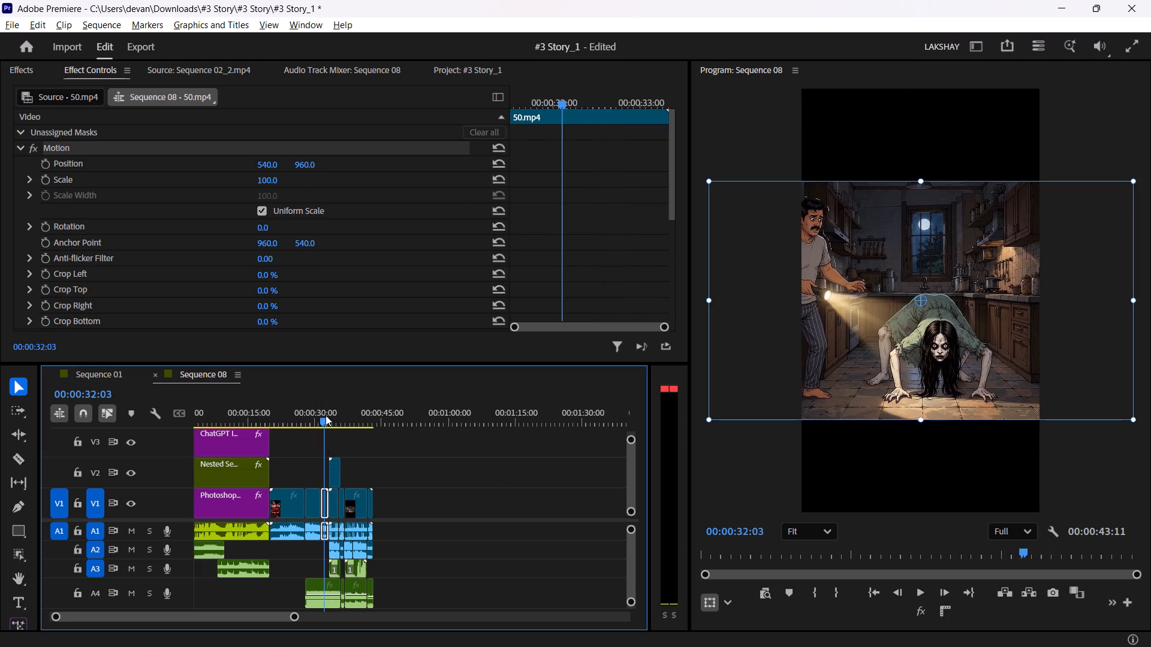
left_click_drag(326, 415, 335, 413)
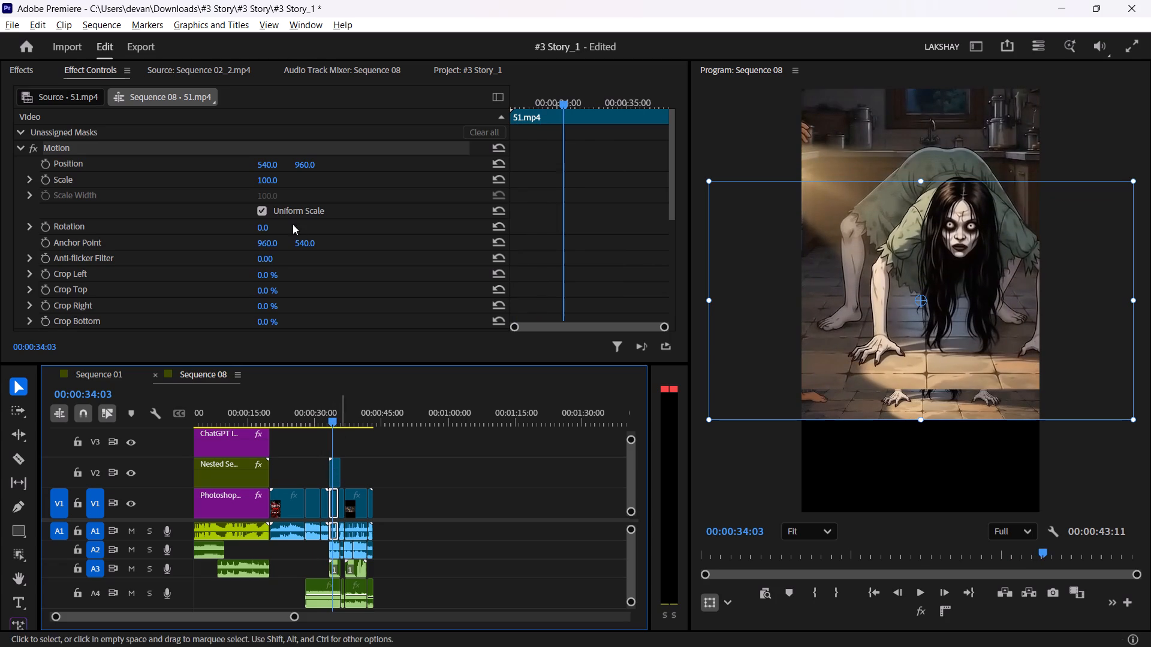
left_click(336, 470)
left_click(269, 183)
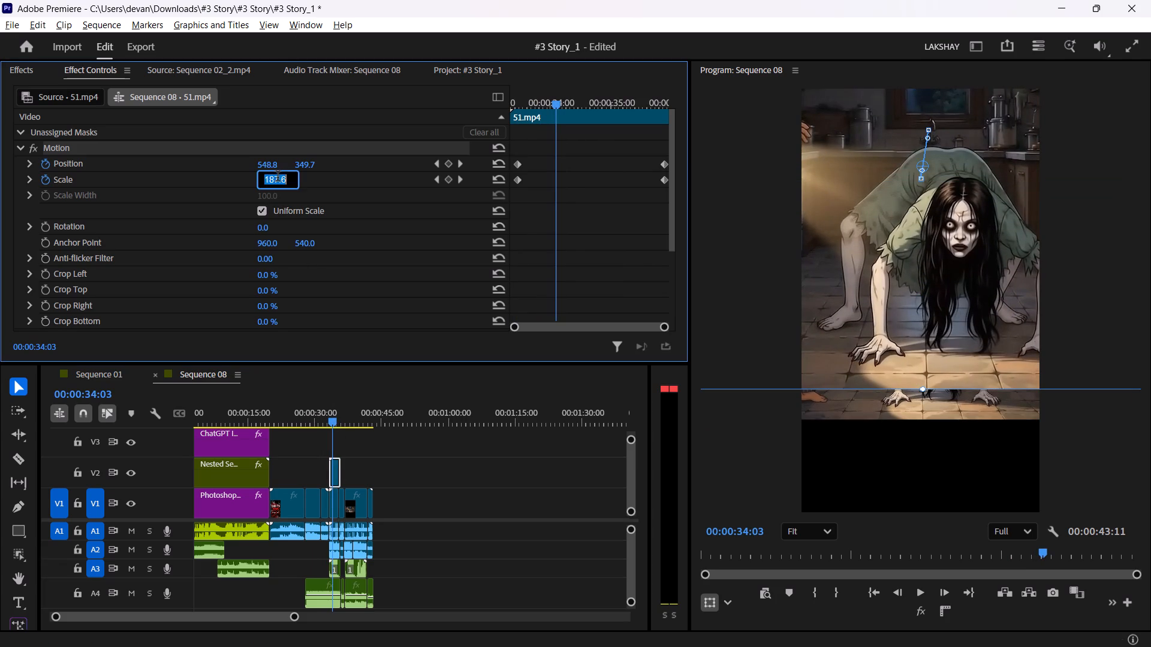
left_click(402, 208)
left_click(496, 162)
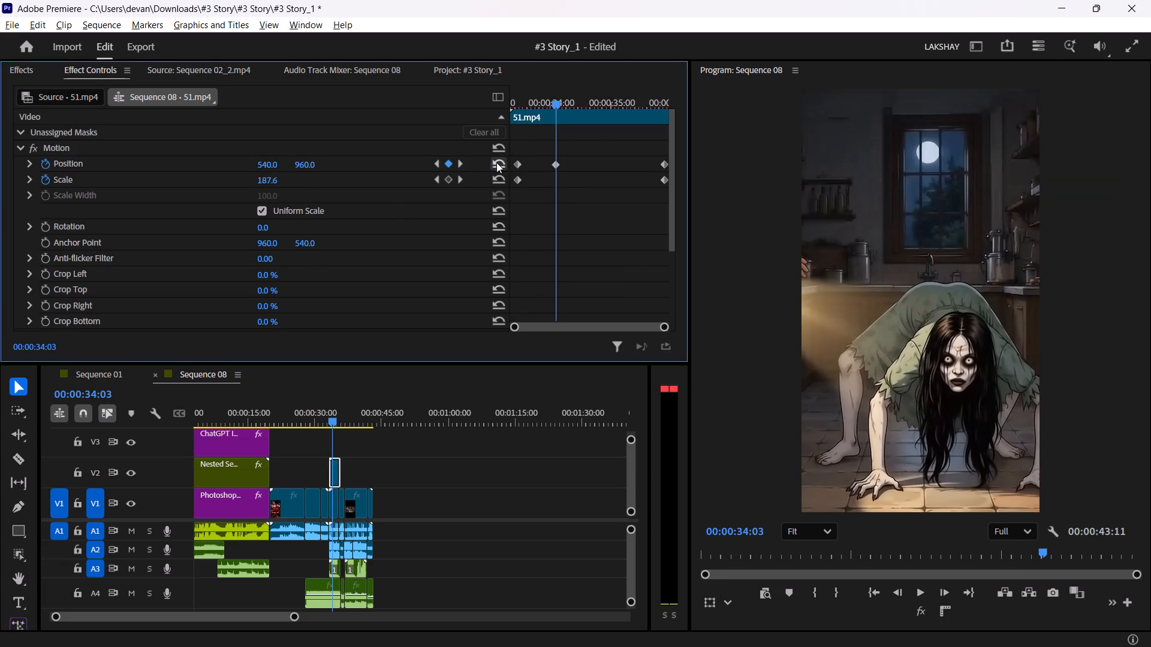
left_click(496, 180)
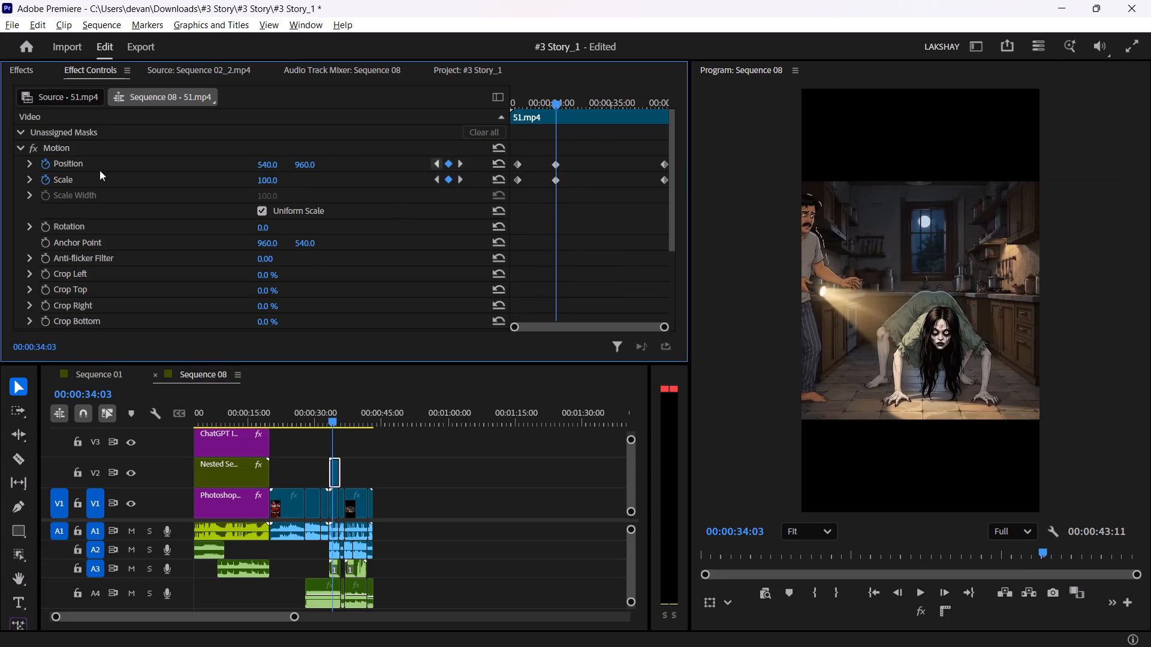
Turn off position and scale animation on the V2 51.mp4 clip, deleting all its keyframes for both properties.
left_click(43, 161)
left_click(631, 378)
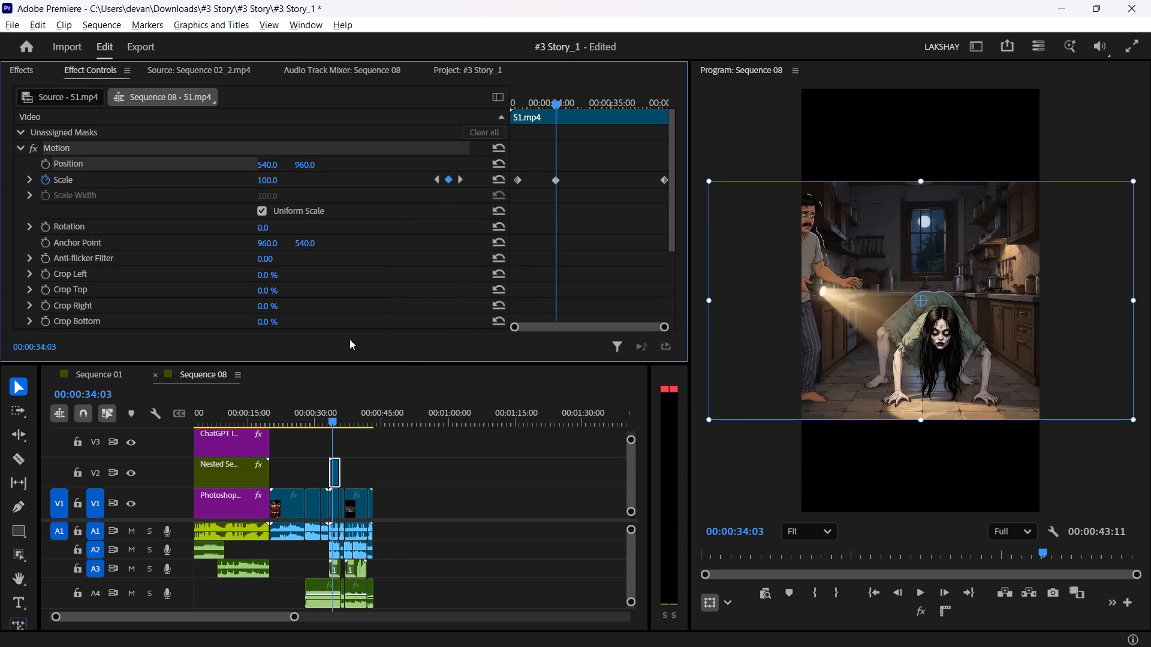
left_click(49, 179)
left_click(645, 381)
left_click(510, 546)
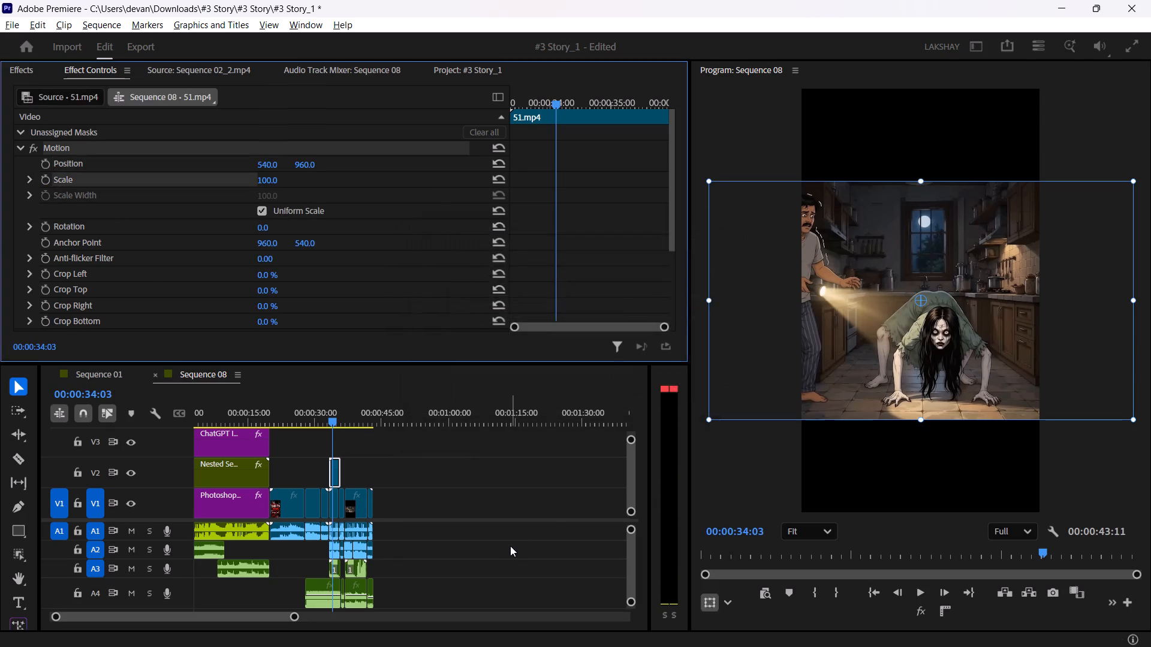
Move the Horror_animation title clip with its audio to directly after the last 51.mp4 clip in Sequence 08.
key("space")
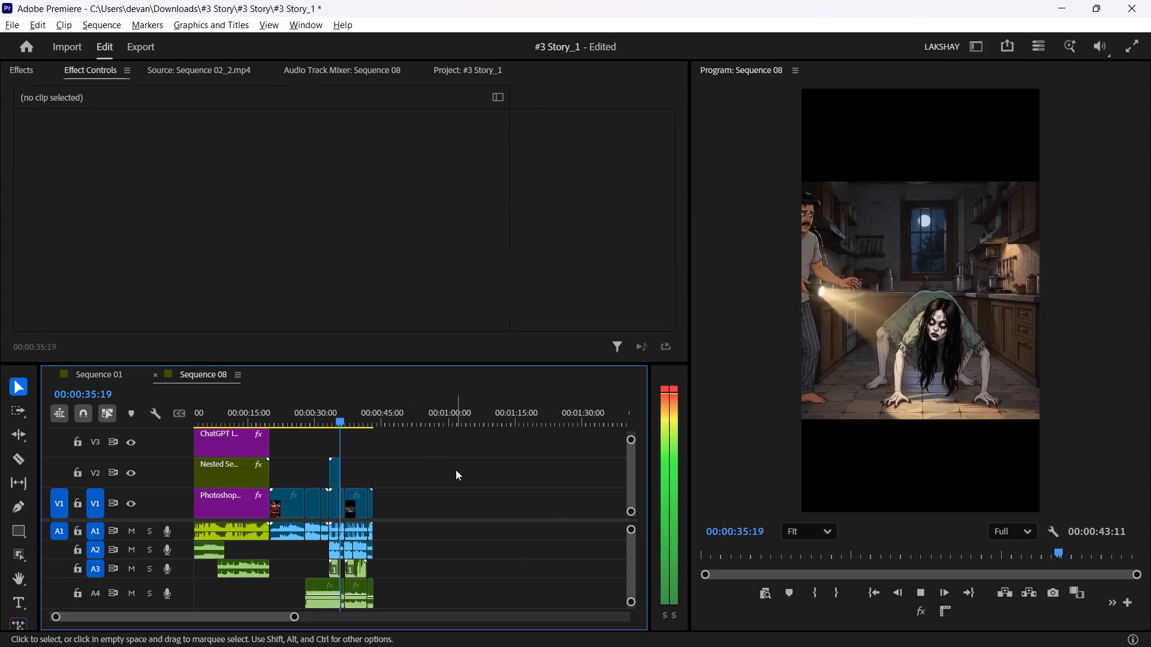
left_click(357, 513)
left_click(372, 510)
left_click_drag(370, 402, 372, 402)
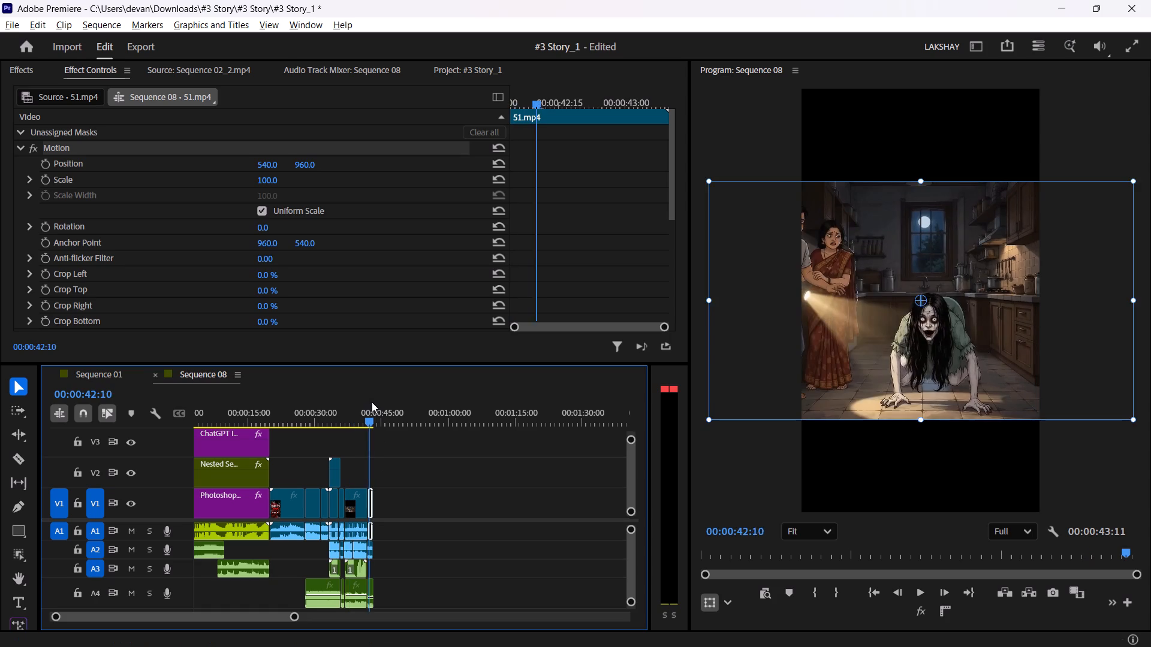
left_click_drag(372, 402, 315, 427)
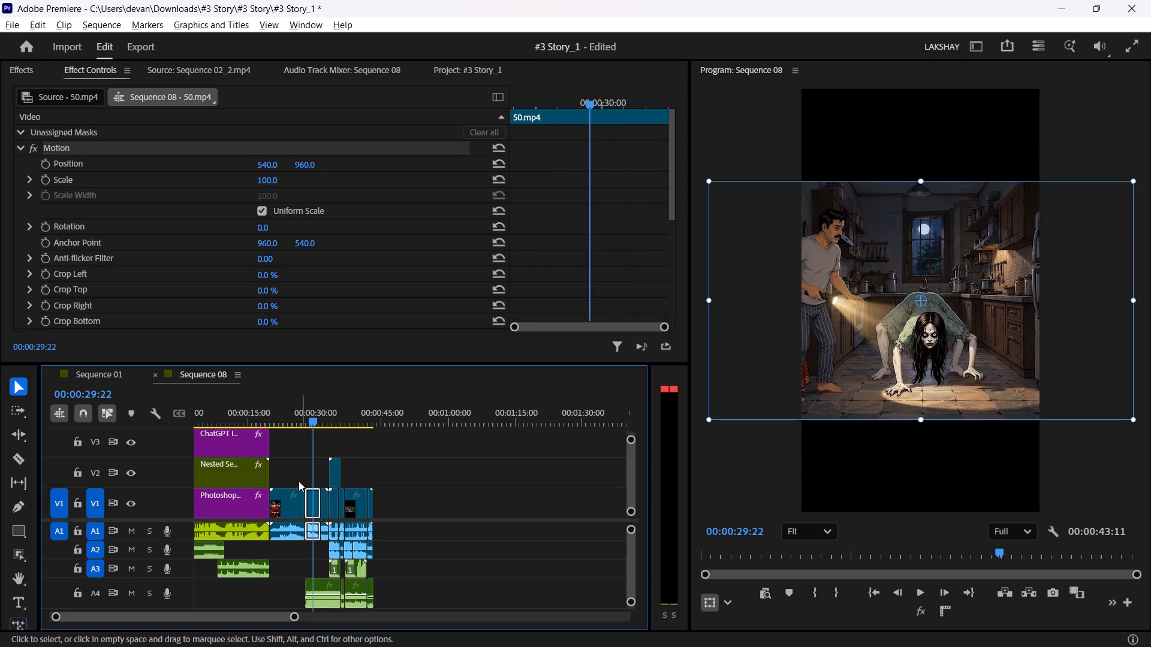
left_click_drag(285, 504, 393, 520)
left_click(441, 488)
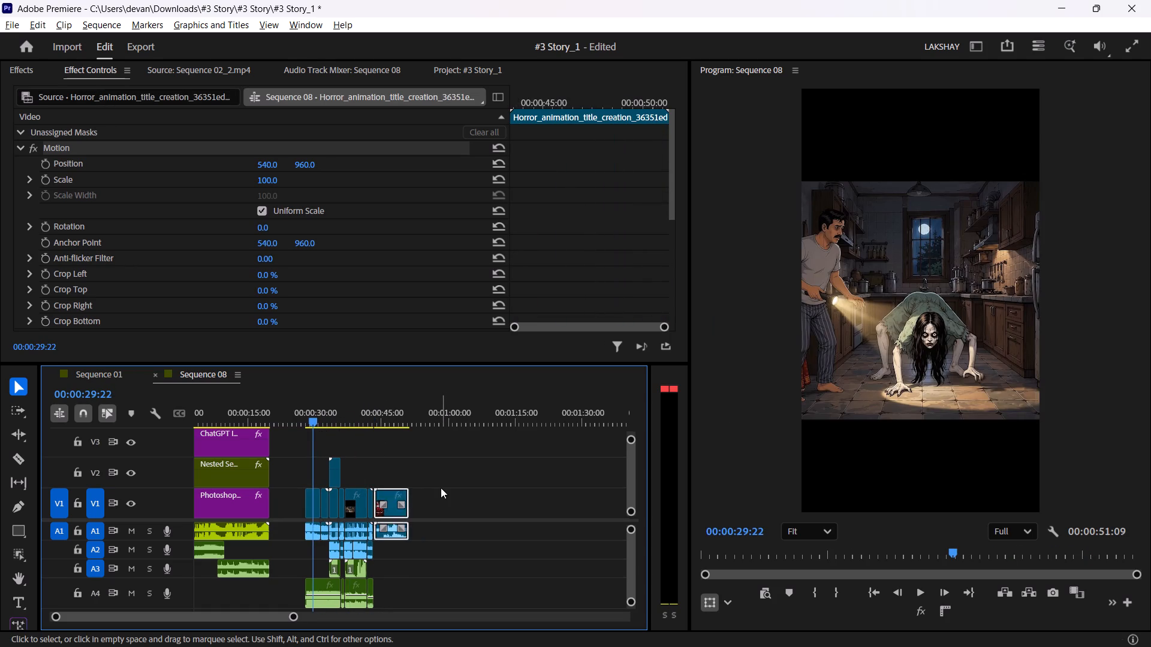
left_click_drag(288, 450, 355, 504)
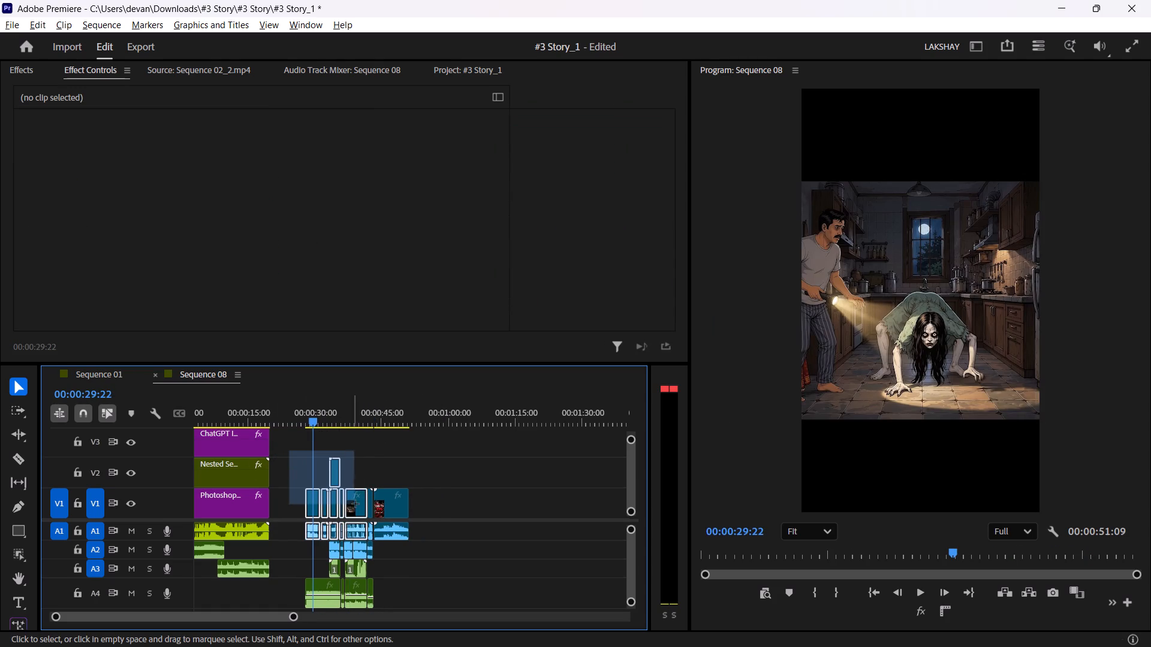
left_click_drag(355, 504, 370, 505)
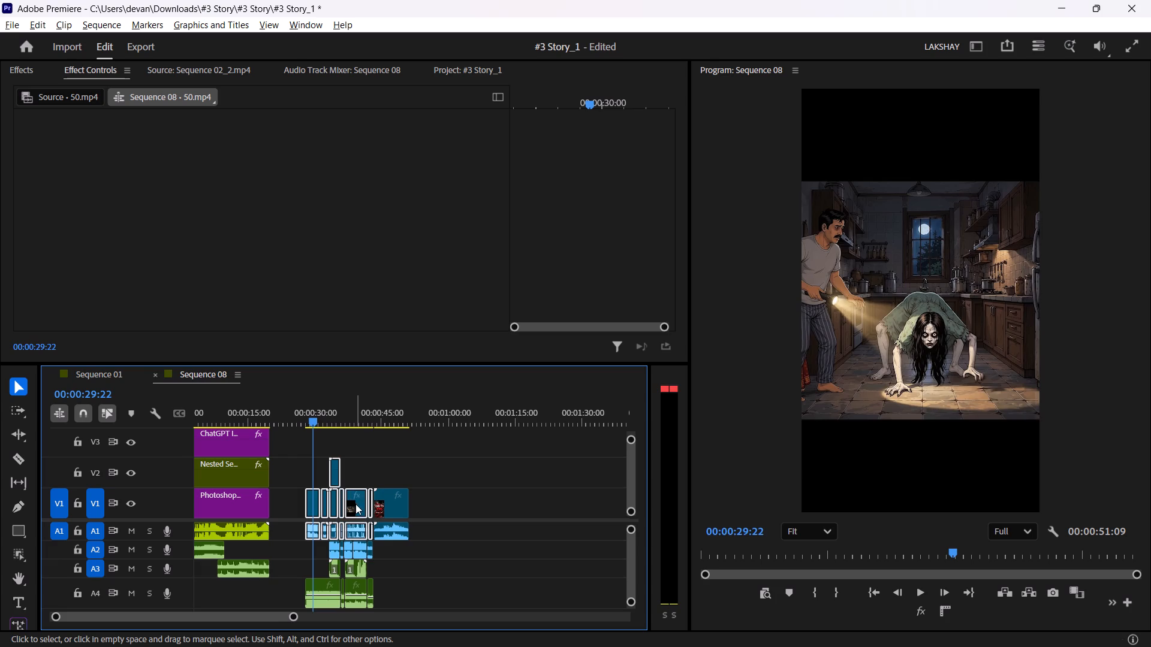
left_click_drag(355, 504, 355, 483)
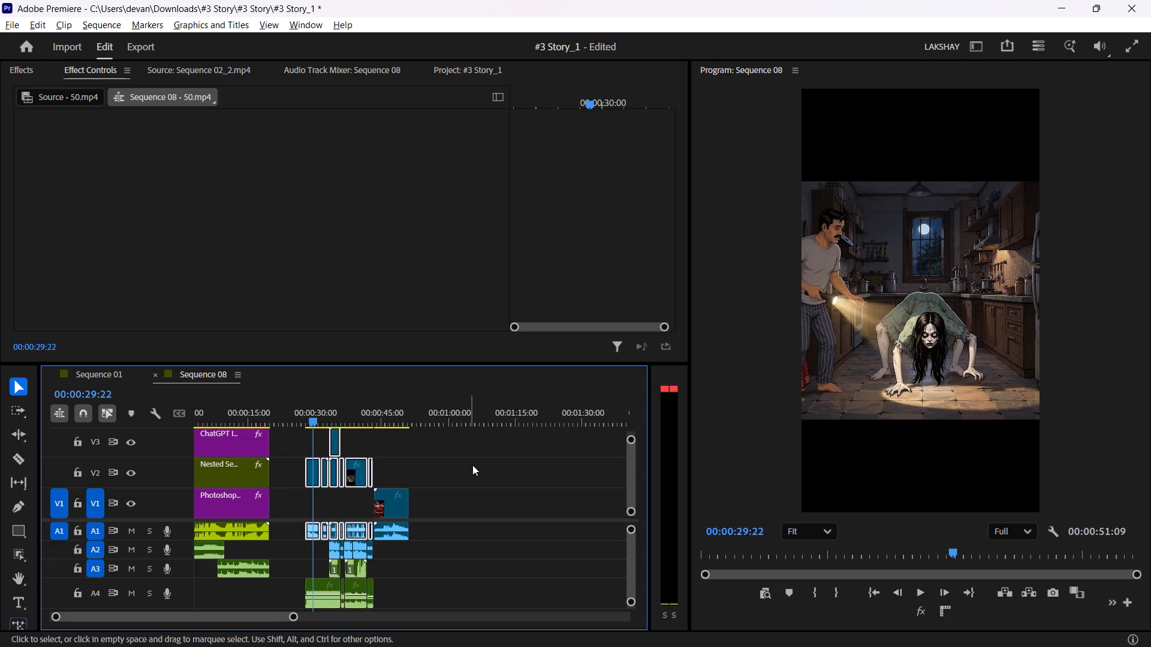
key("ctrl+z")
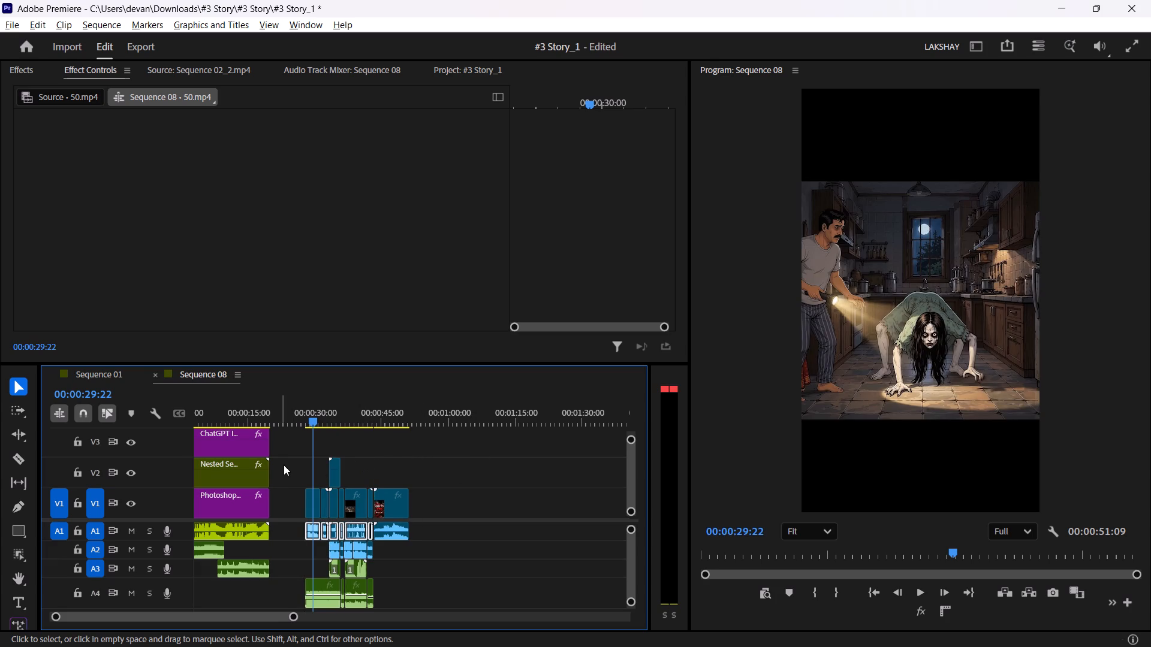
Move the kitchen video clips up one track, from V1 to V2 and from V2 to V3, keeping their timing.
left_click_drag(284, 465, 370, 512)
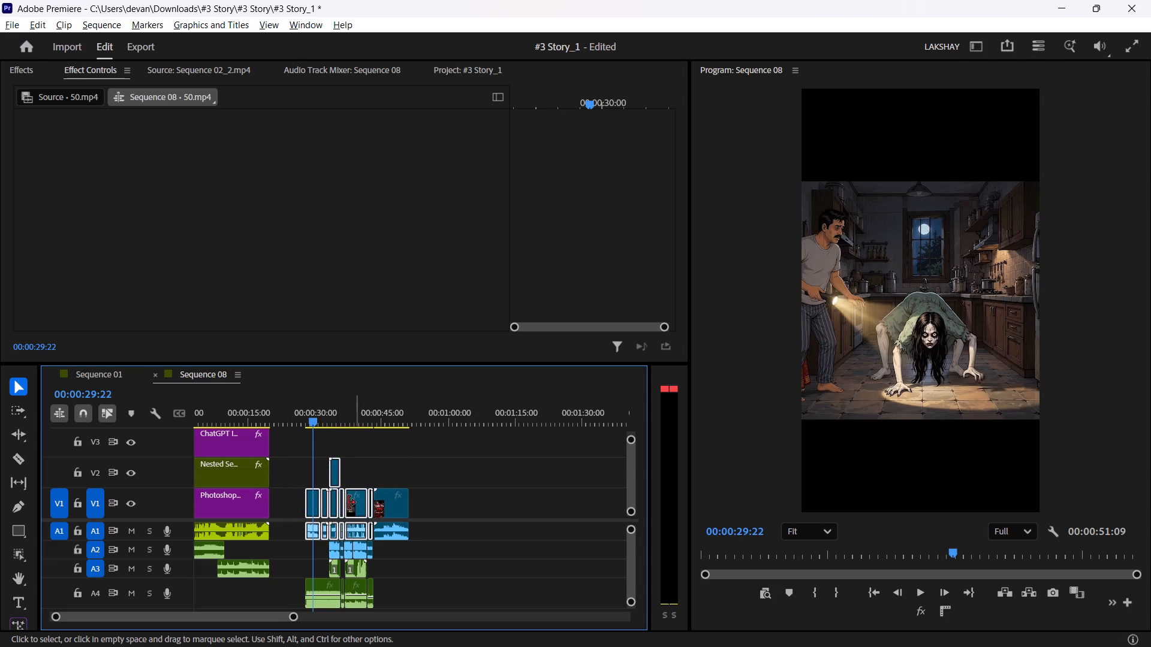
left_click_drag(357, 504, 357, 483, "shift")
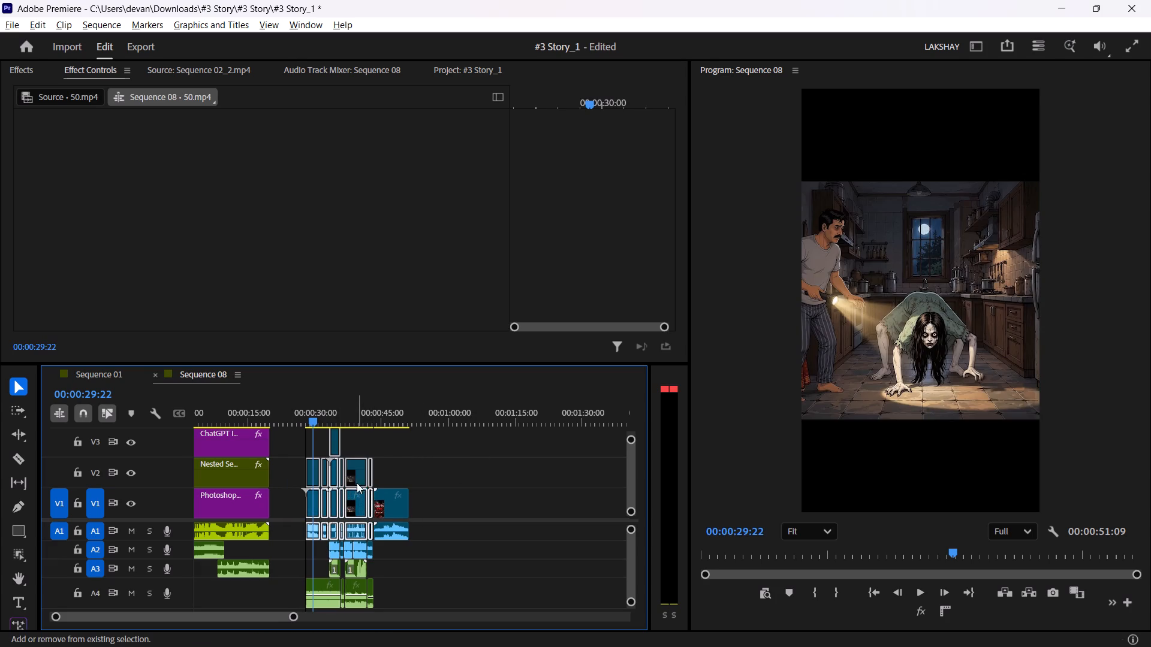
left_click(445, 461)
Move the PhotoshopExtension_Image (12).png background to V1 under the kitchen clips and trim its start to match the first clip.
left_click_drag(224, 499, 312, 510)
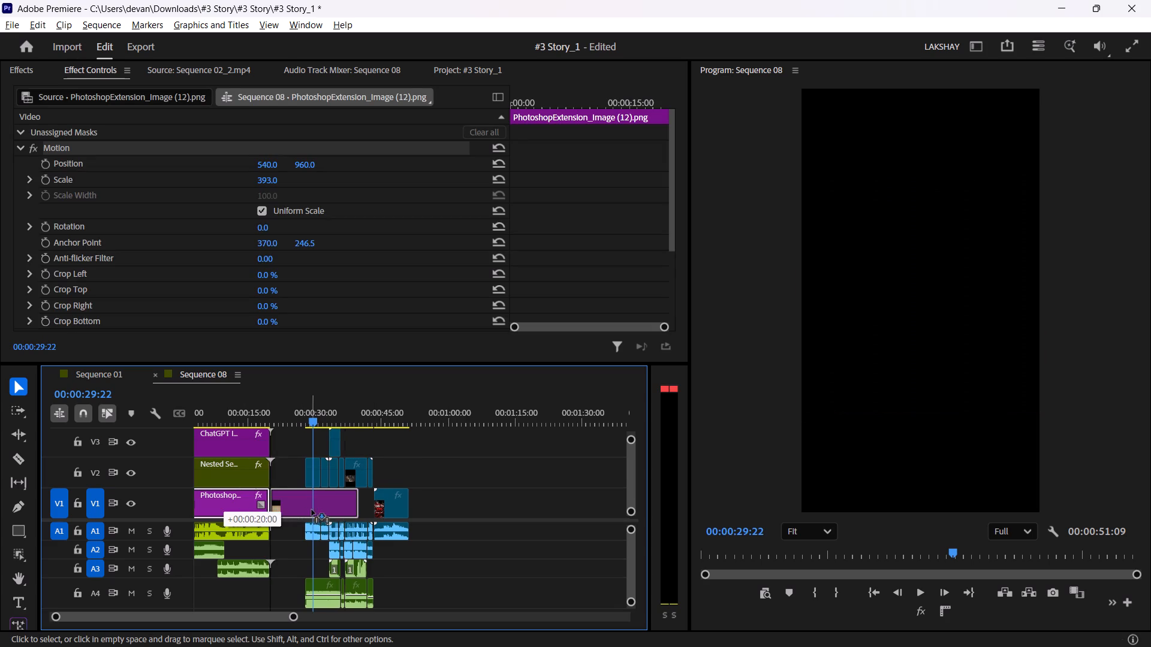
left_click_drag(312, 510, 326, 511)
left_click_drag(281, 503, 305, 507)
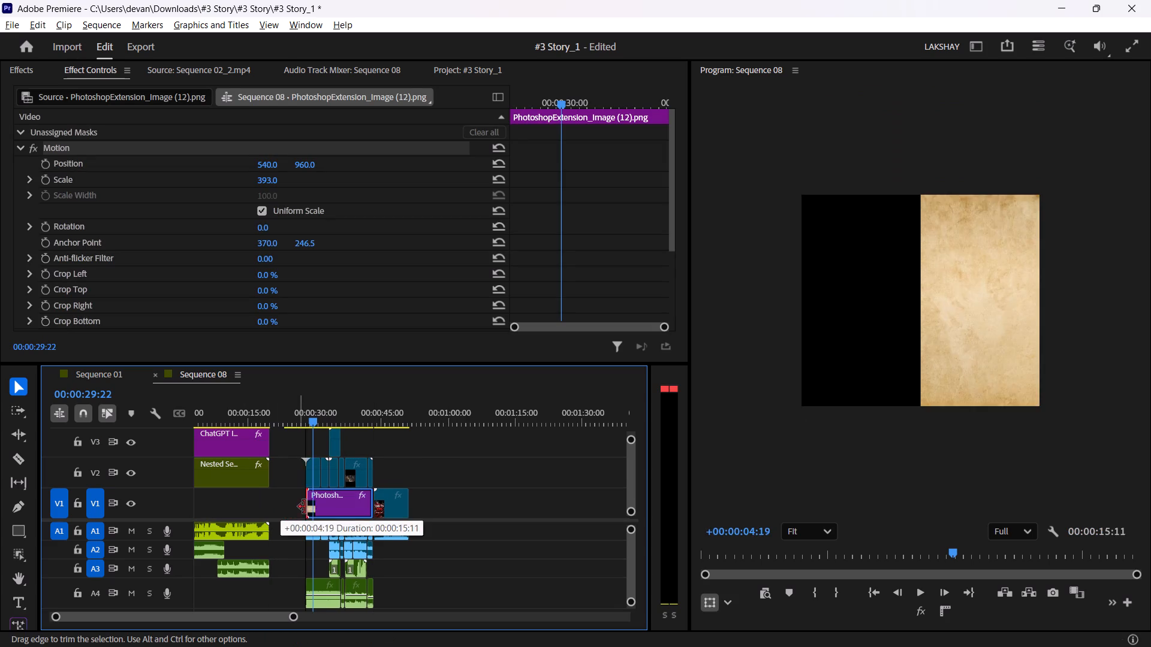
left_click_drag(305, 507, 308, 508)
left_click_drag(311, 507, 302, 508)
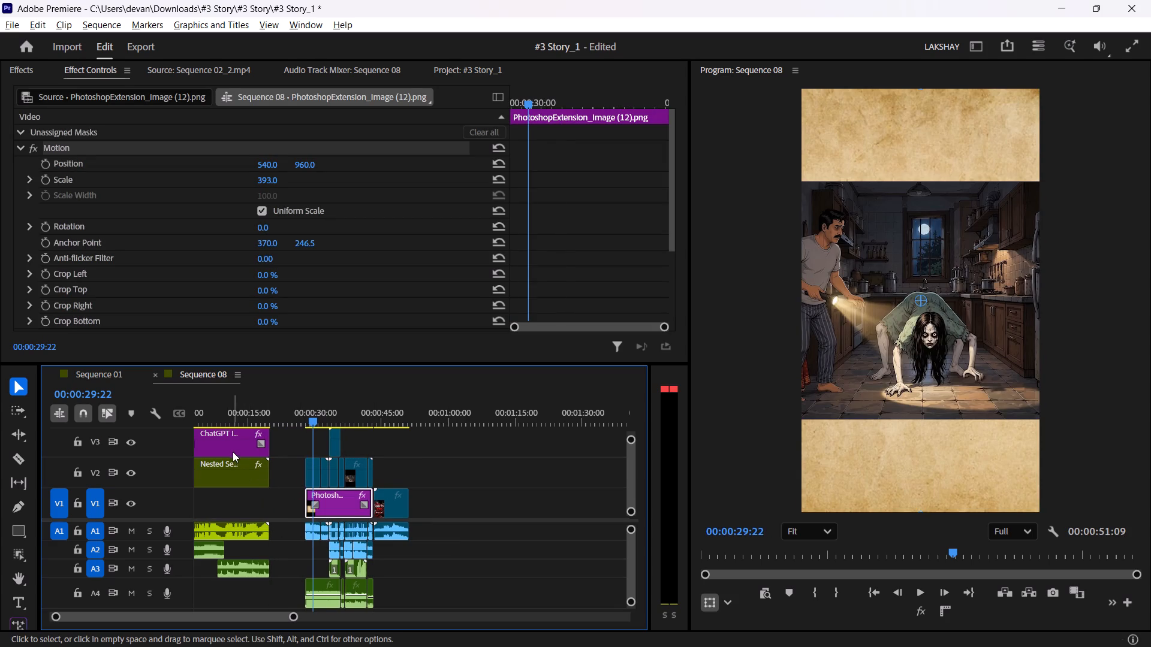
Move the ChatGPT Image logo onto track V4, starting together with the first kitchen clip.
left_click_drag(231, 444, 414, 442)
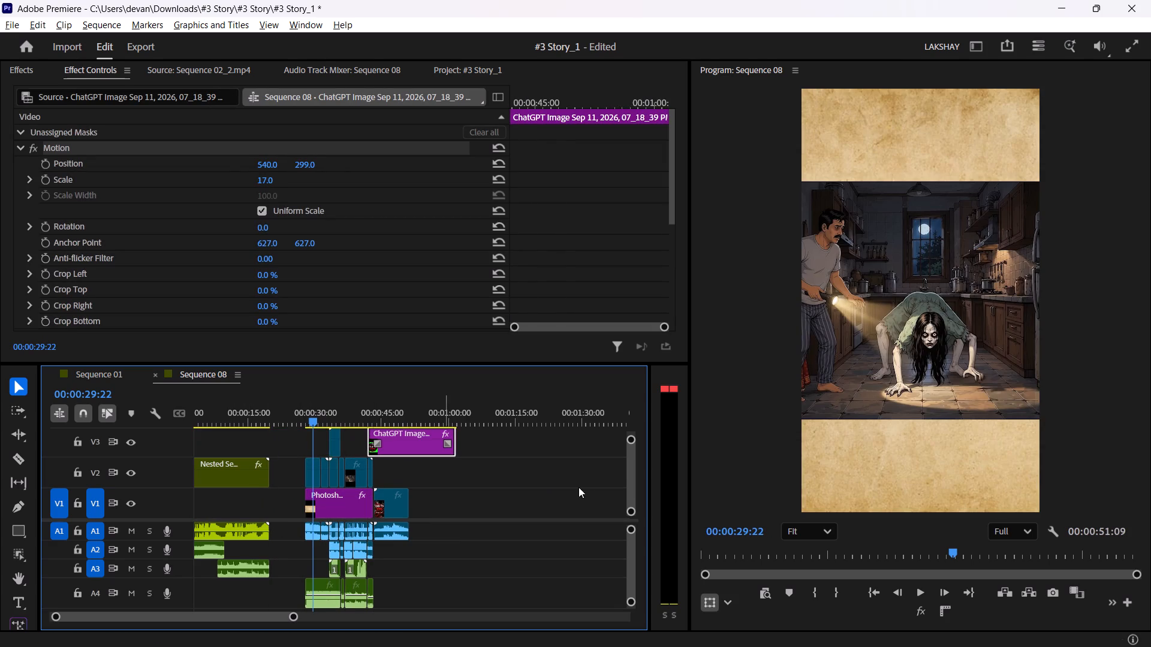
left_click_drag(625, 470, 626, 459)
left_click_drag(627, 474, 625, 468)
left_click_drag(344, 493, 275, 465)
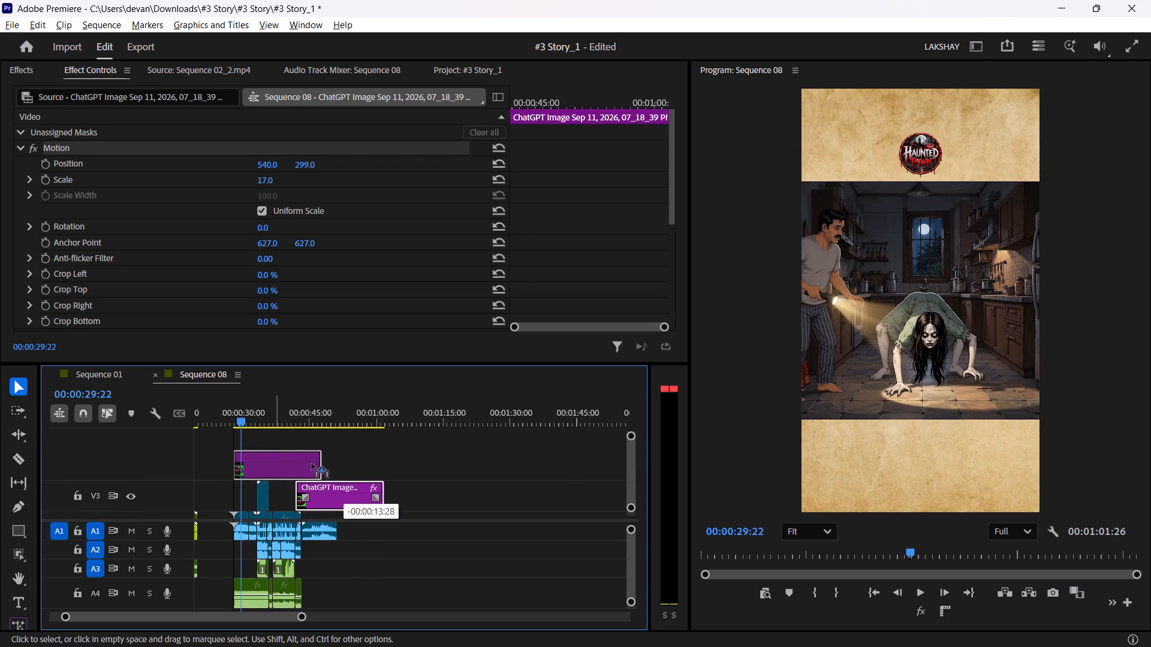
left_click_drag(625, 476, 626, 456)
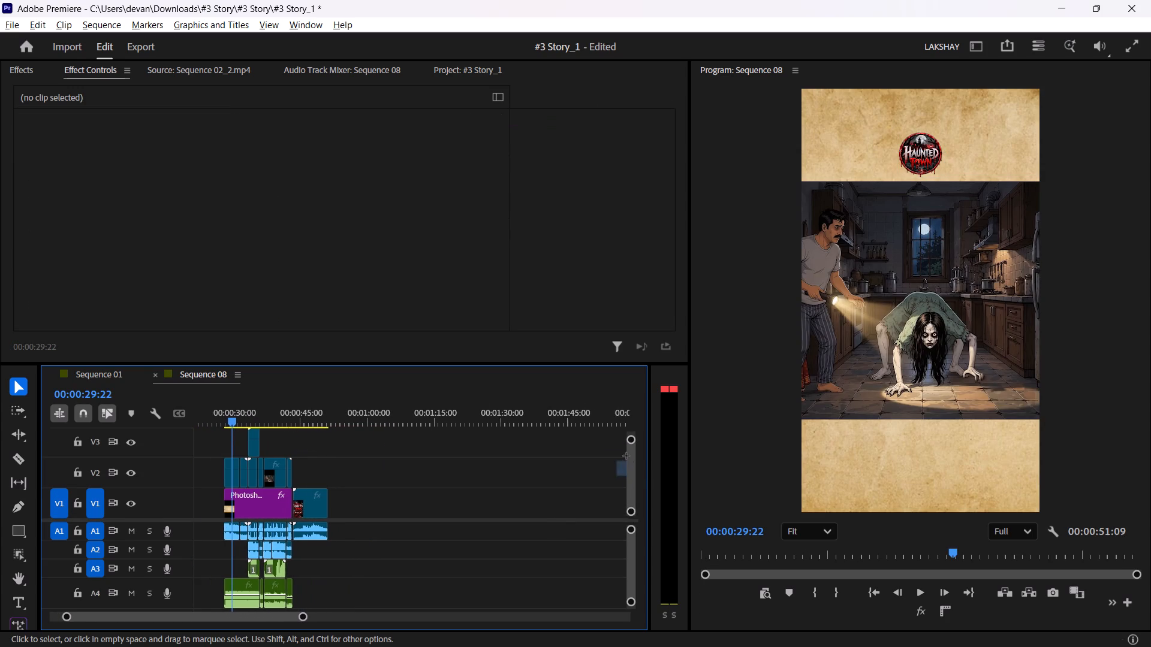
left_click_drag(626, 456, 626, 455)
Extend the V1 background image and trim the A4 audio so both end exactly with the last 51.mp4 clip.
left_click(275, 405)
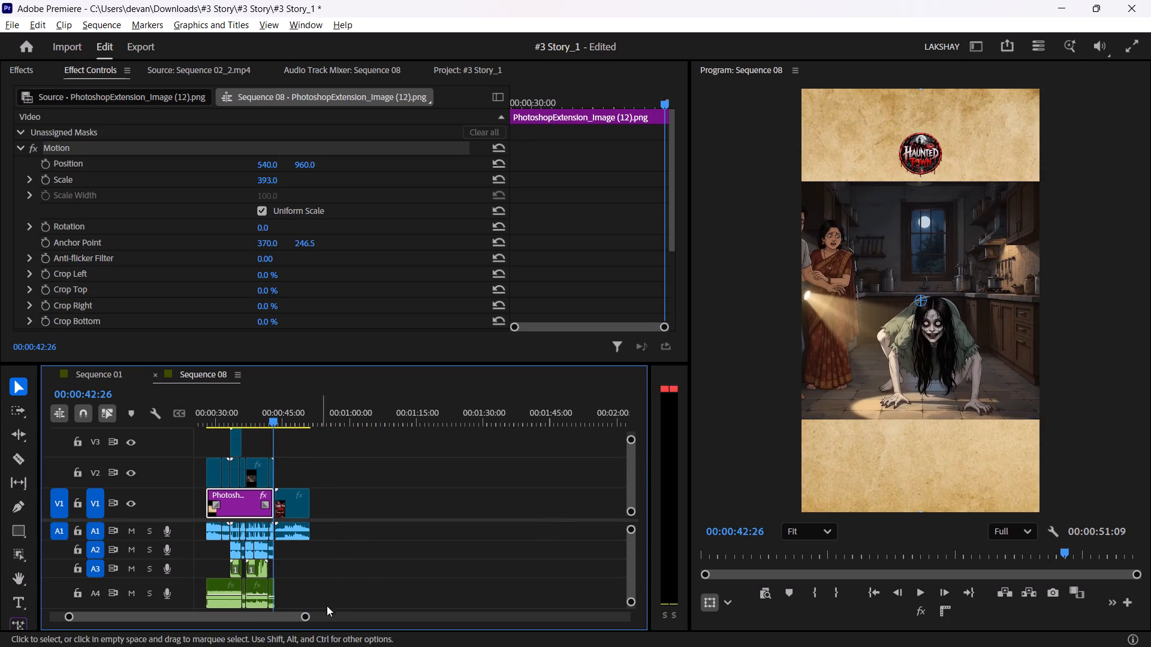
left_click_drag(306, 616, 156, 595)
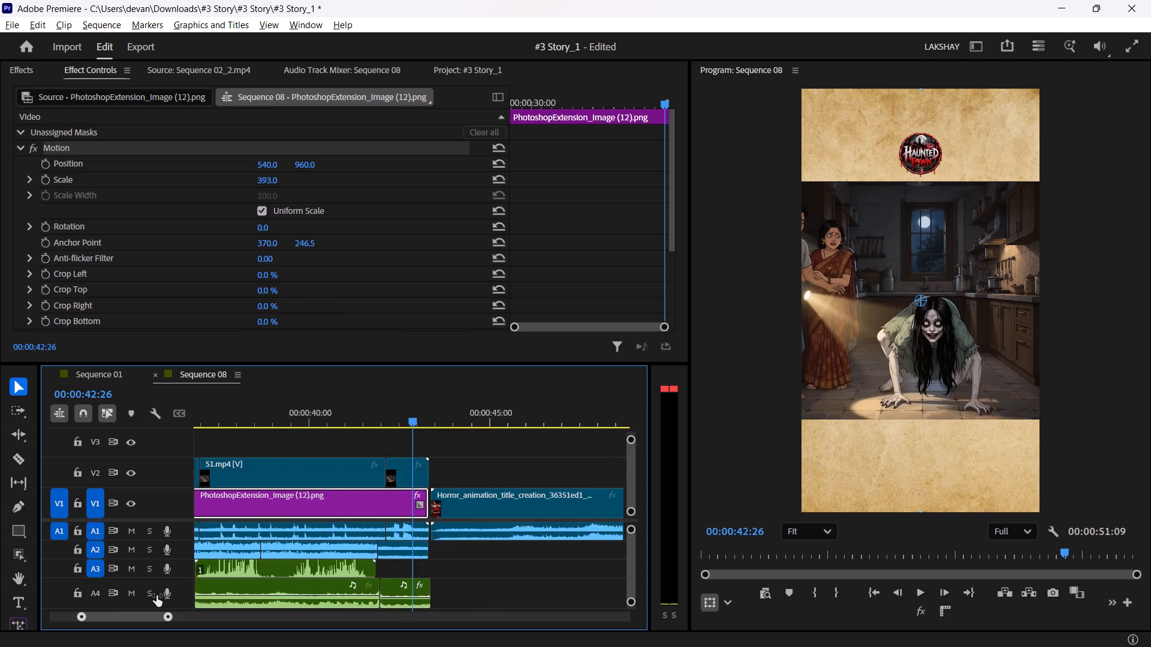
left_click_drag(156, 595, 82, 588)
left_click_drag(534, 405, 414, 422)
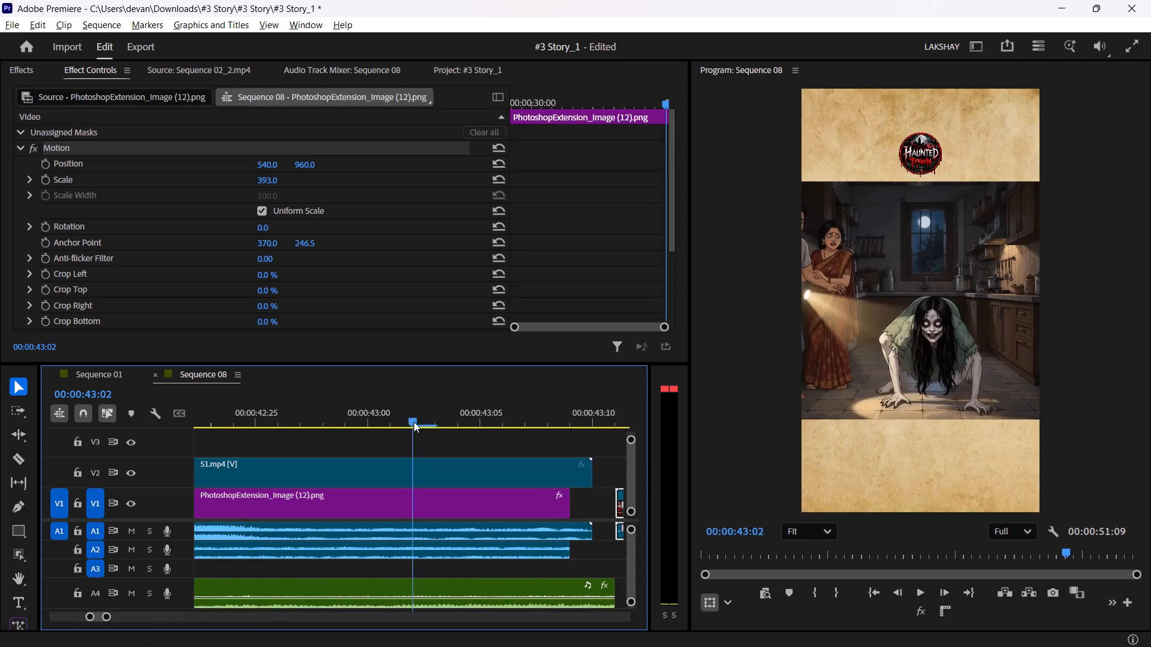
left_click_drag(414, 422, 584, 423)
left_click_drag(571, 510, 593, 509)
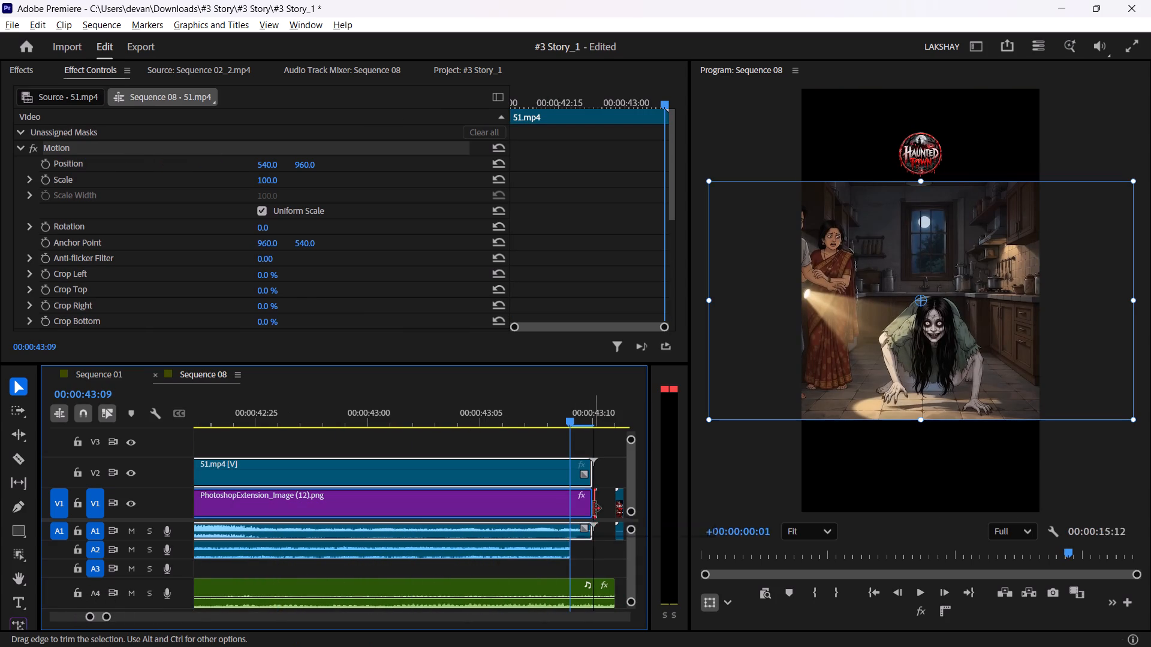
left_click_drag(616, 581, 588, 579)
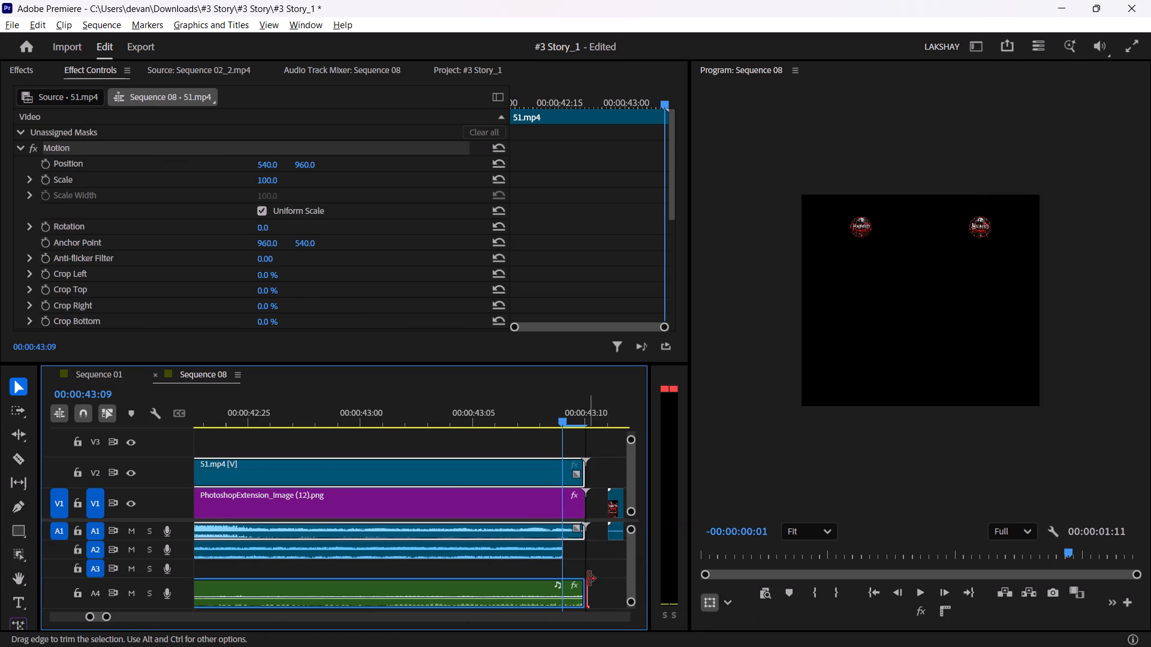
left_click_drag(630, 558, 626, 543)
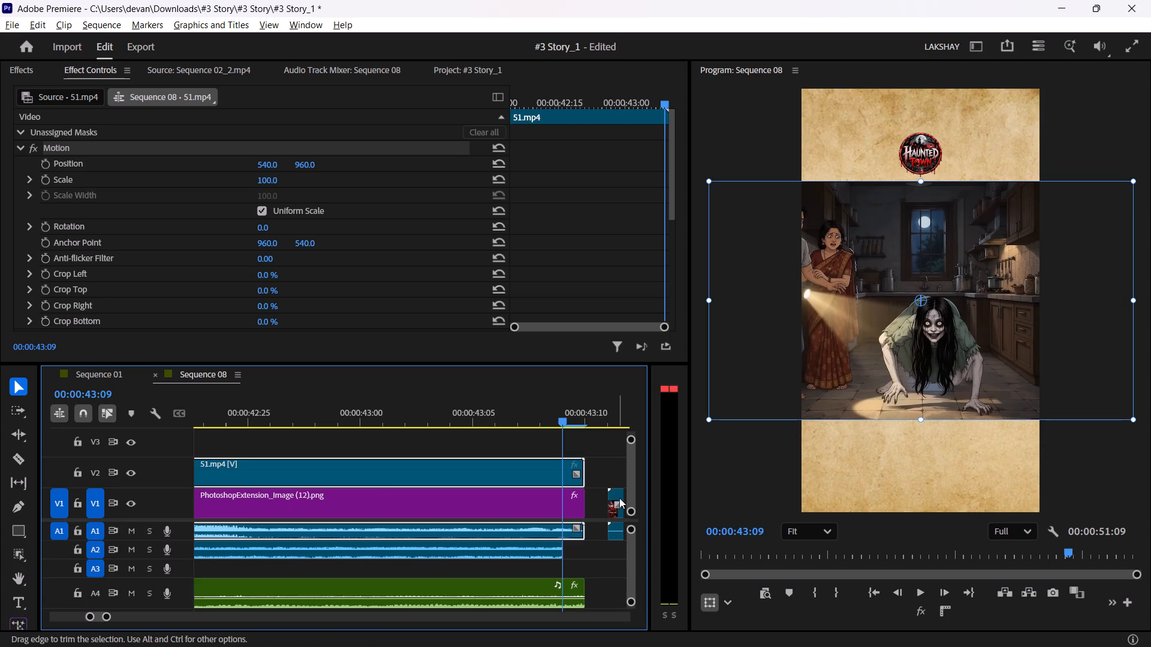
Move the Horror_animation title clip earlier to sit flush against the end of the background image.
left_click_drag(619, 498, 600, 502)
left_click(601, 465)
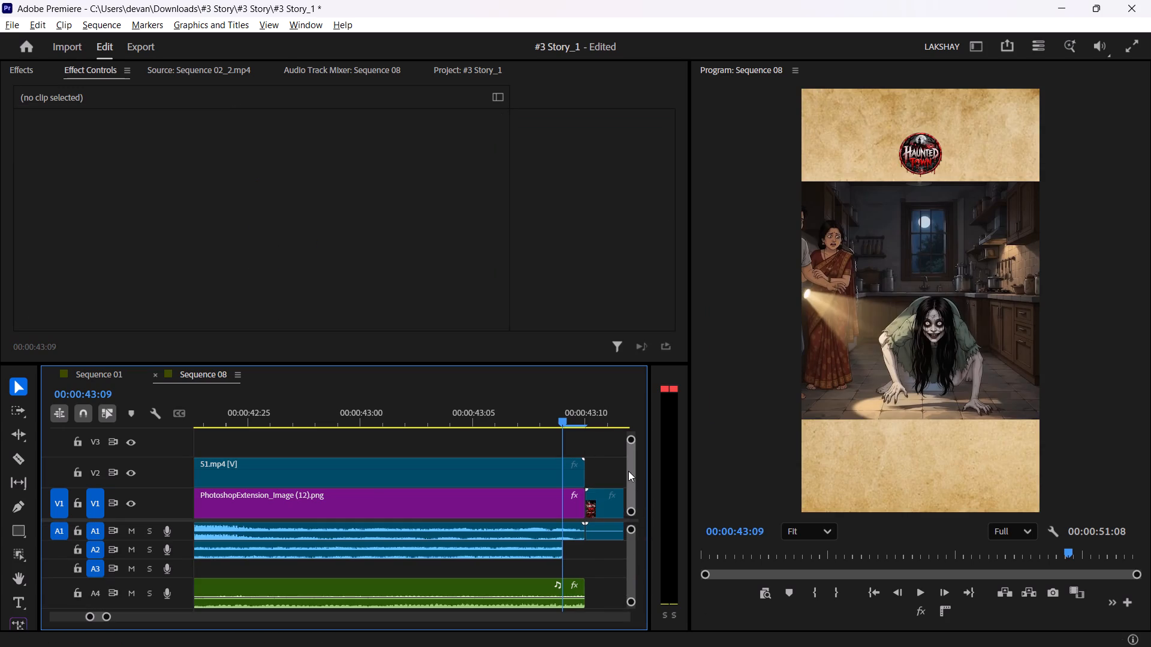
Trim the end of the V4 logo image to where the Horror_animation title clip begins.
left_click_drag(628, 470, 631, 452)
left_click_drag(106, 613, 135, 613)
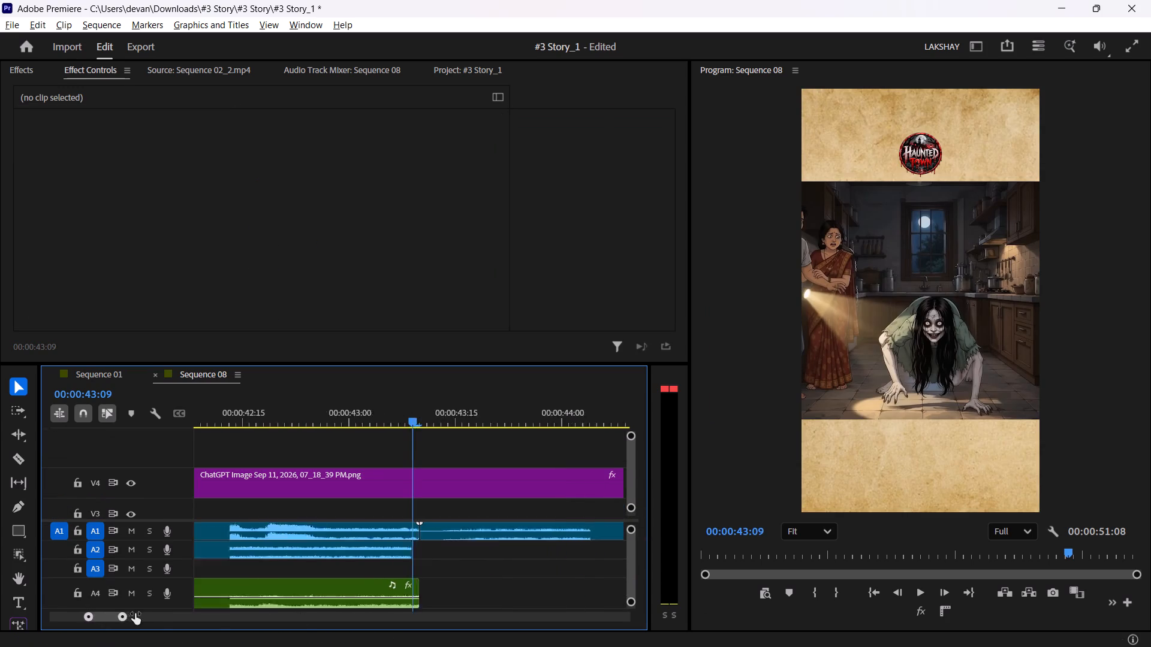
left_click_drag(135, 613, 243, 616)
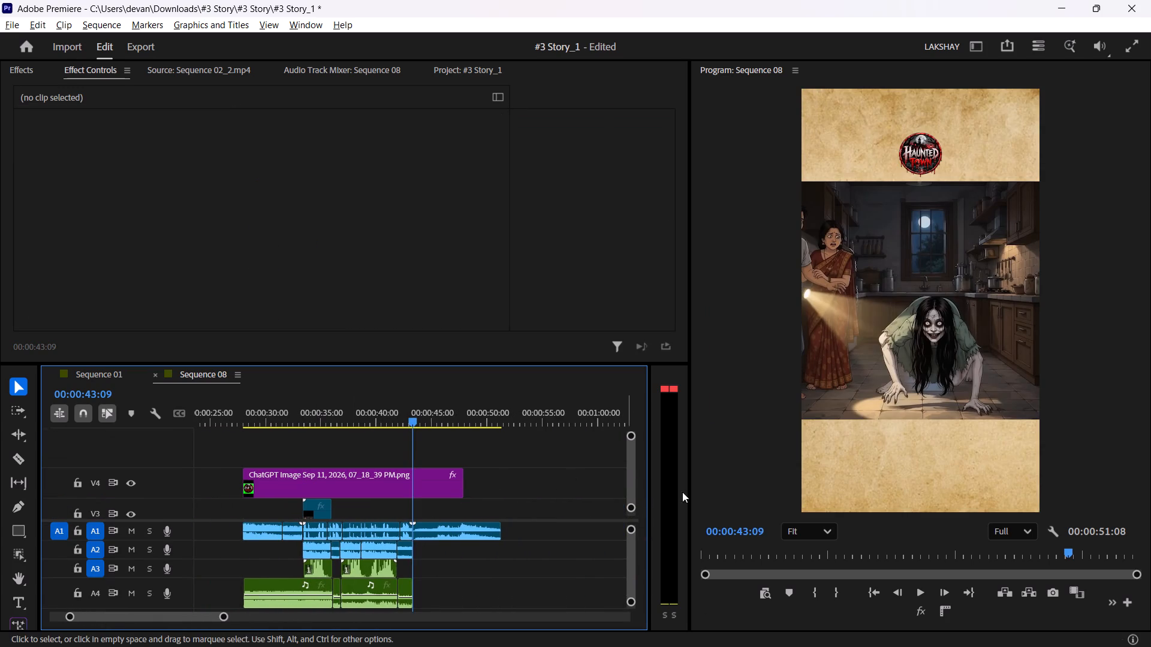
left_click(624, 461)
left_click_drag(632, 463, 621, 489)
left_click_drag(632, 485, 630, 461)
left_click_drag(480, 481, 426, 490)
left_click_drag(469, 480, 435, 484)
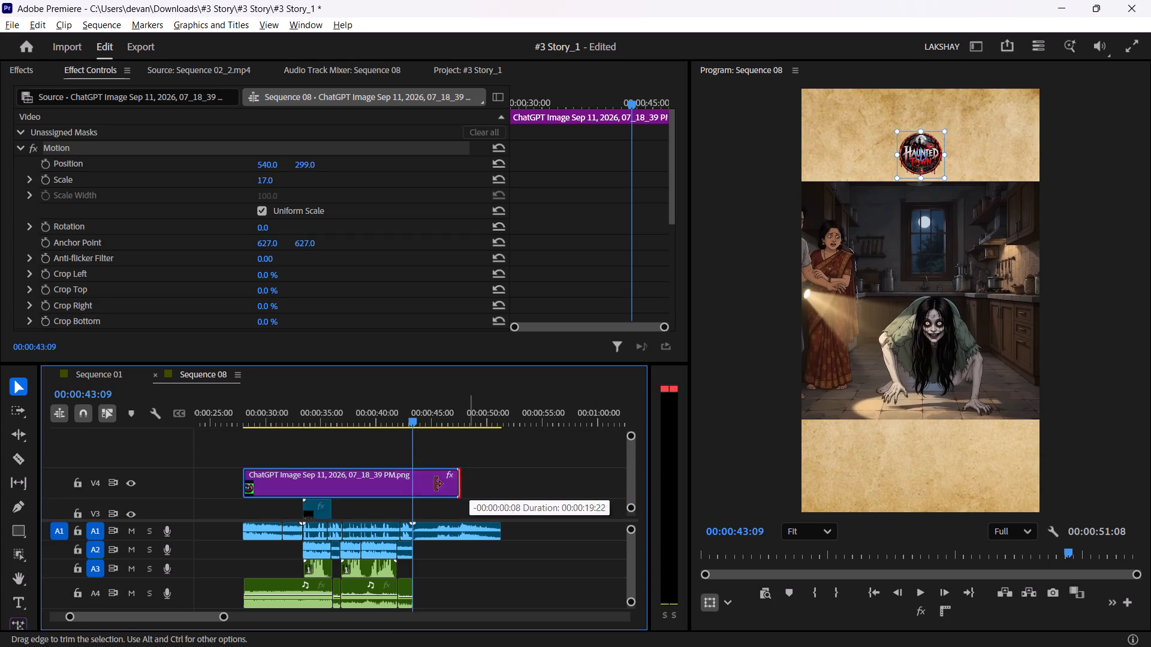
left_click_drag(435, 484, 414, 492)
Delete the leftover old clips occupying the first 20 seconds of Sequence 08.
left_click_drag(403, 401, 233, 432)
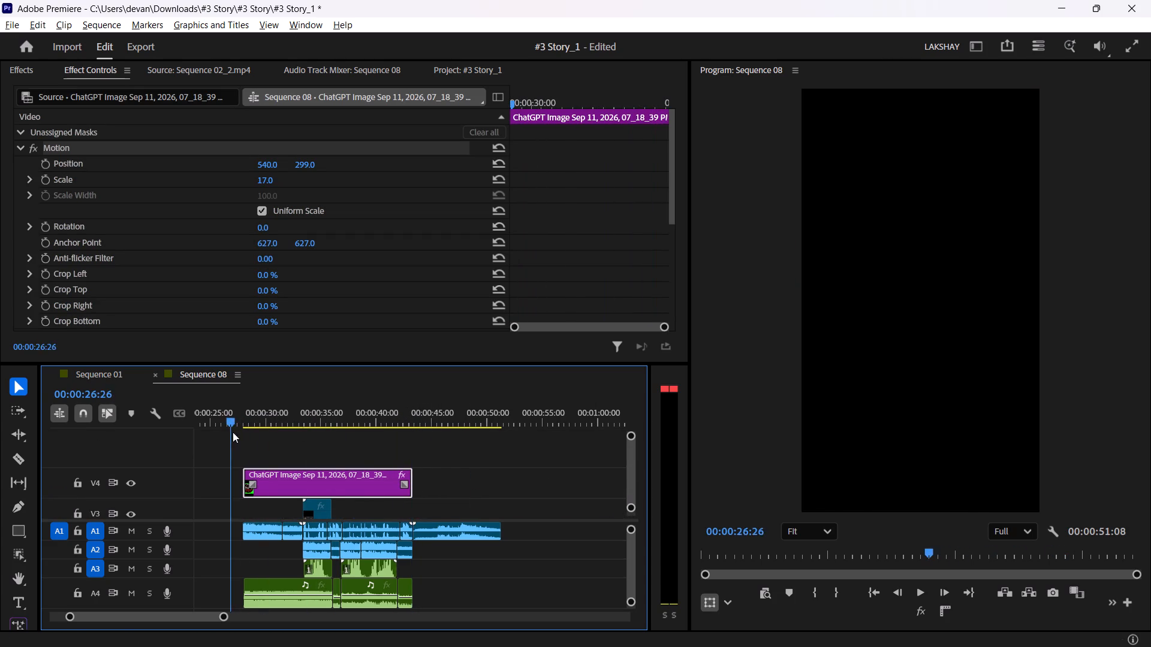
left_click_drag(233, 432, 409, 427)
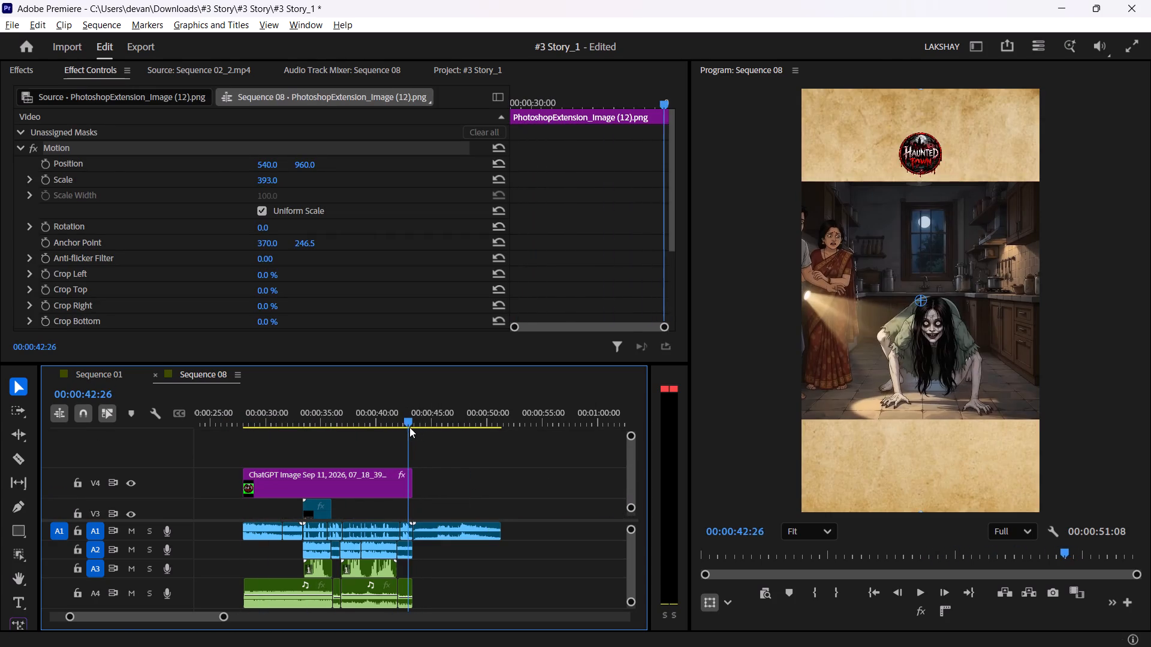
left_click_drag(409, 427, 197, 438)
key("space")
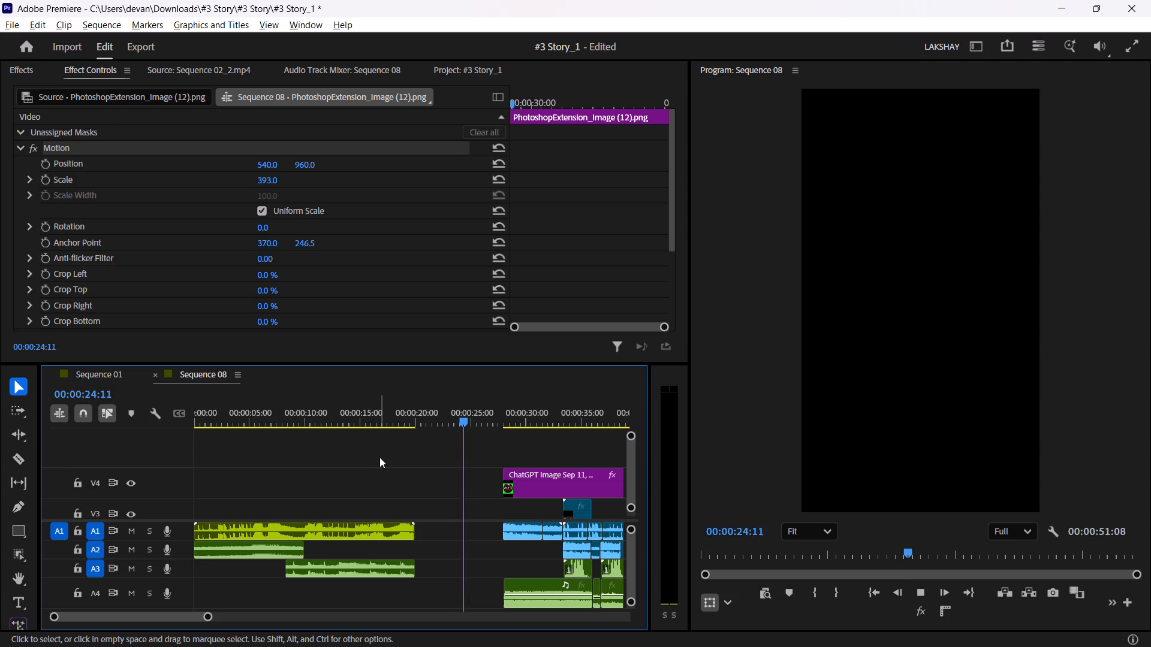
key("space")
left_click_drag(415, 455, 174, 600)
key("Delete")
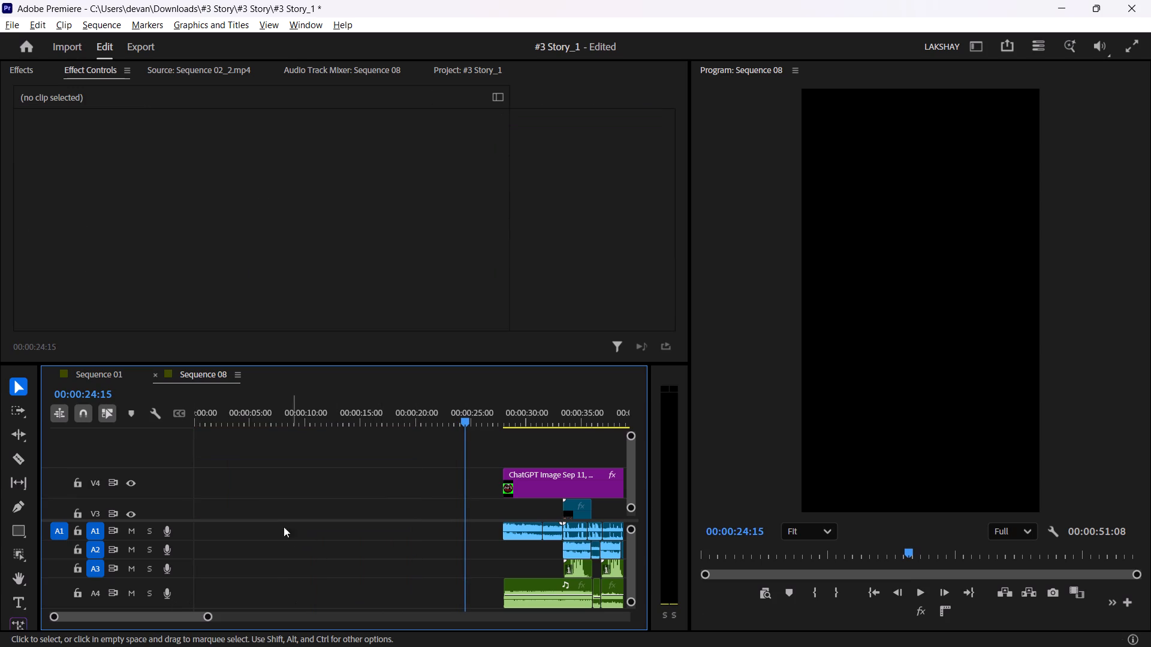
Ripple delete the empty gap before the kitchen scene so it starts at 00:00:00:00.
right_click_drag(248, 498, 245, 504)
left_click(255, 522)
right_click(255, 522)
left_click(308, 530)
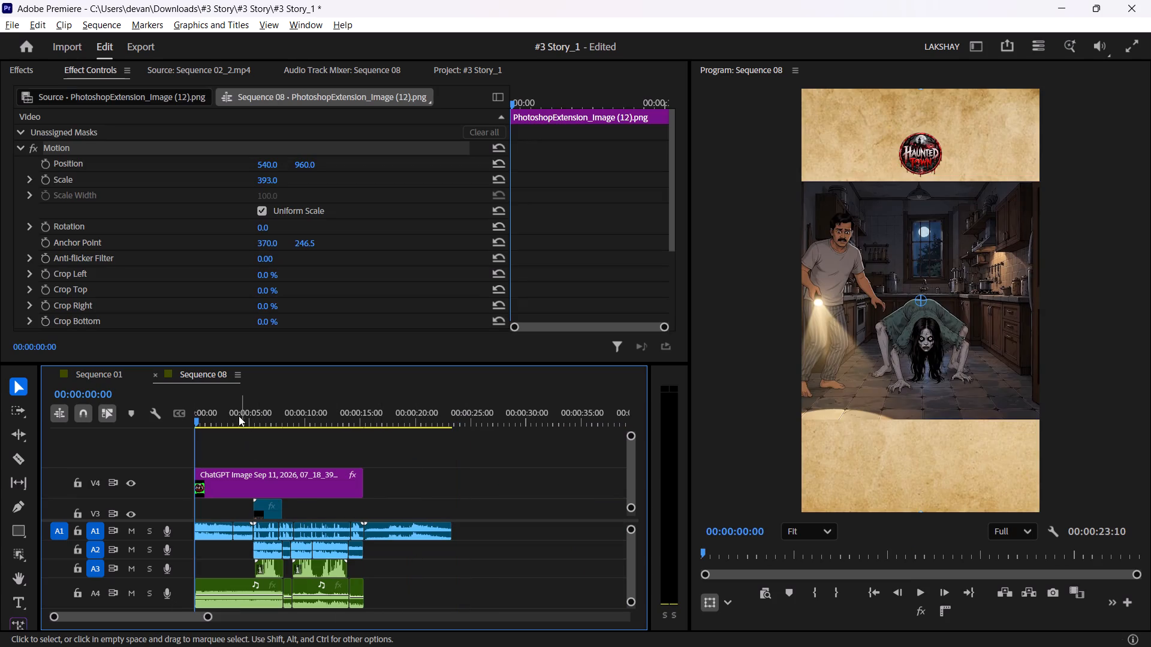
Play and scrub through the assembled short to check the kitchen scene and its transition into the title.
key("space")
left_click(454, 471)
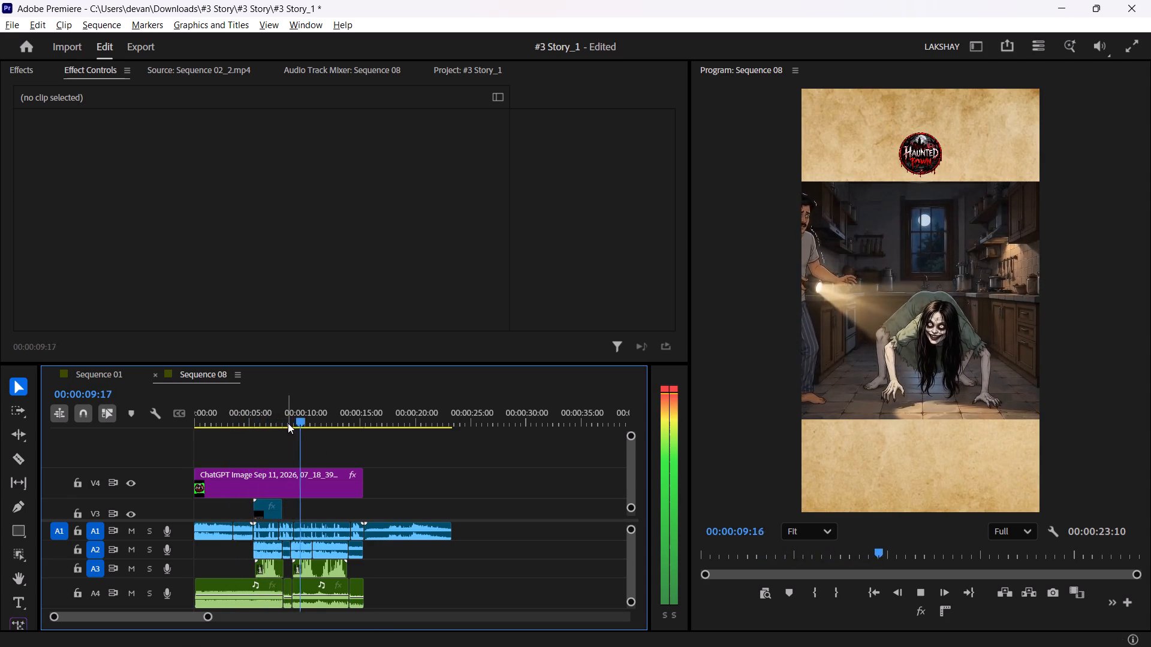
left_click(472, 466)
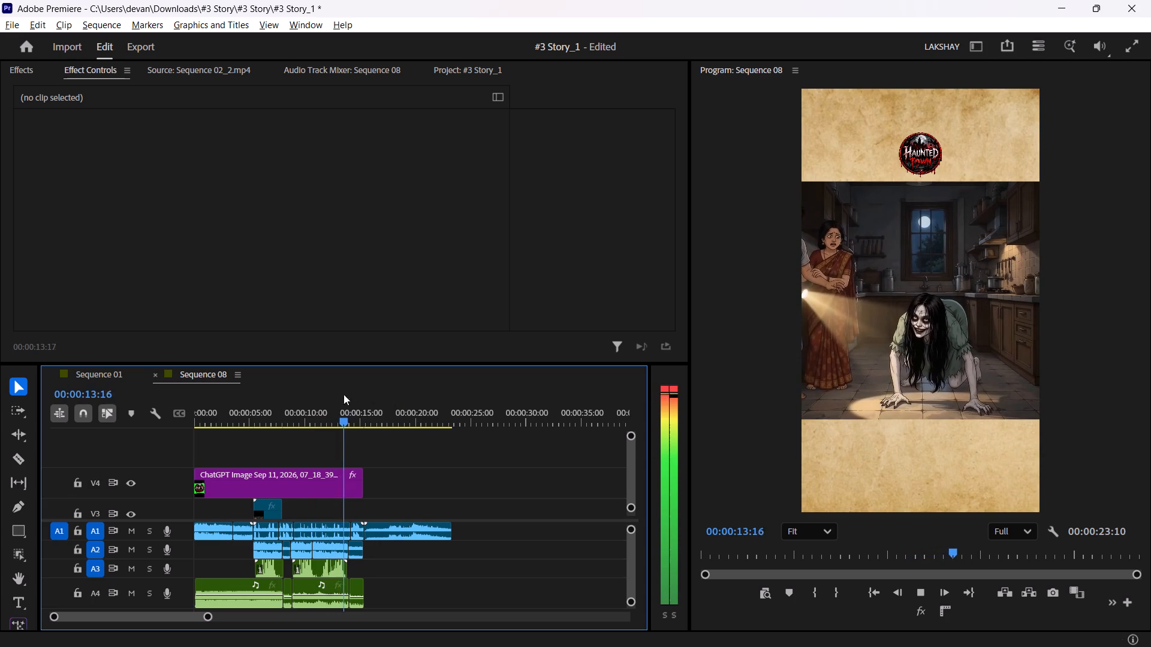
left_click_drag(239, 402, 273, 418)
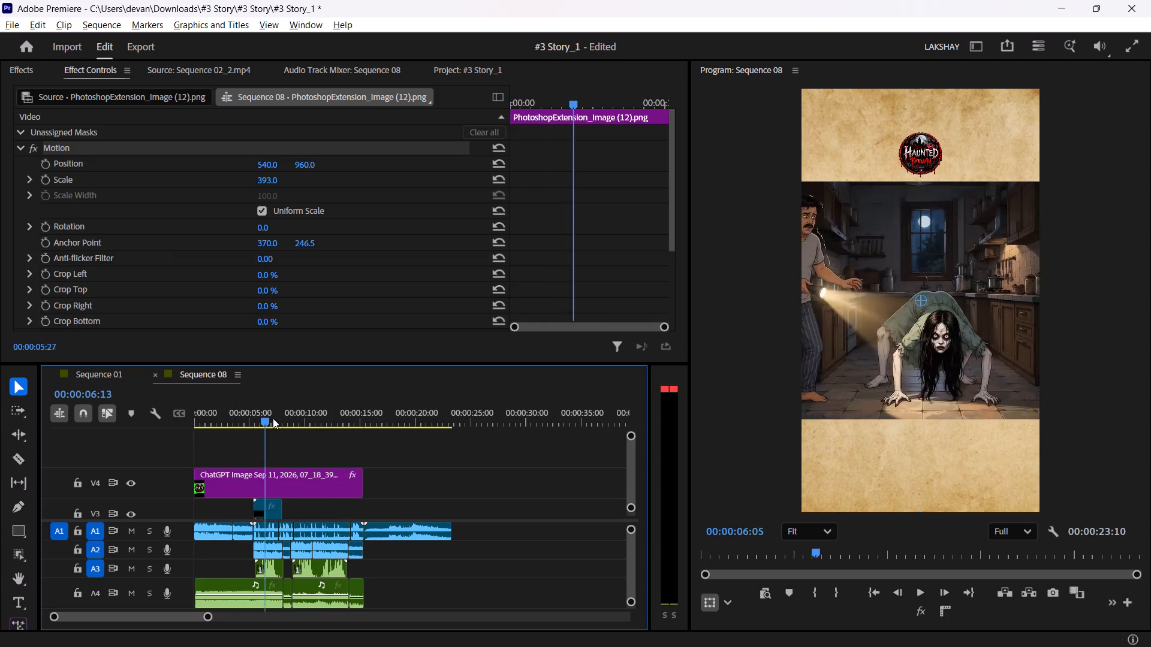
left_click_drag(273, 418, 342, 416)
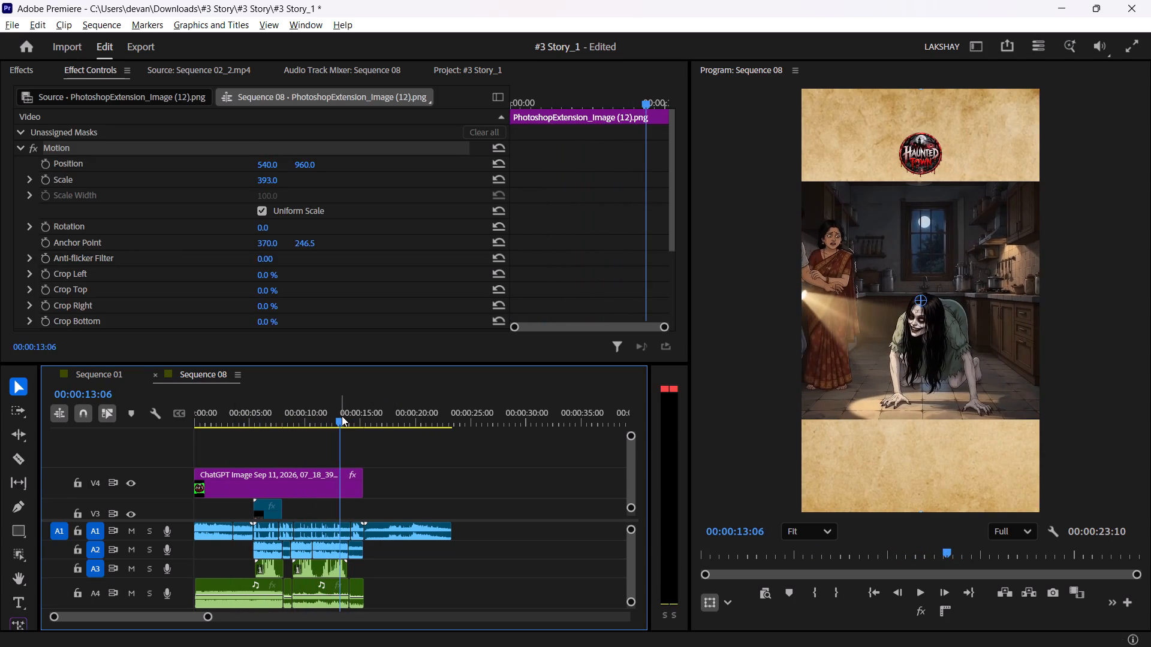
key("space")
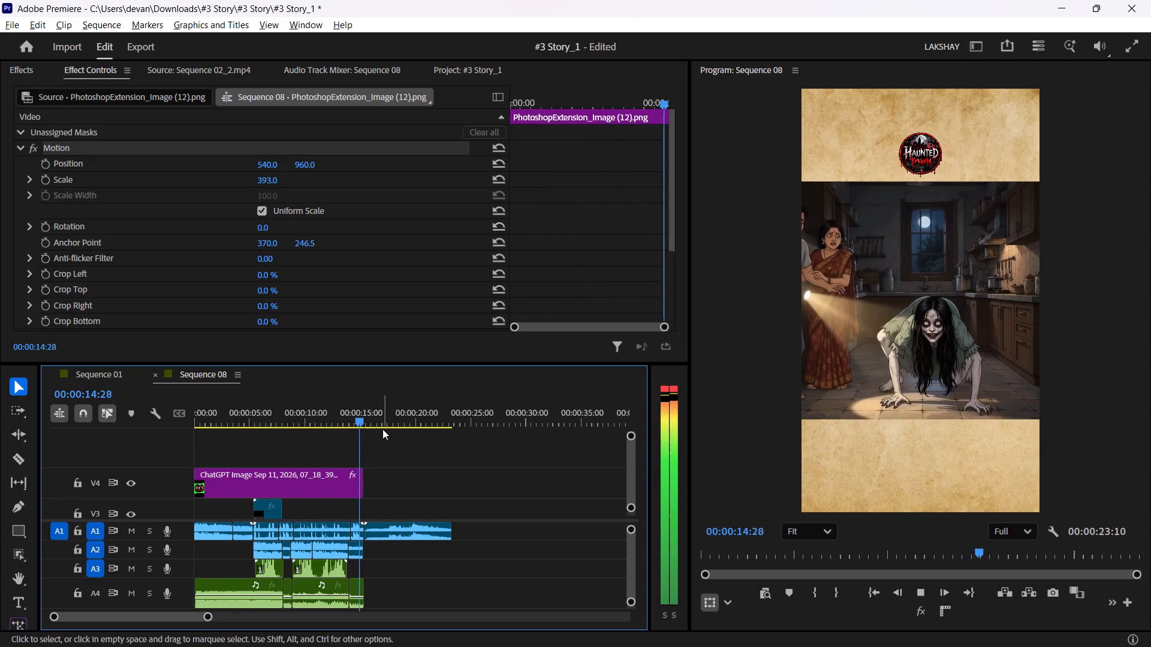
key("space")
left_click(462, 460)
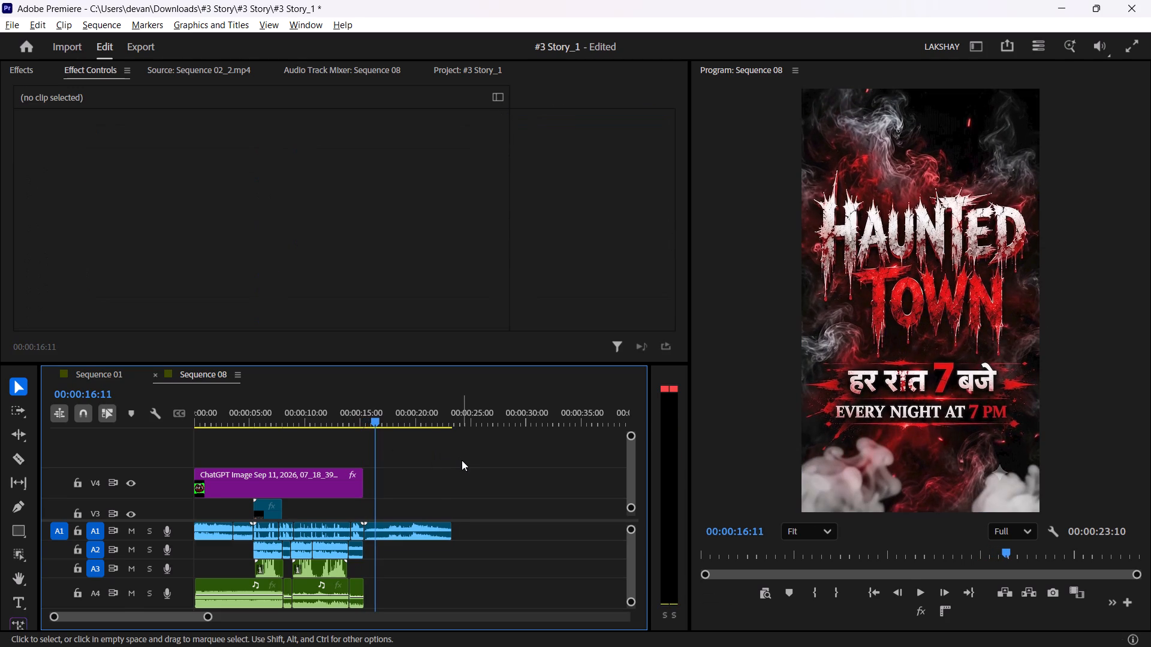
Save the project and export Sequence 08 as an H.264 file named 4 in D:\horror\story 3.
key("ctrl+s")
left_click(149, 38)
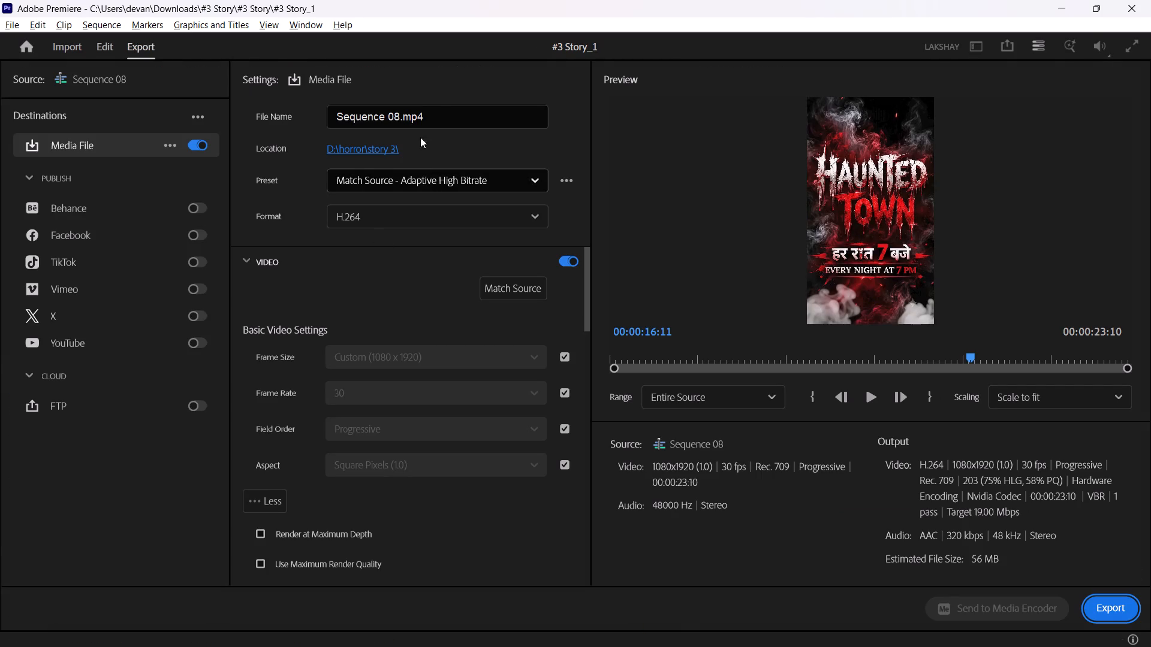
left_click_drag(480, 116, 299, 119)
key("4")
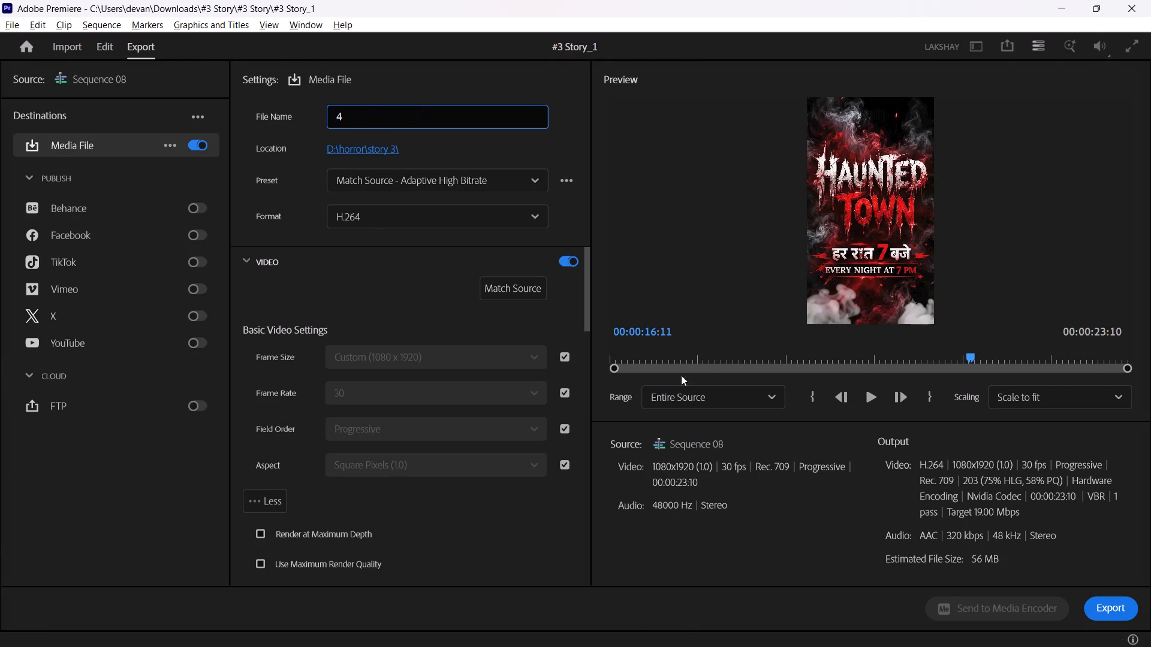
left_click(1117, 600)
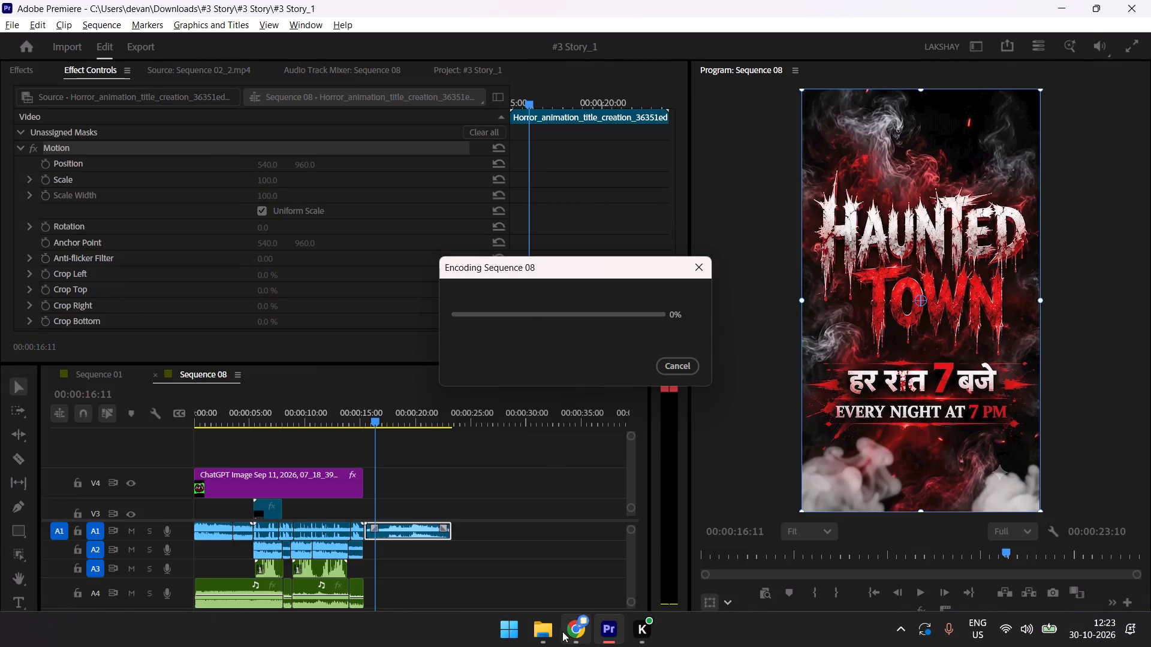
Switch to File Explorer and view the story 3 export folder.
left_click(546, 628)
left_click(599, 443)
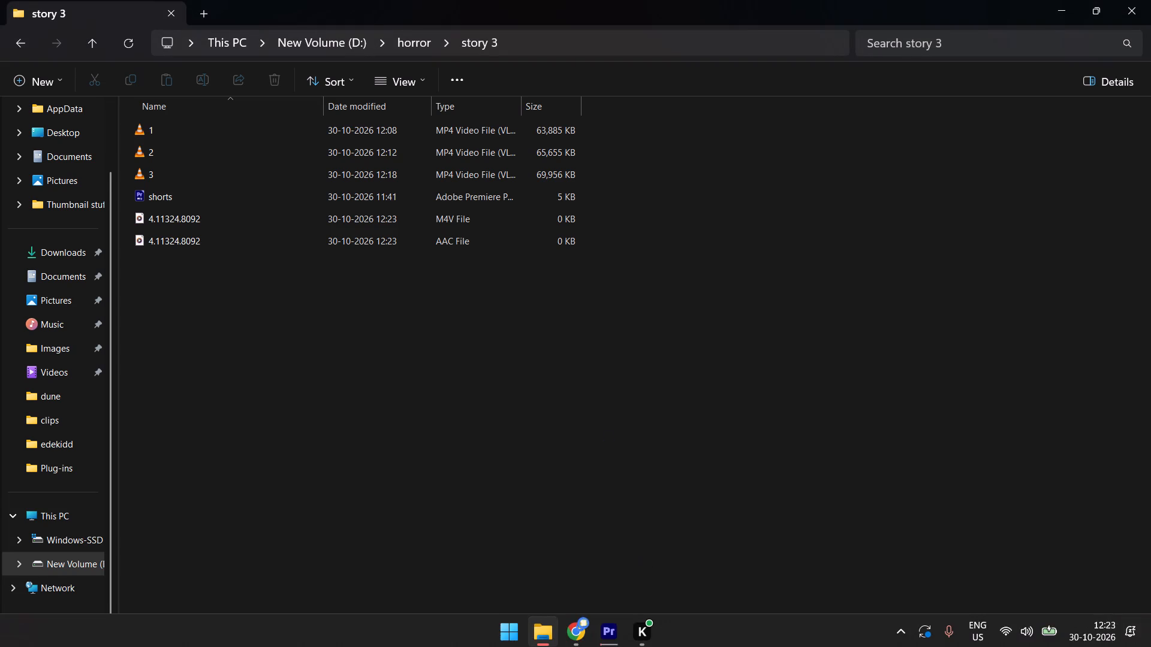
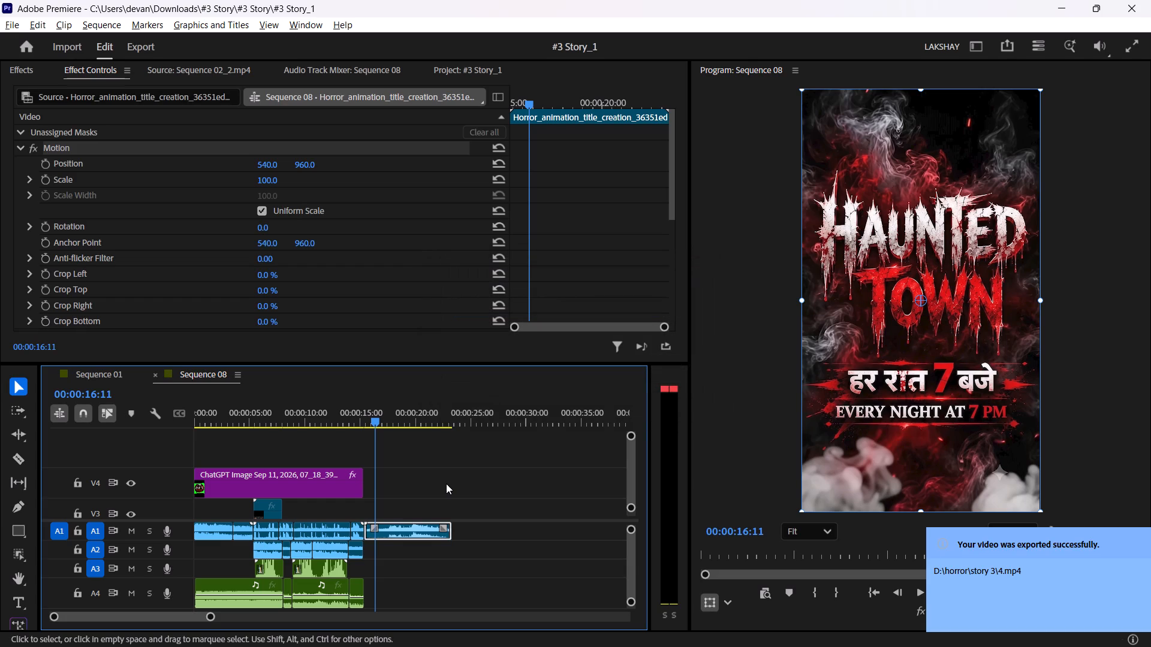
Save the project.
left_click(446, 483)
key("ctrl+s")
Open Sequence 01 and play through the bedroom scene after the marked range, up to the phone-call shot, to choose the next excerpt.
left_click(107, 376)
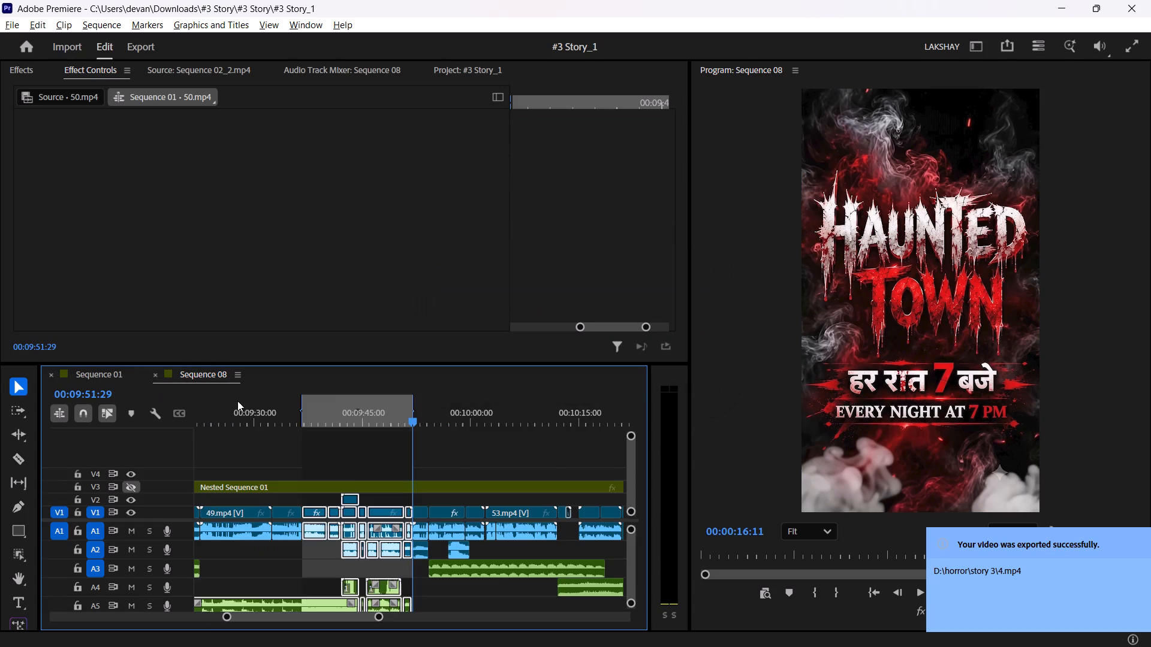
left_click_drag(452, 409, 452, 410)
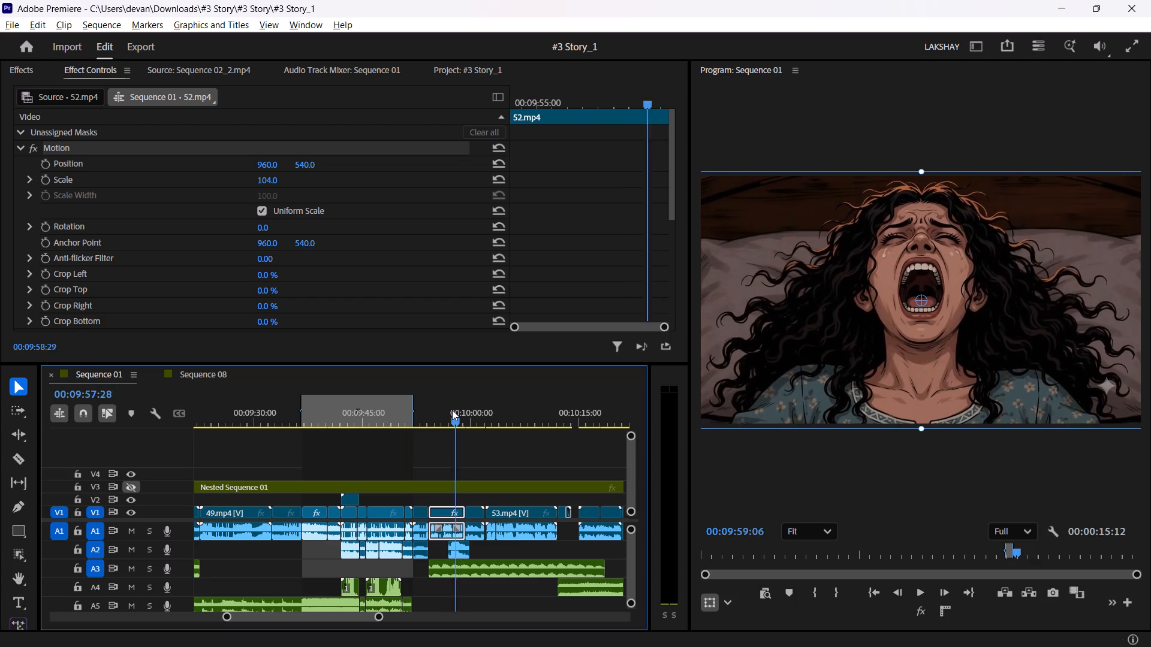
left_click_drag(452, 410, 431, 409)
key("space")
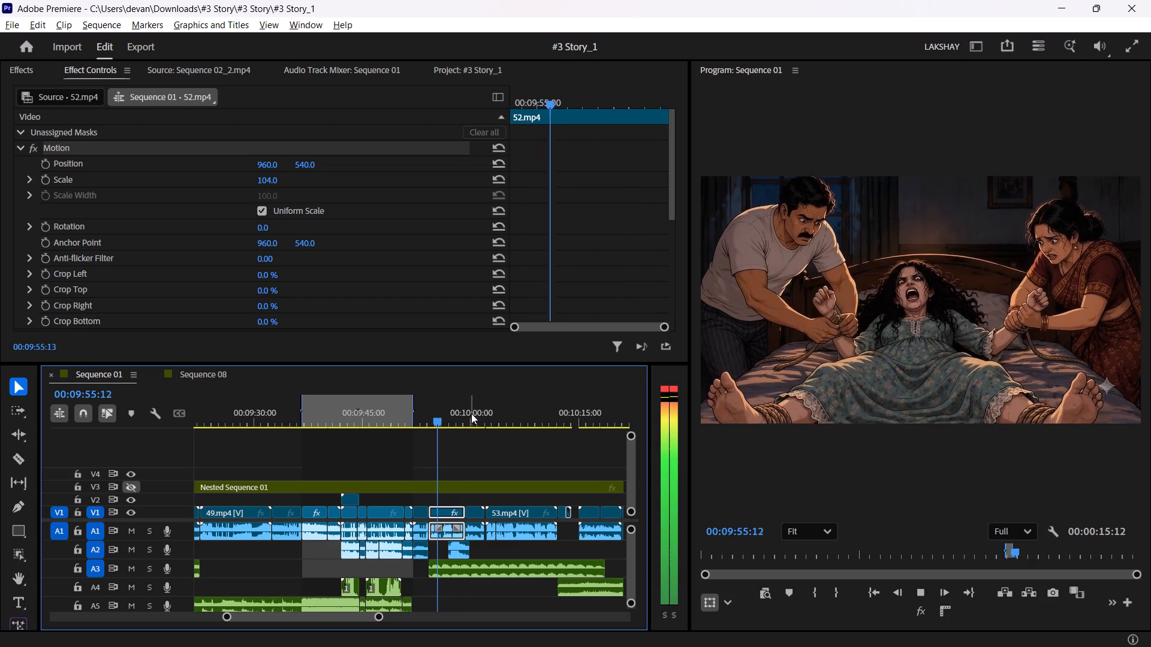
left_click_drag(452, 409, 410, 422)
key("space")
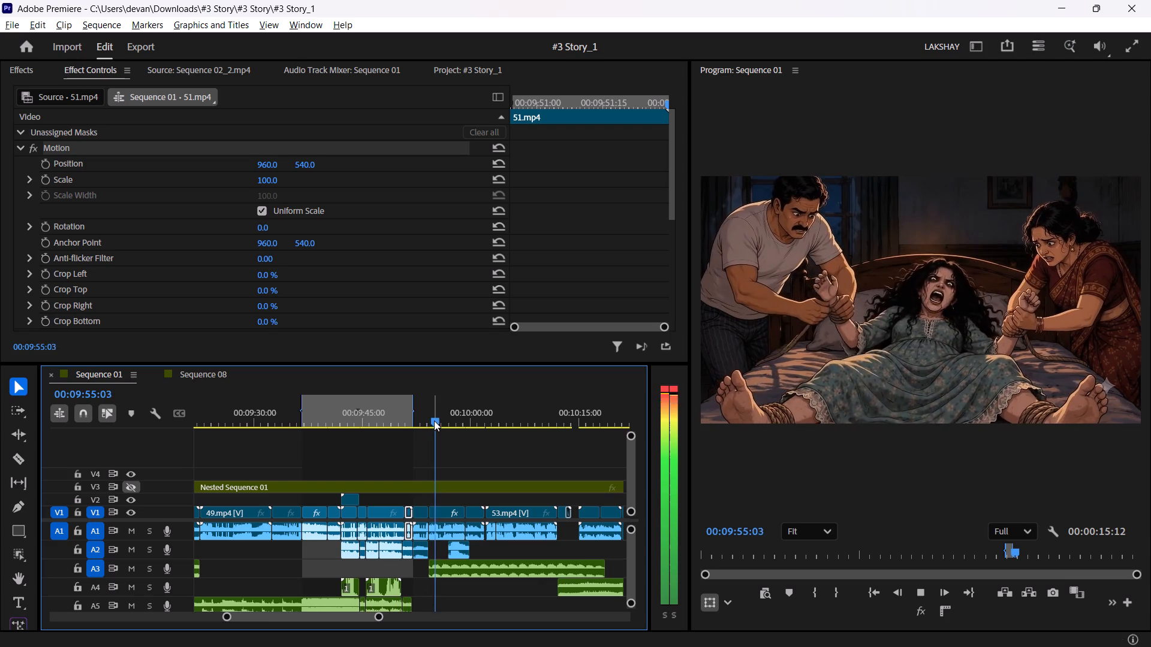
left_click(461, 422)
key("space")
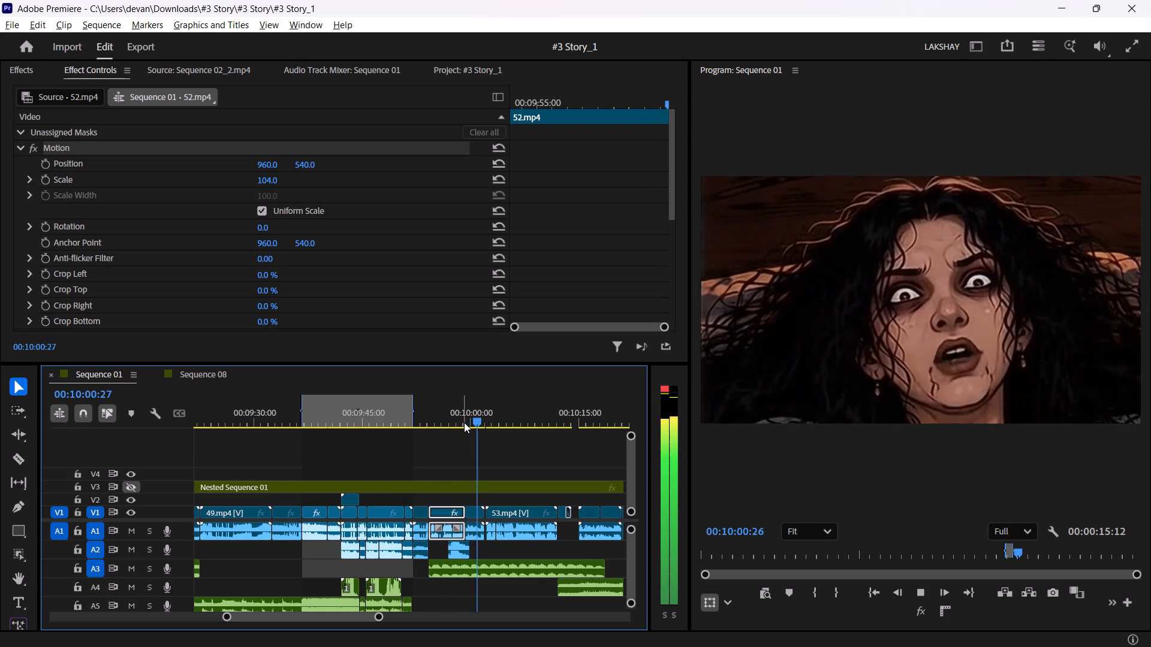
key("space")
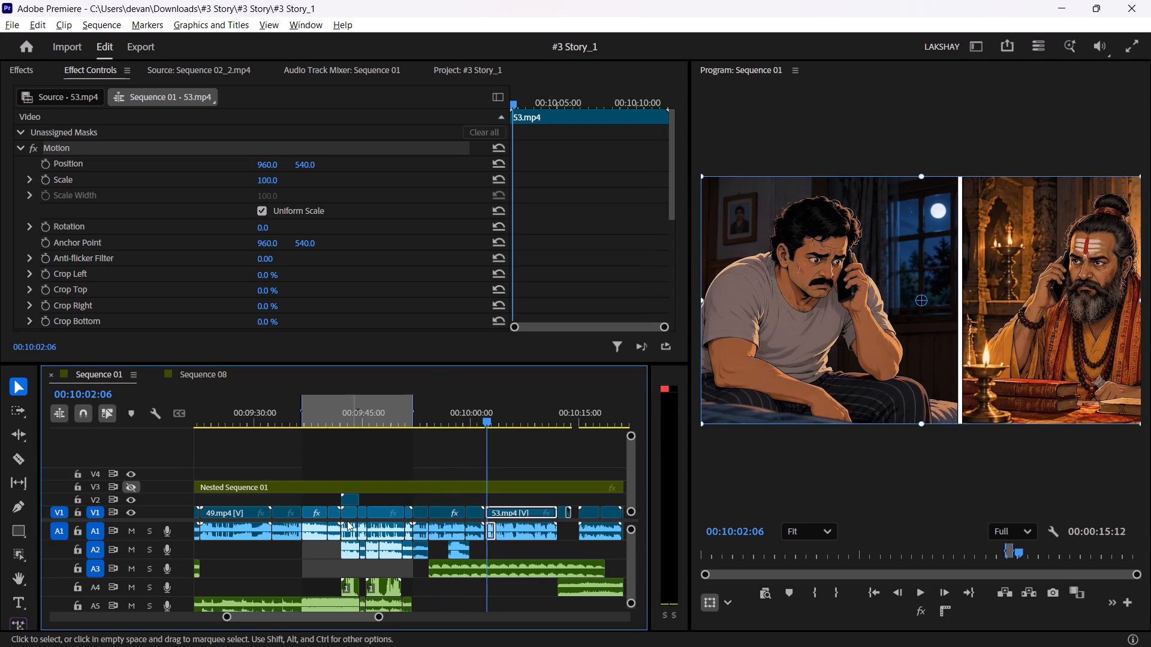
Mark the Out point at 00:10:01:29, at the end of the close-up 52.mp4 clip just before 53.mp4.
left_click_drag(377, 618, 256, 619)
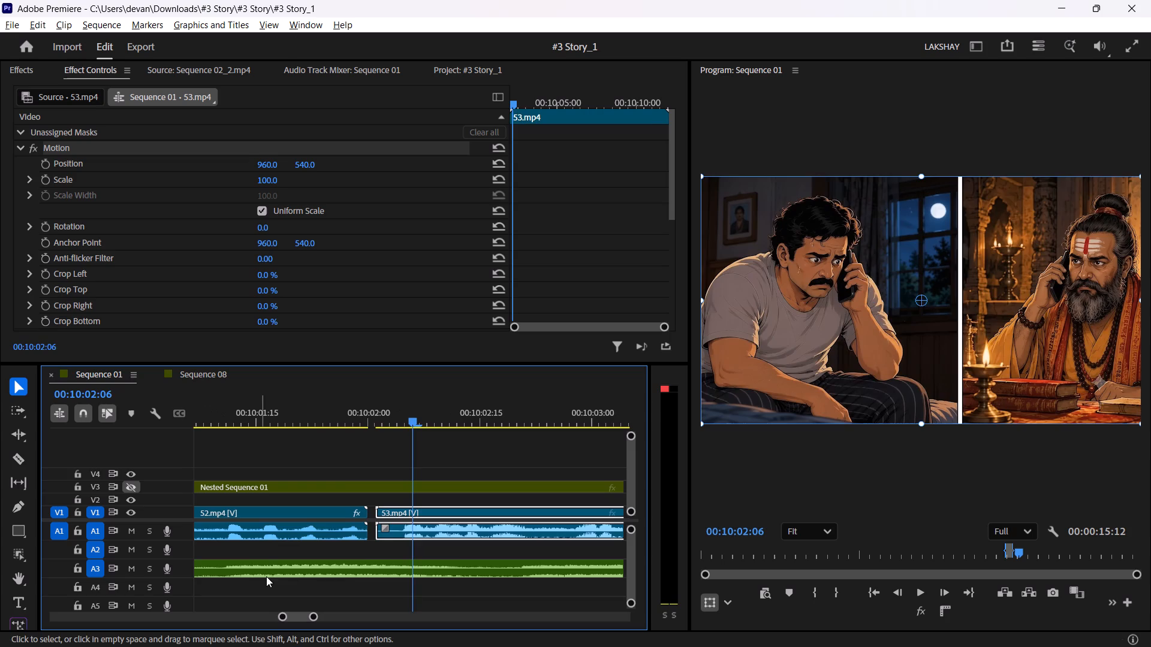
left_click_drag(345, 416, 280, 430)
key("space")
key("space")
left_click_drag(377, 415, 374, 415)
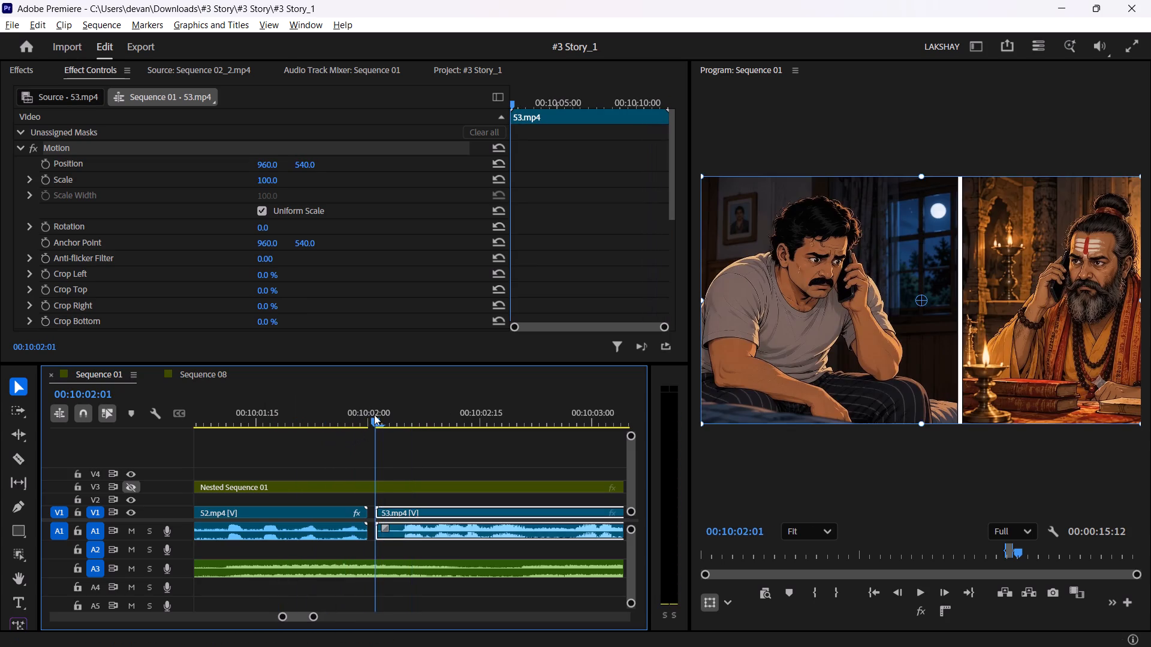
left_click_drag(374, 415, 368, 418)
left_click(393, 452)
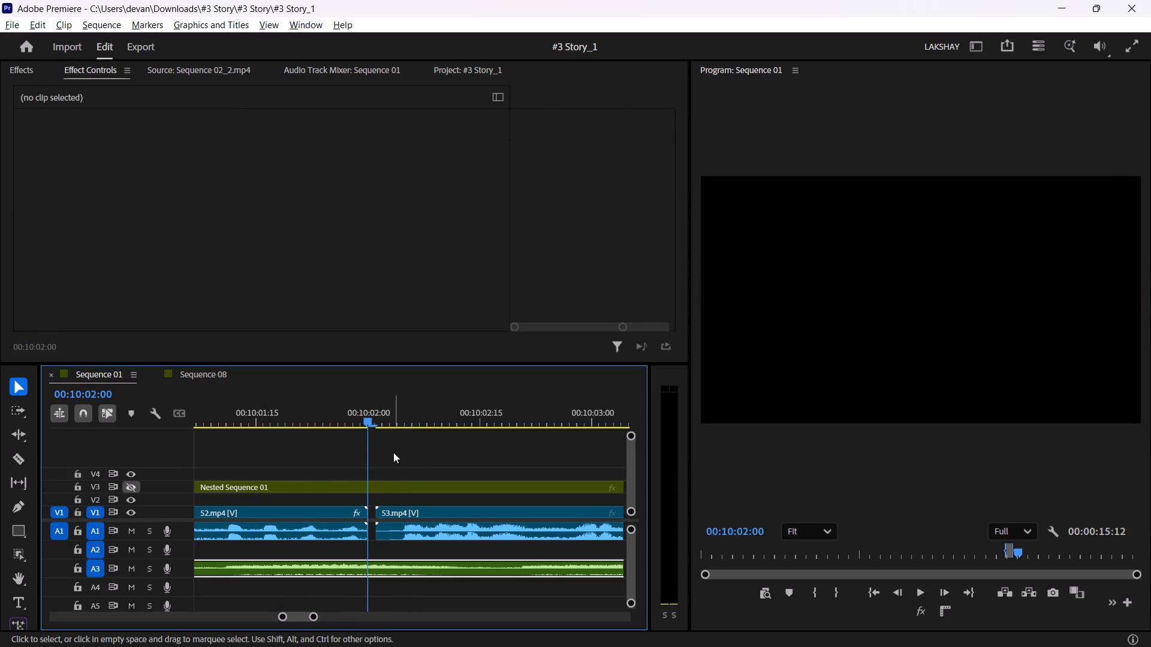
key("o")
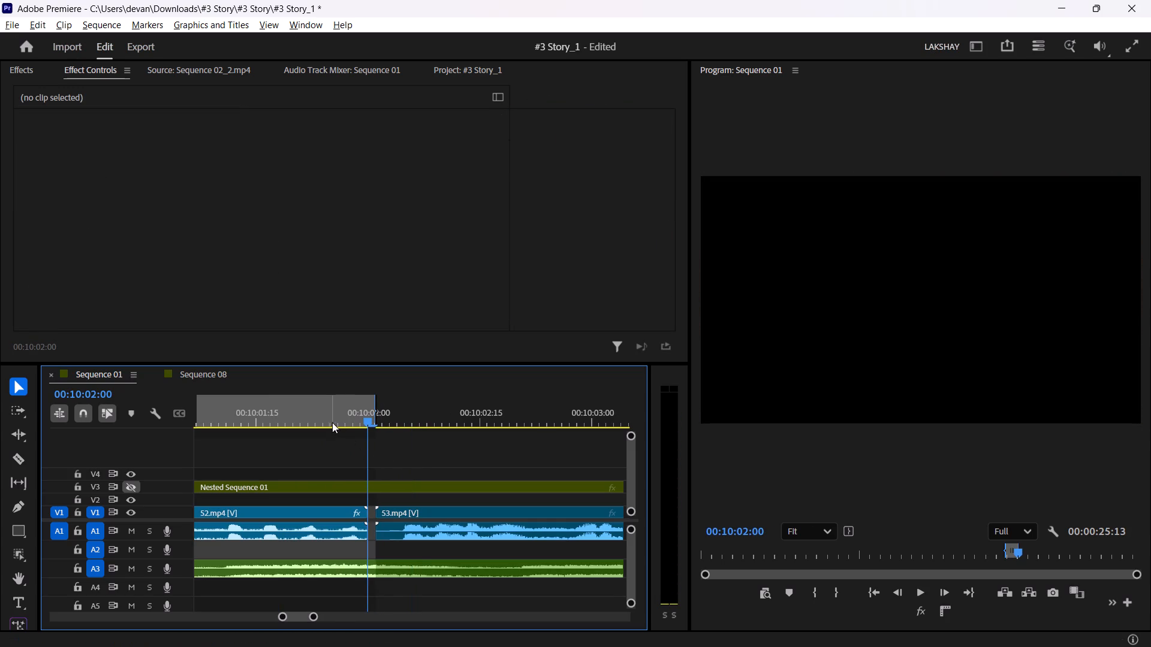
left_click_drag(353, 410, 341, 412)
left_click_drag(341, 412, 353, 409)
key("o")
left_click(353, 409)
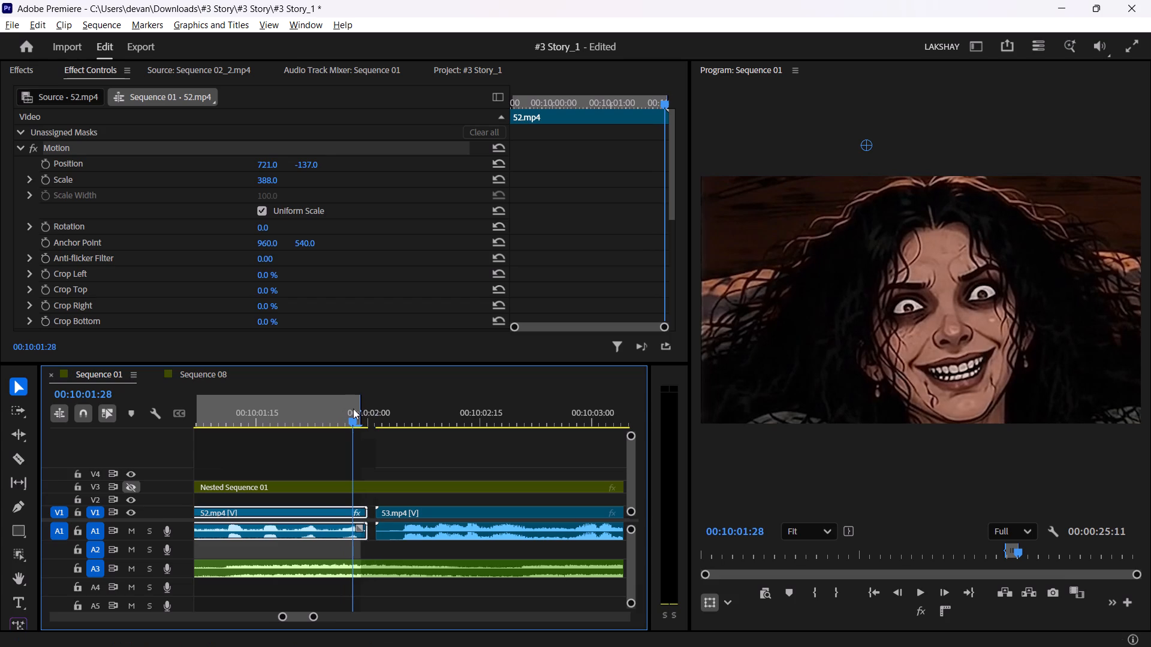
key("o")
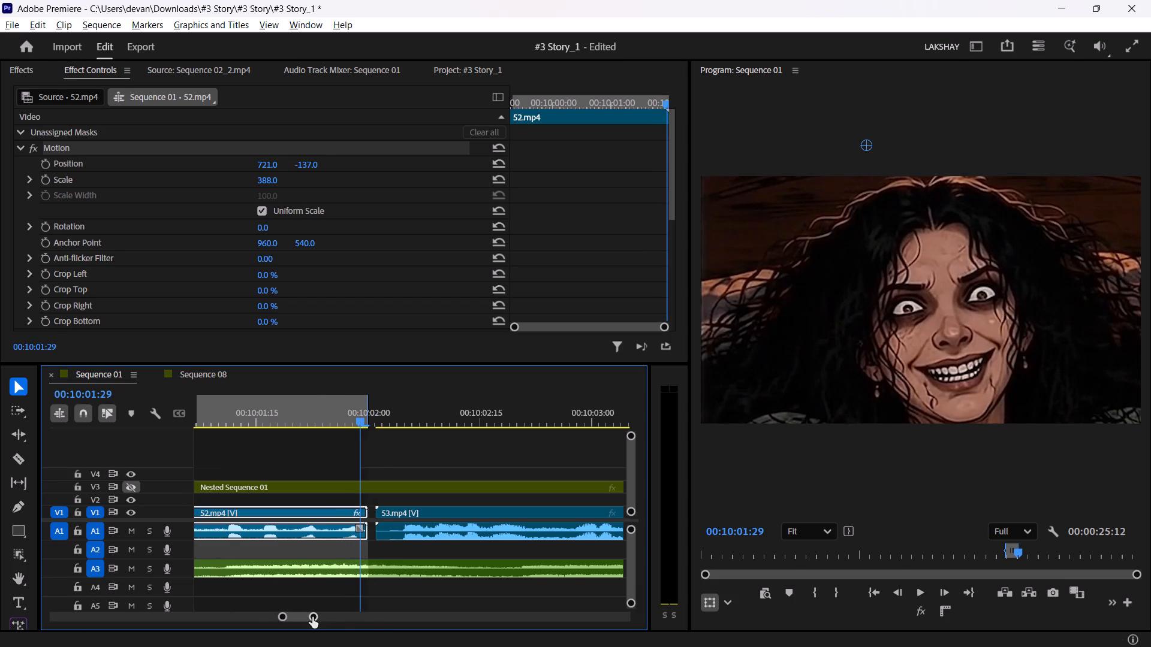
Mark the In point at 00:09:52:00, where the first 52.mp4 bedroom clip follows 51.mp4, and play from there.
left_click_drag(312, 617, 350, 611)
left_click_drag(280, 406, 151, 430)
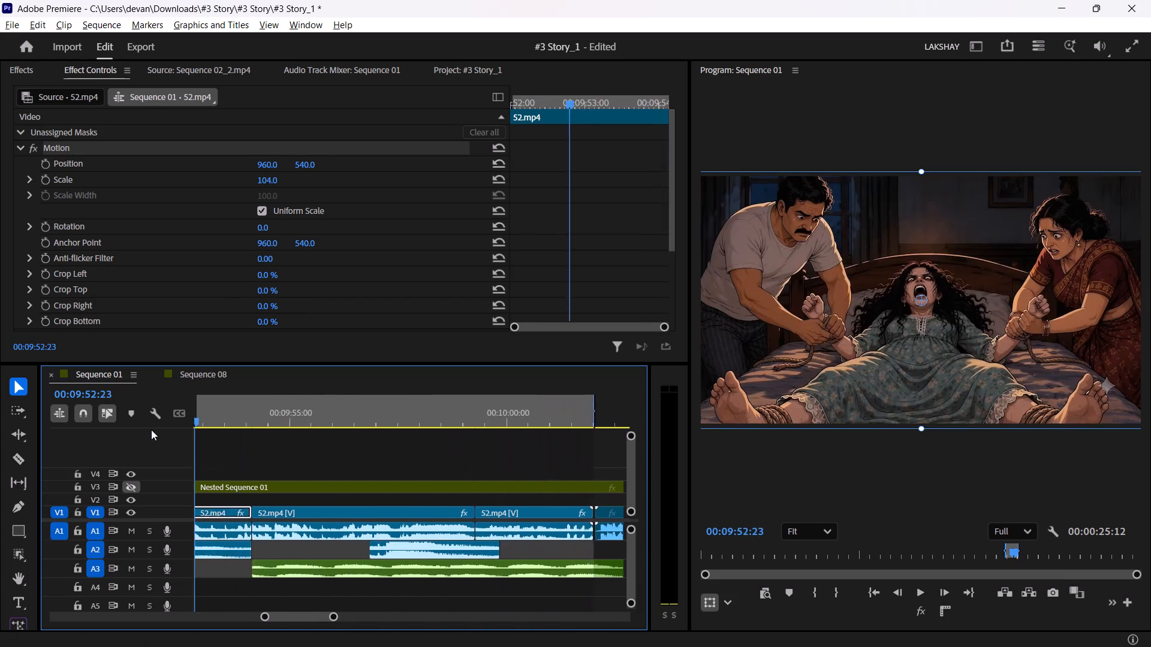
left_click_drag(151, 430, 223, 449)
key("space")
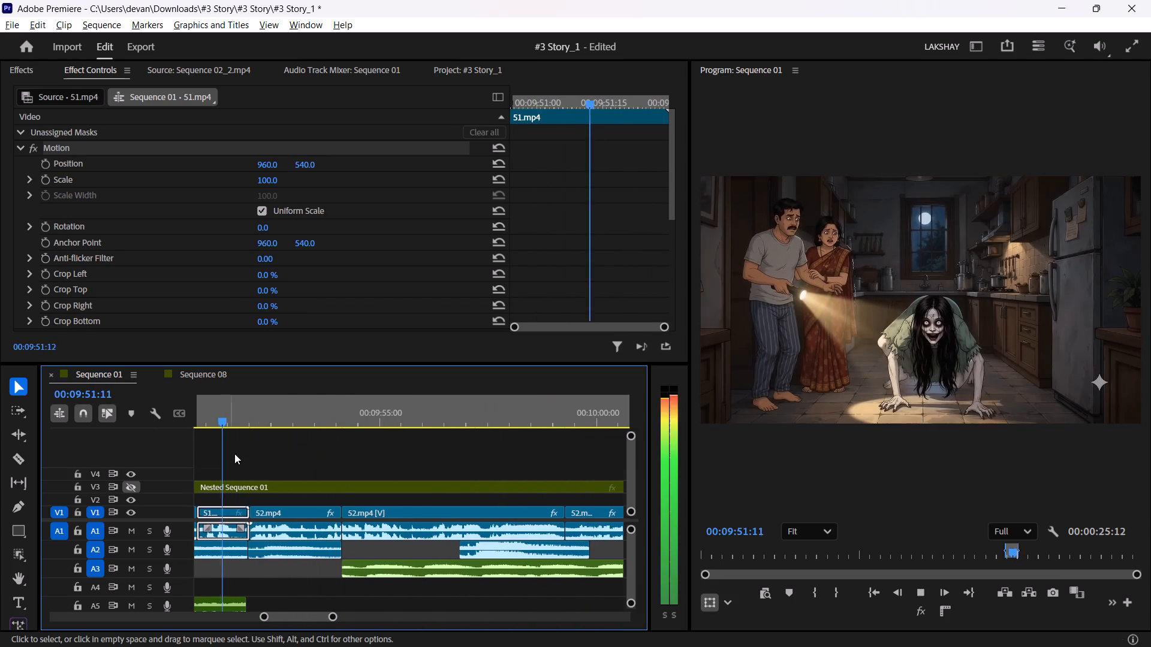
key("space")
left_click_drag(261, 412, 256, 412)
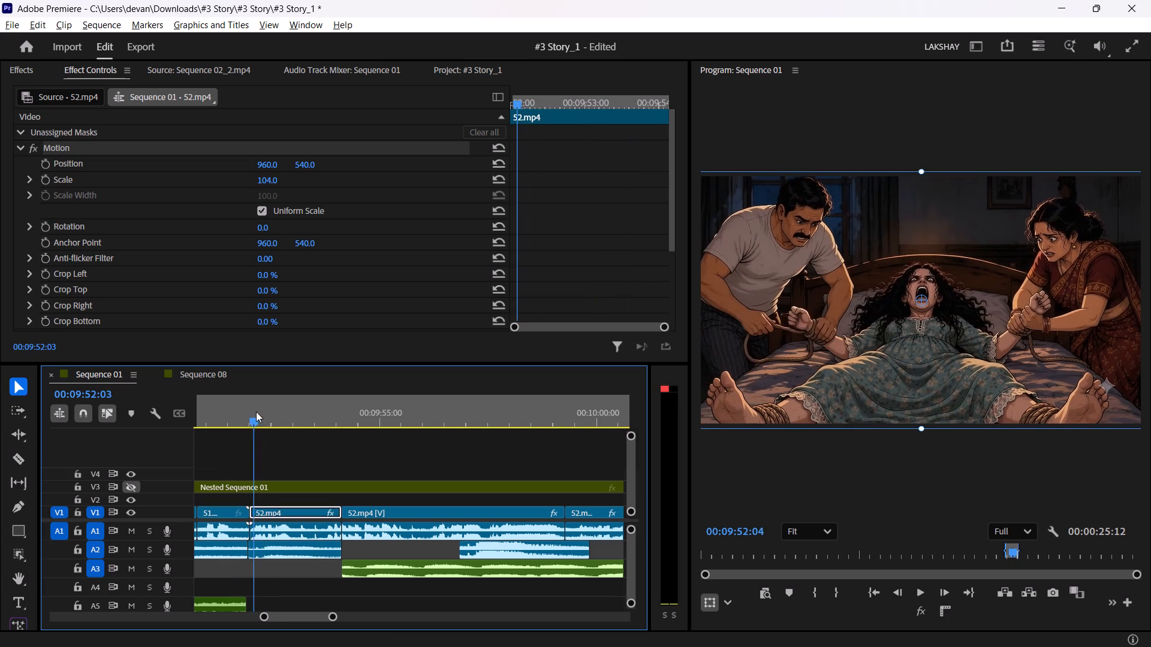
left_click_drag(256, 412, 251, 416)
left_click_drag(331, 621, 163, 615)
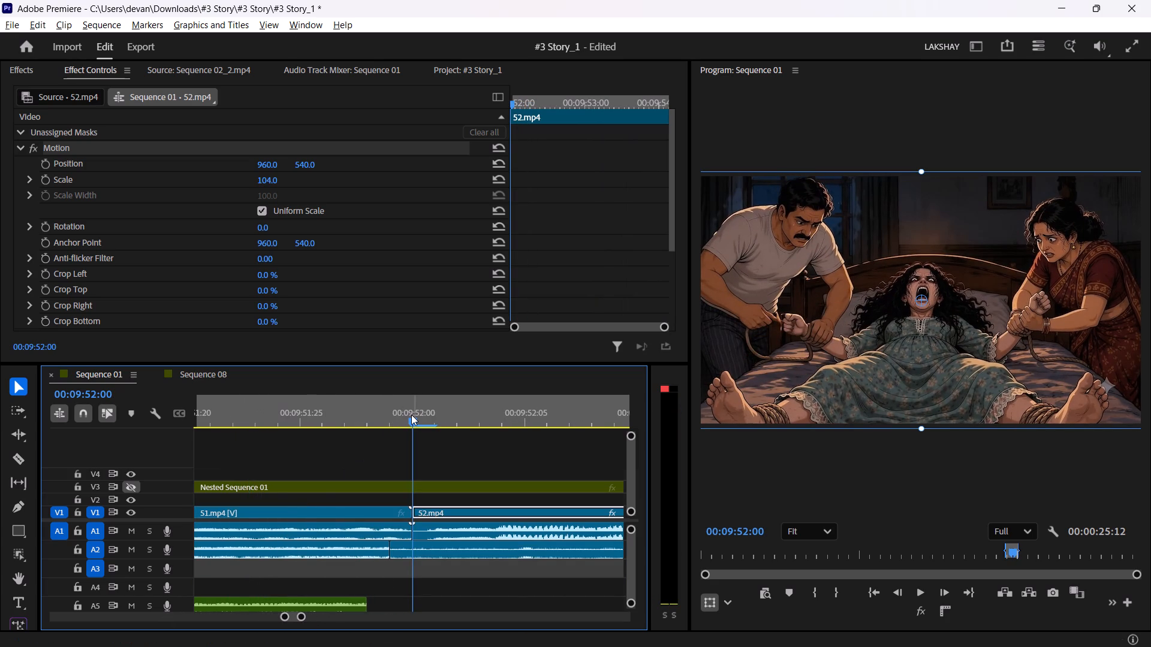
key("i")
key("space")
key("space")
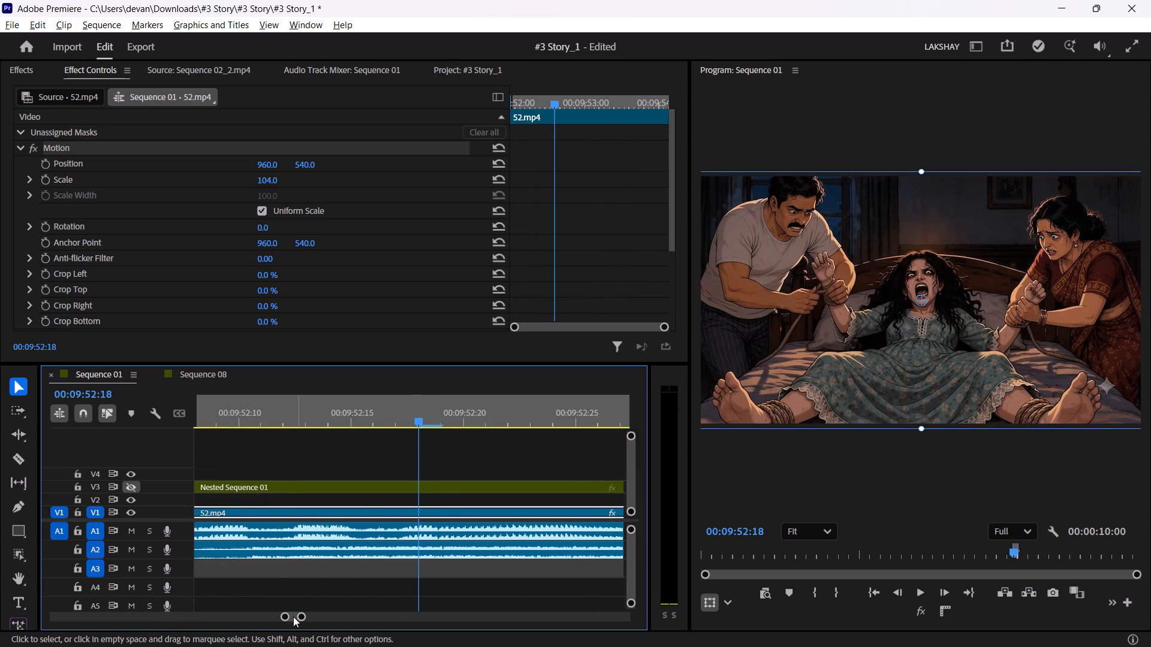
Copy the three 52.mp4 bedroom clips in the marked range, with their audio, from Sequence 01 into Sequence 08 directly after the closing title.
left_click_drag(304, 619, 416, 620)
key("space")
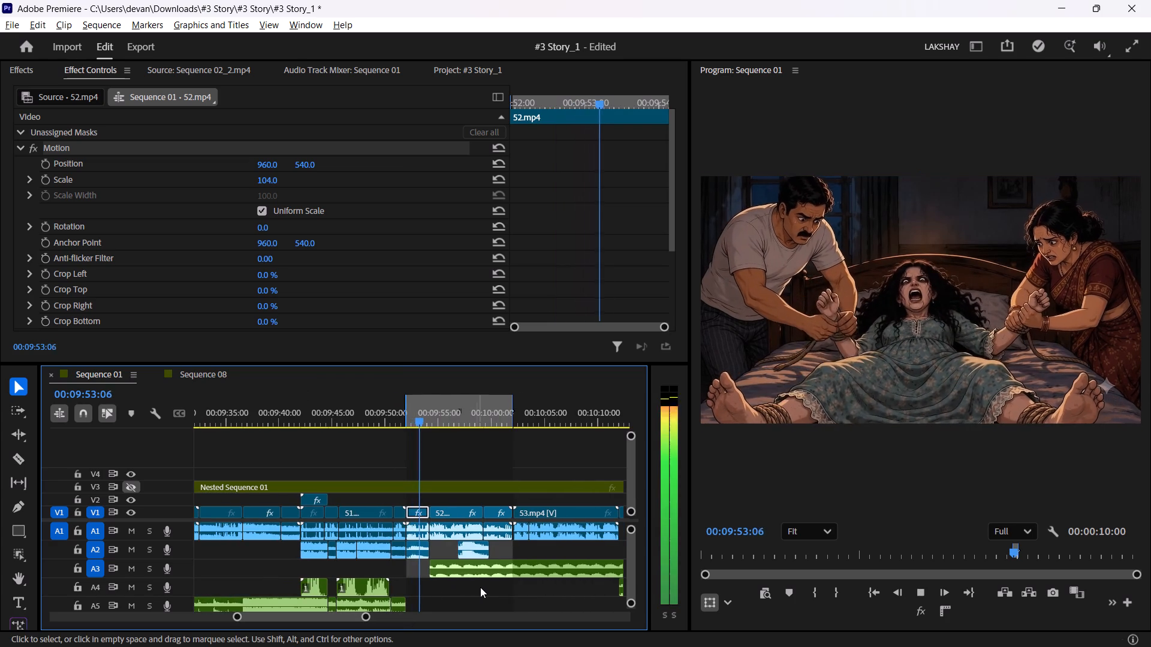
key("space")
left_click_drag(480, 585, 417, 513)
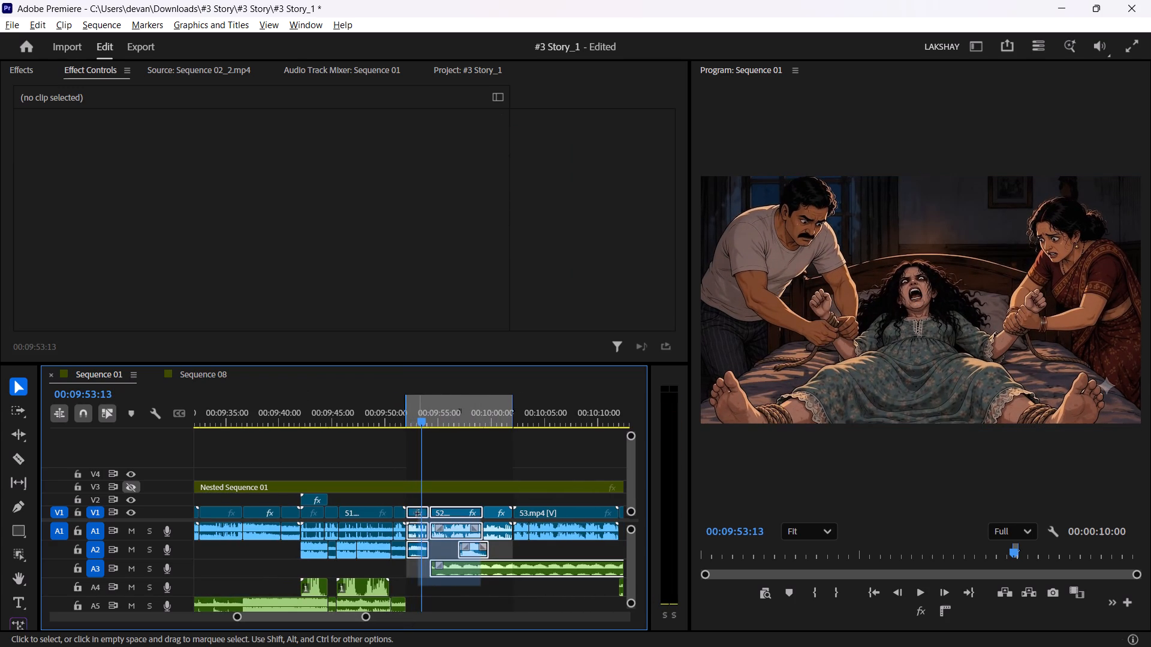
left_click_drag(417, 513, 417, 512)
left_click(440, 504)
left_click(425, 473)
left_click(425, 462)
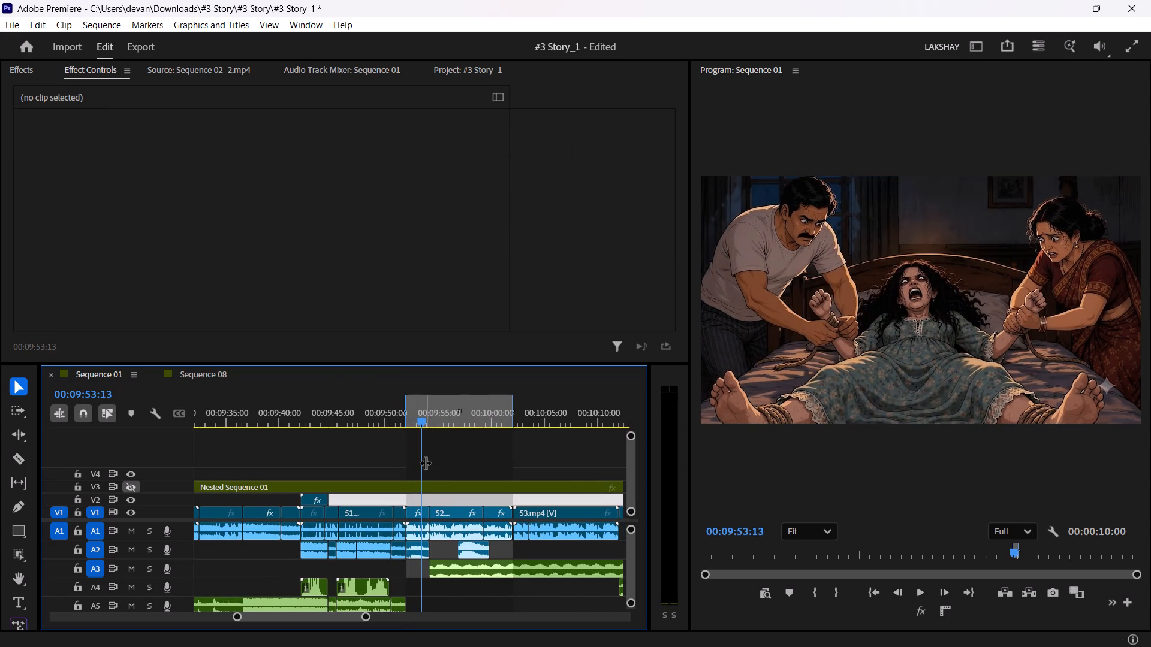
left_click(426, 449)
left_click_drag(414, 498, 465, 551)
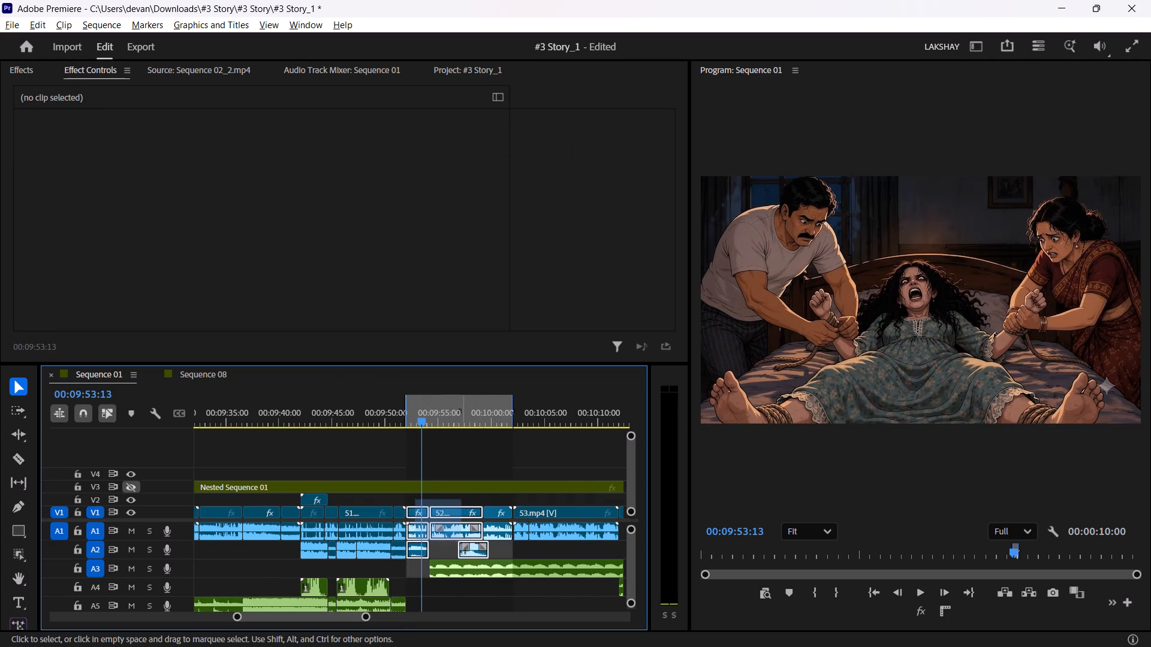
left_click_drag(465, 551, 497, 576)
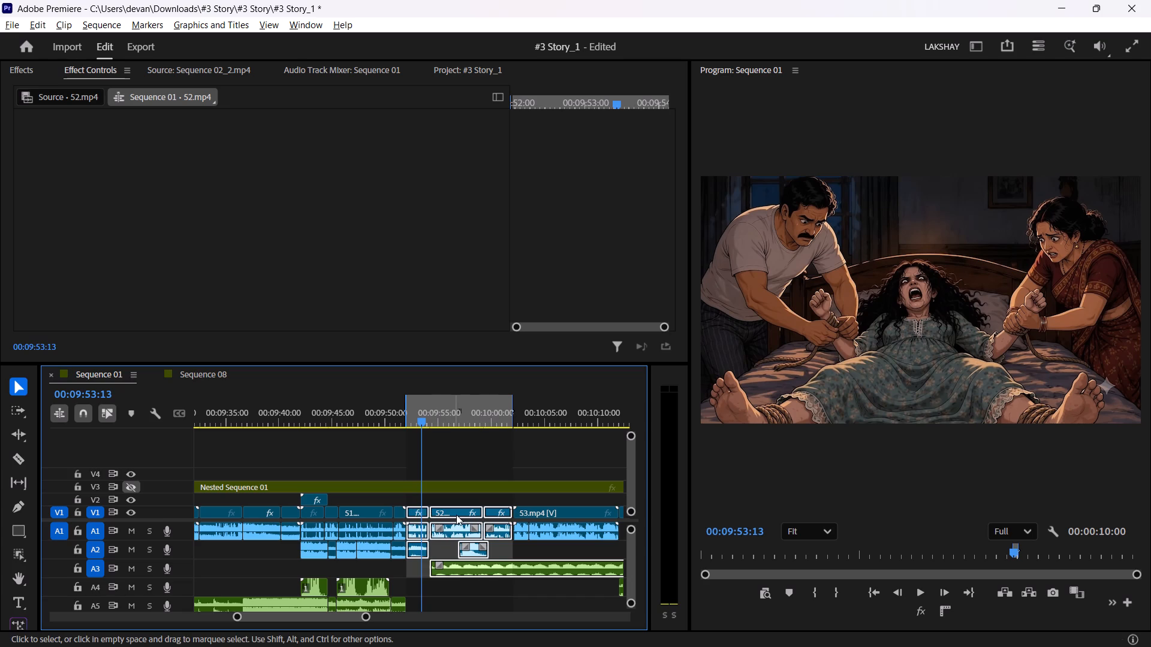
left_click_drag(456, 515, 346, 421)
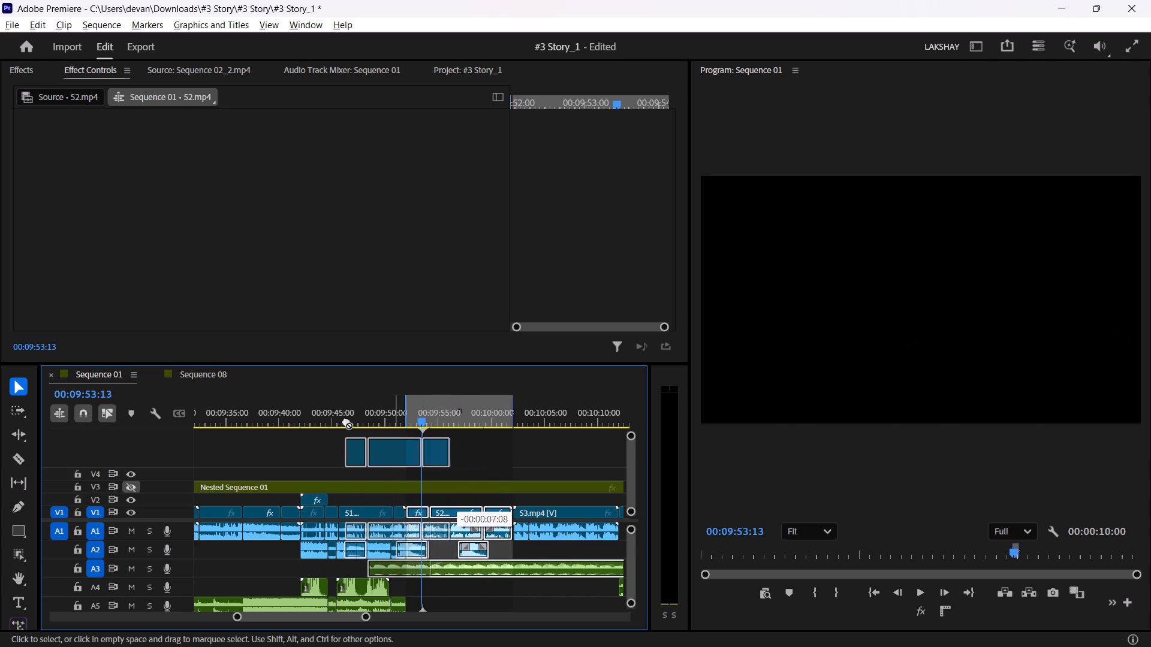
left_click_drag(346, 421, 515, 542)
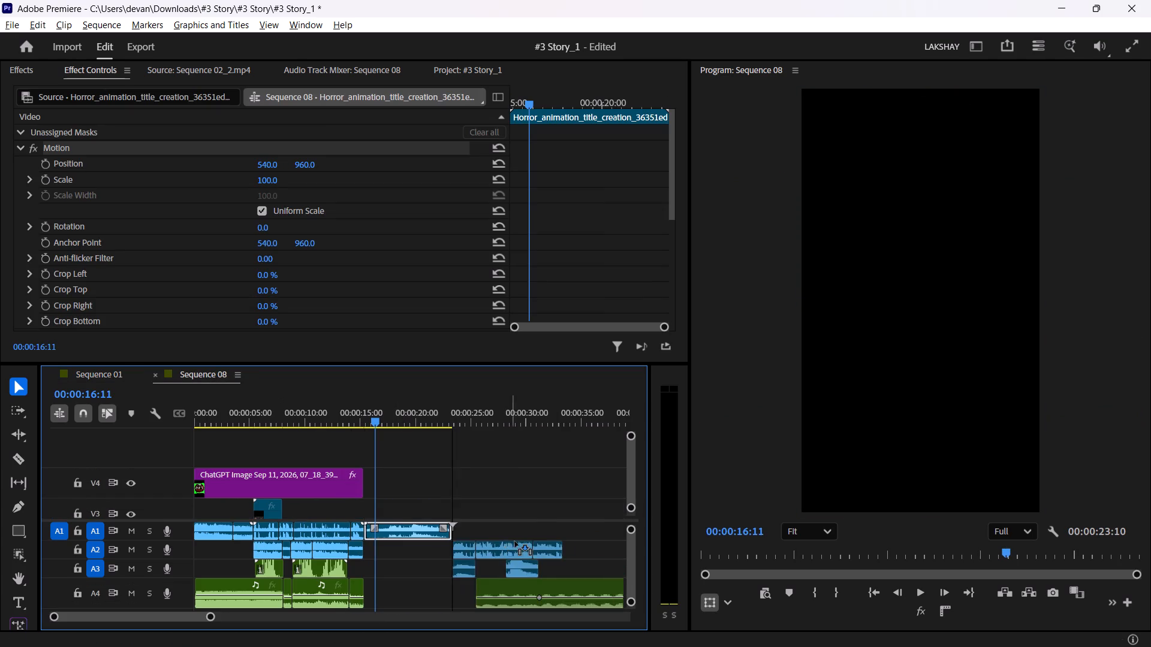
left_click_drag(515, 542, 509, 533)
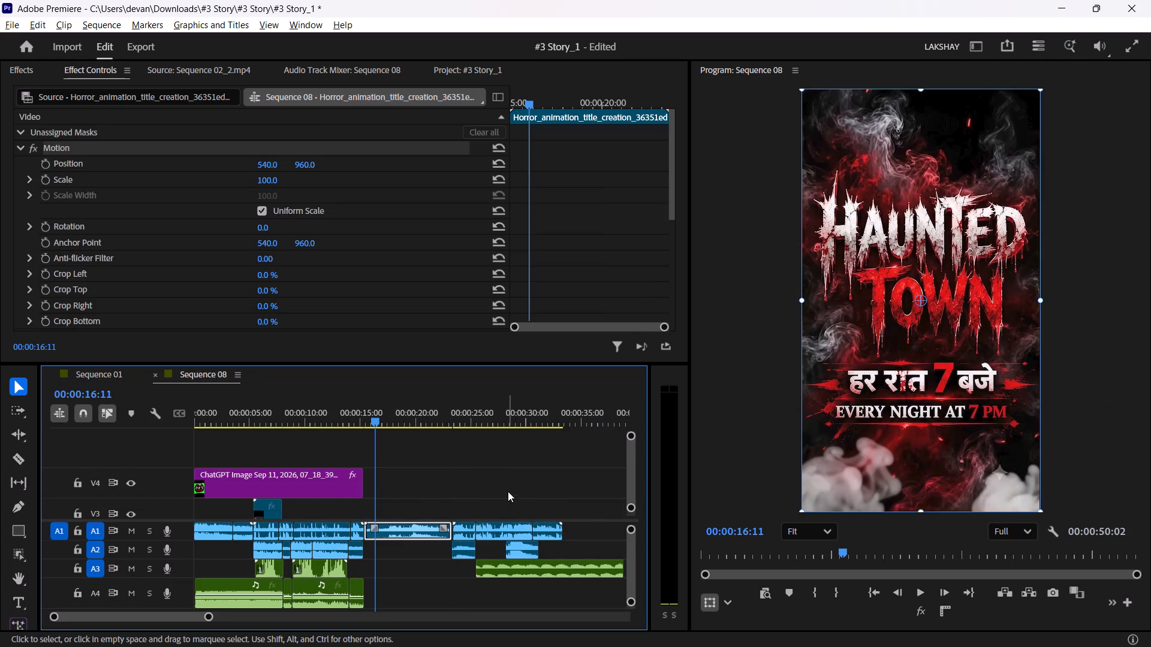
Delete the old kitchen scene clips on V2 and V3 of Sequence 08 together with their linked A1 audio.
left_click(508, 491)
left_click_drag(632, 468, 632, 479)
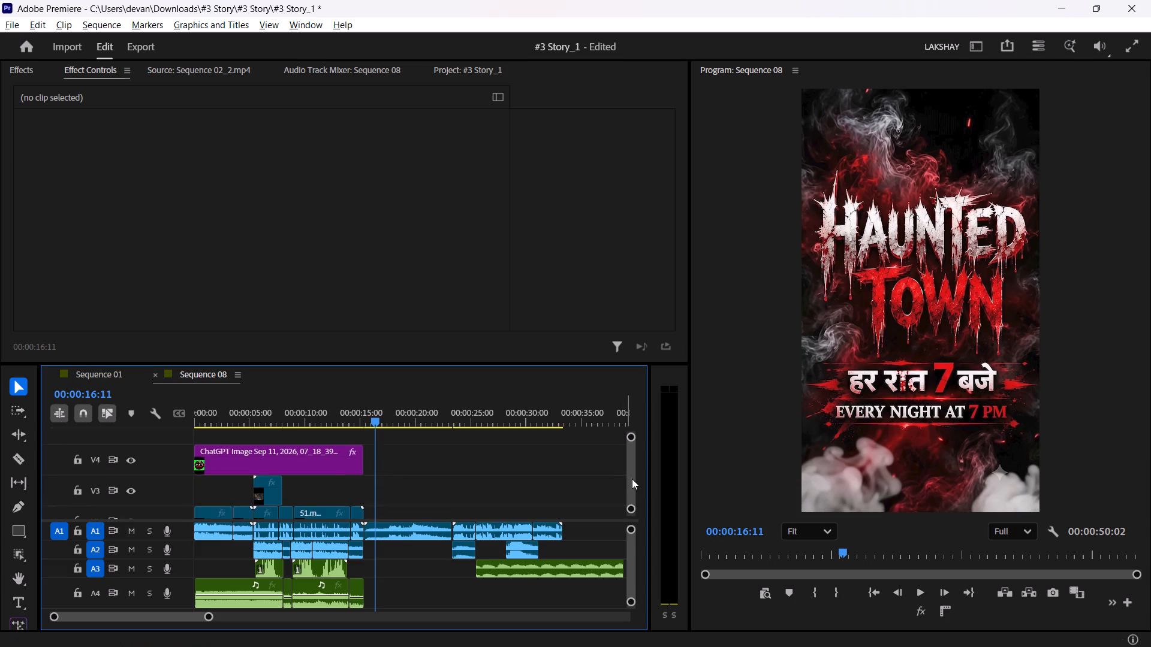
left_click_drag(632, 479, 629, 492)
left_click_drag(366, 410, 417, 419)
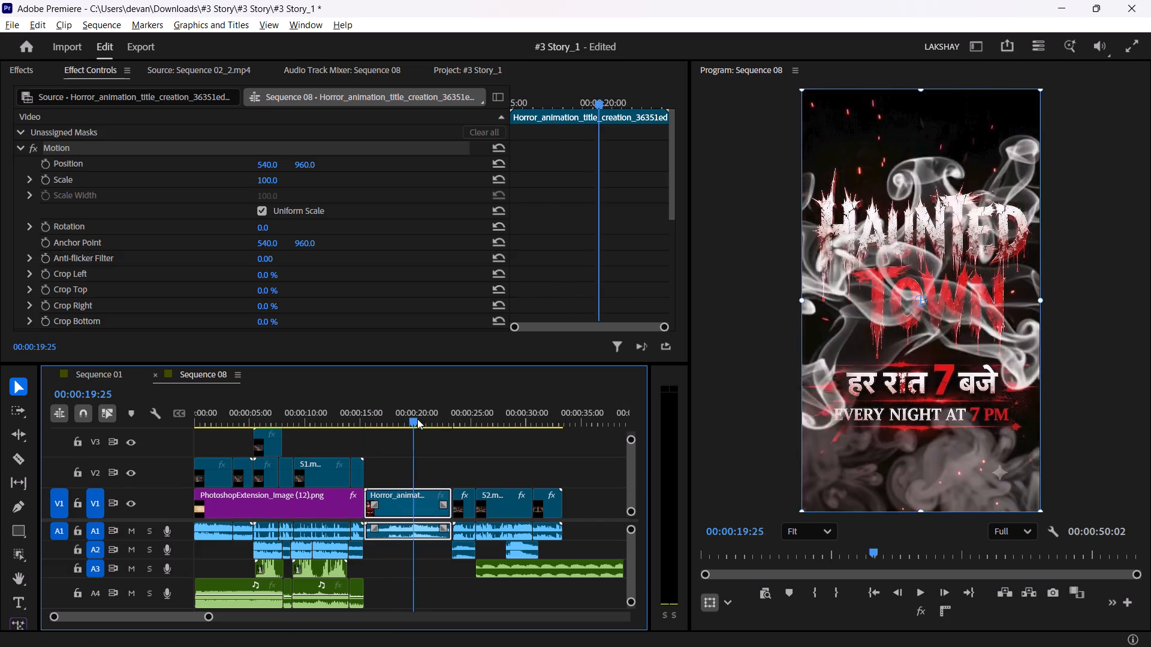
left_click_drag(417, 419, 451, 427)
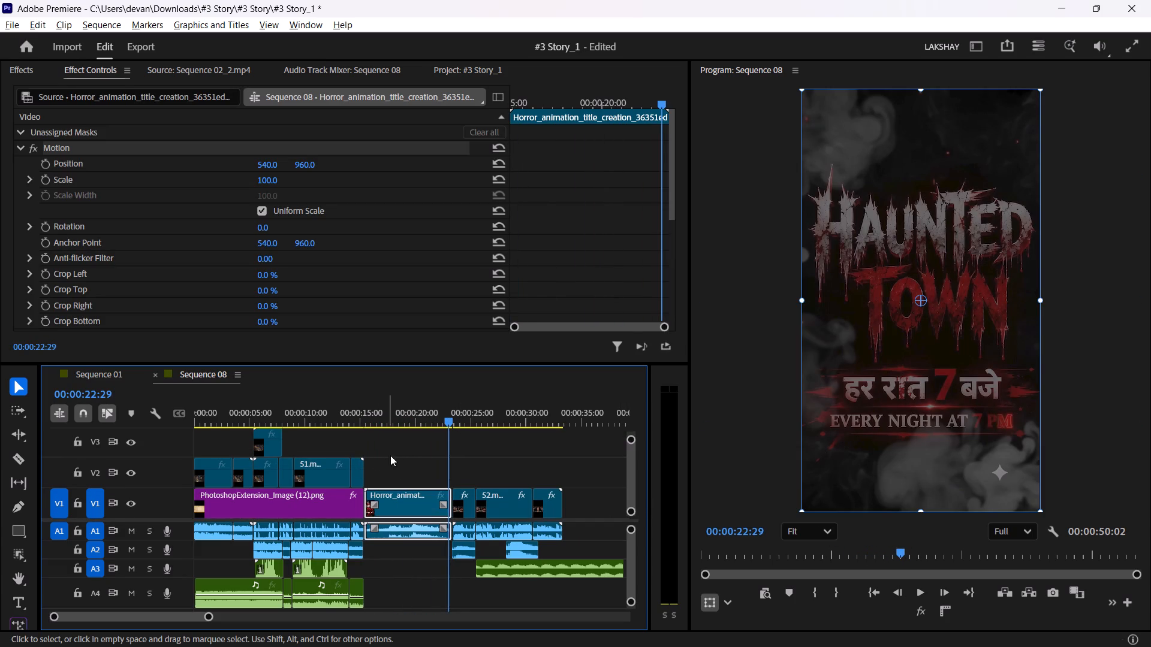
left_click_drag(395, 453, 212, 476)
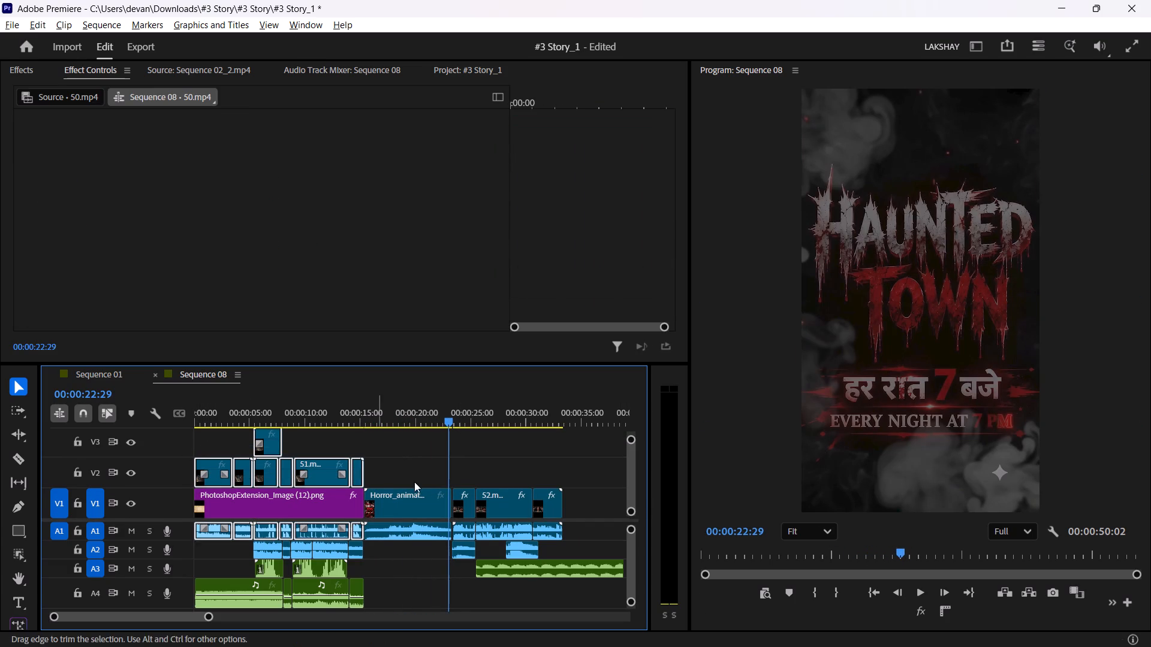
key("Delete")
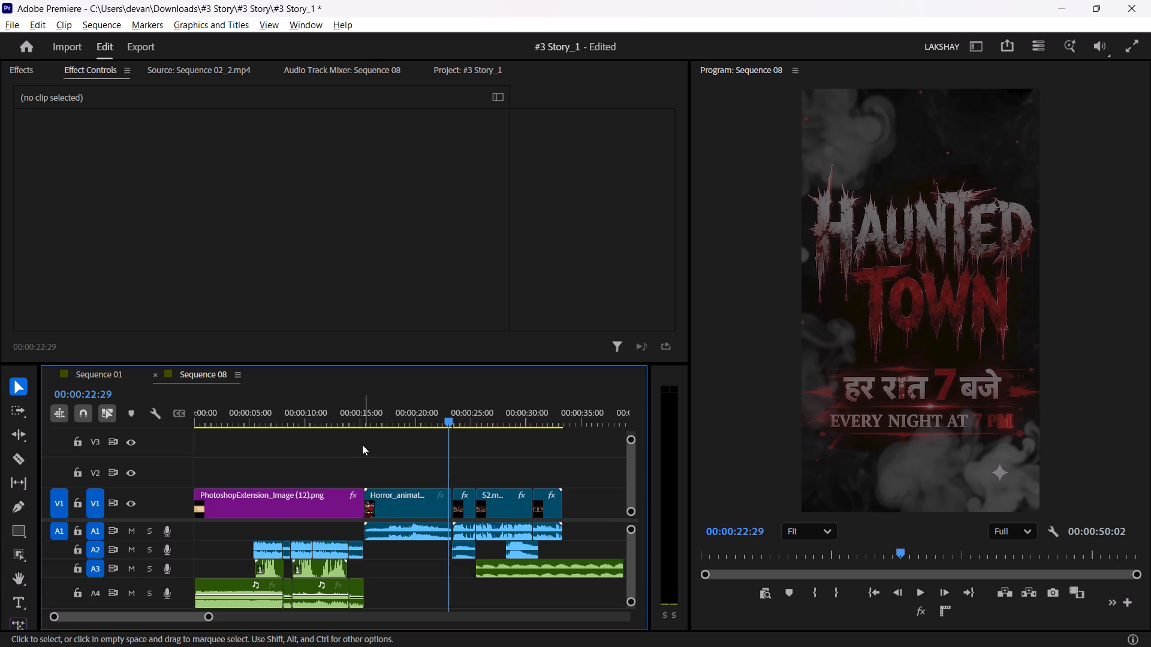
Delete the remaining kitchen scene audio clips on A2, A3 and A4 beneath the background image.
left_click(627, 477)
left_click_drag(214, 537, 362, 554)
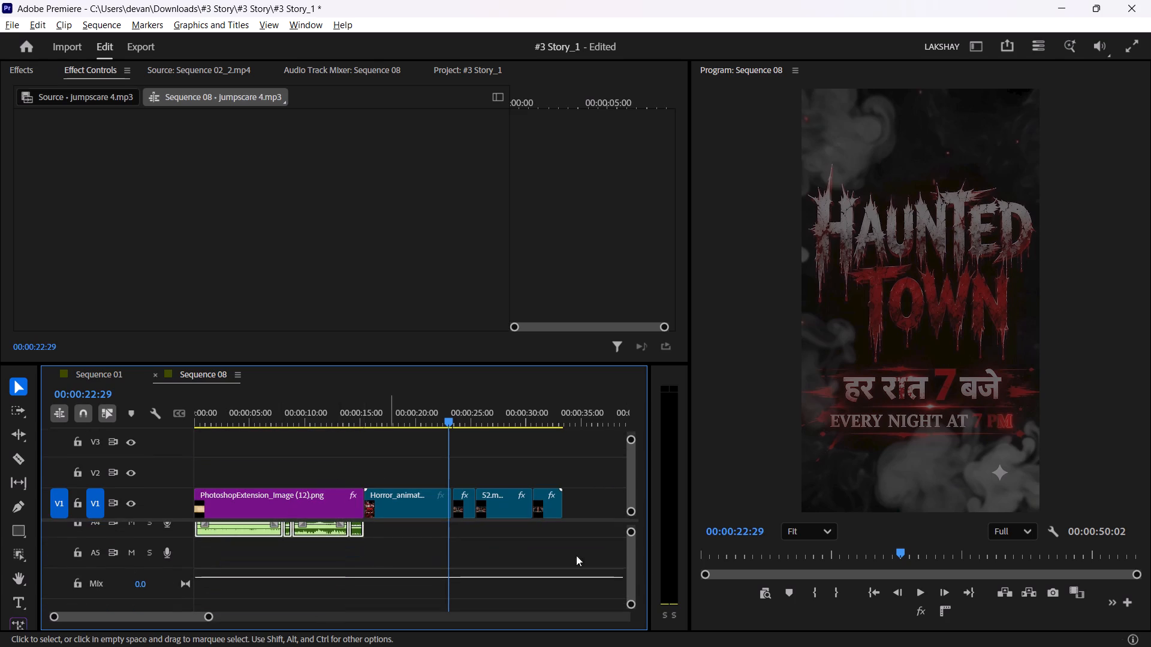
left_click_drag(632, 480, 631, 500)
left_click_drag(632, 563, 632, 555)
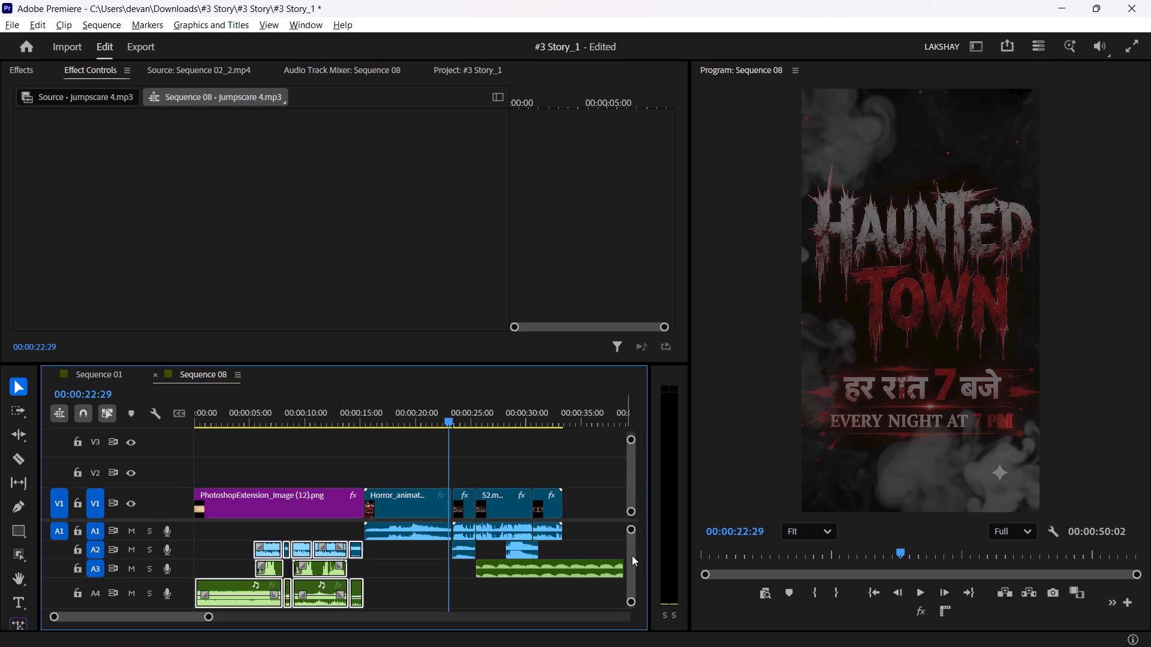
left_click_drag(632, 555, 632, 552)
key("Delete")
Move the three 52.mp4 bedroom clips with all their audio to the start of Sequence 08, placing the video on V2 above the background image.
left_click_drag(600, 480, 530, 589)
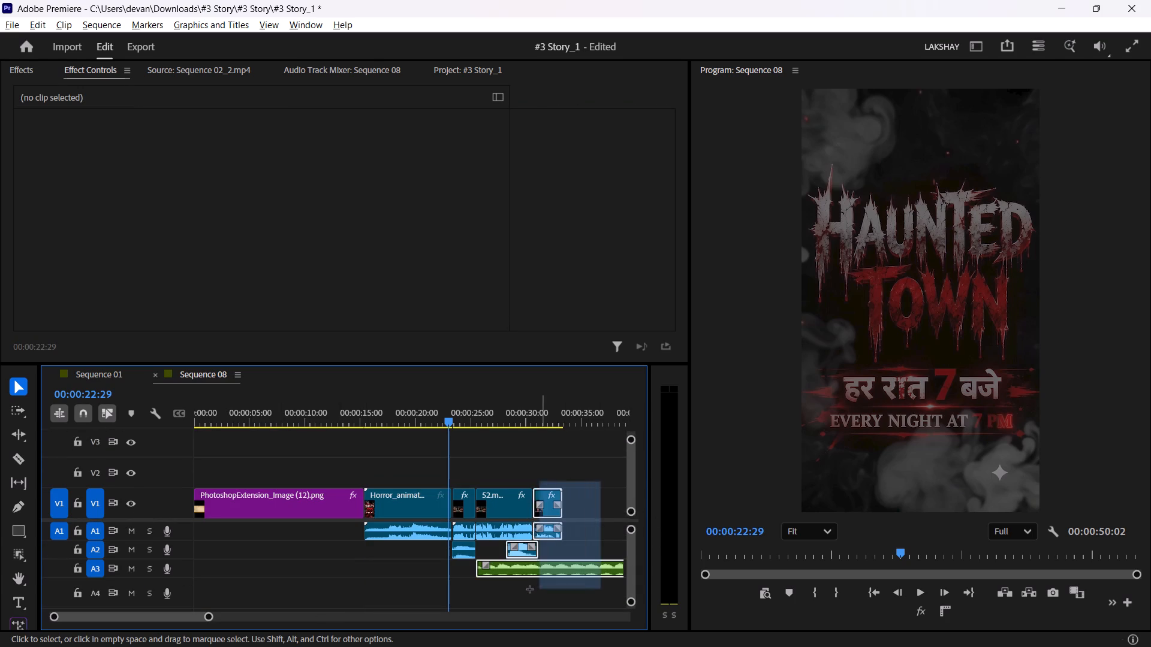
left_click_drag(530, 589, 460, 587)
left_click_drag(464, 501, 241, 494)
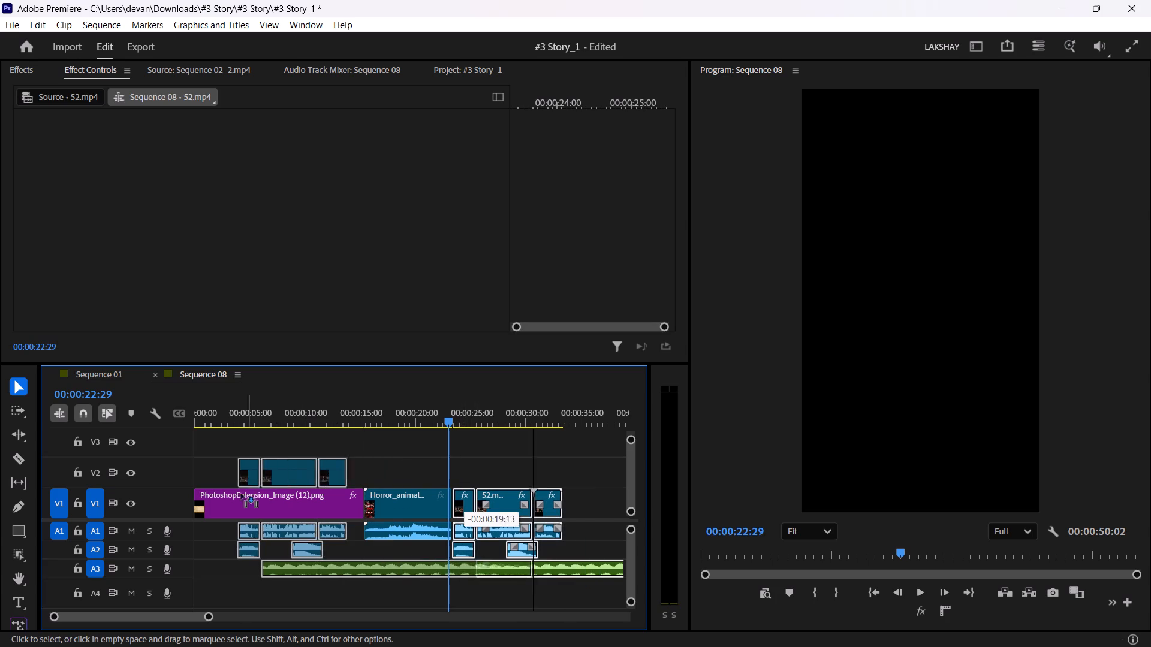
left_click_drag(241, 494, 206, 476)
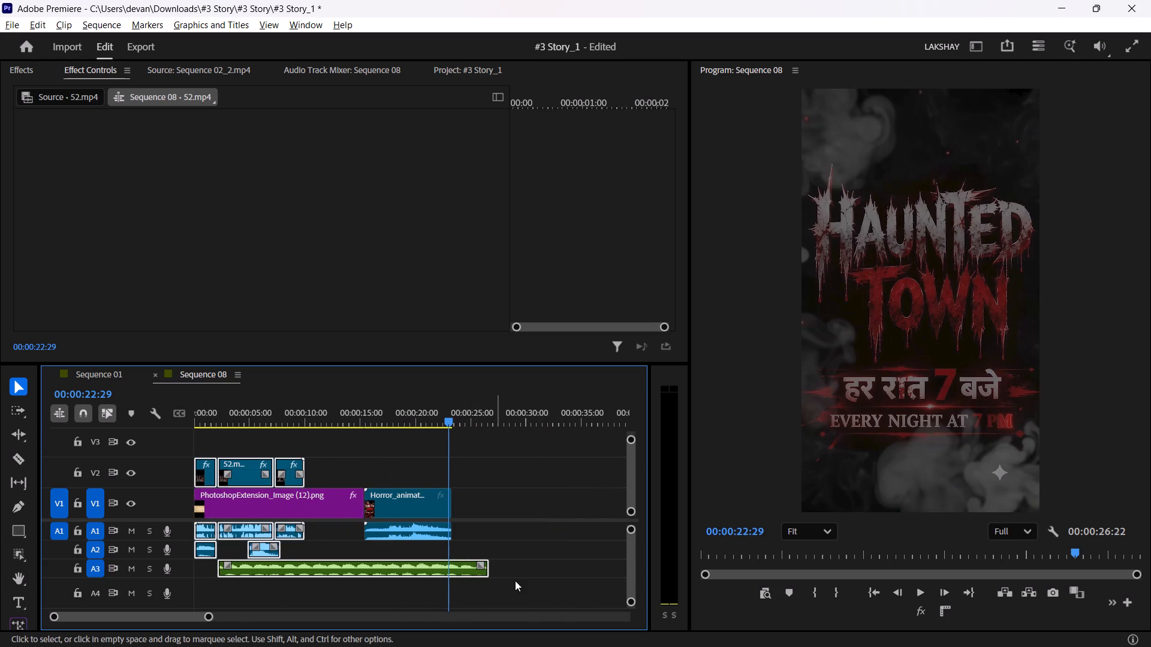
Trim the end of the music clip on A3 to match the end of the last 52.mp4 clip.
left_click_drag(493, 566, 292, 572)
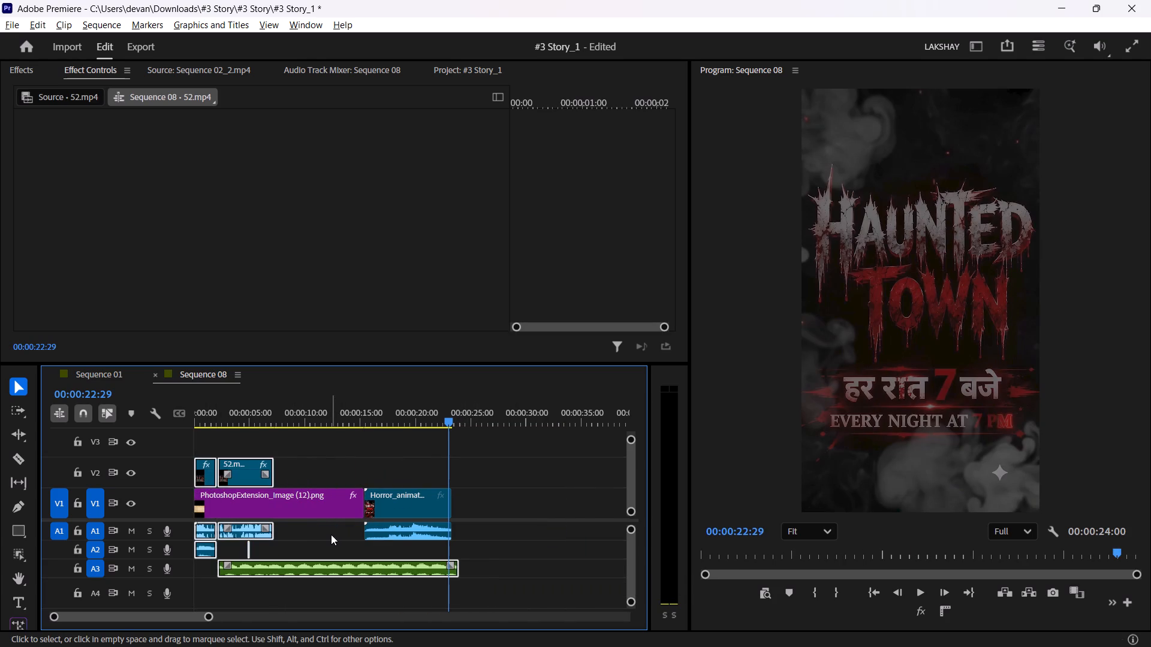
key("ctrl+z")
left_click(328, 536)
left_click_drag(497, 569, 306, 573)
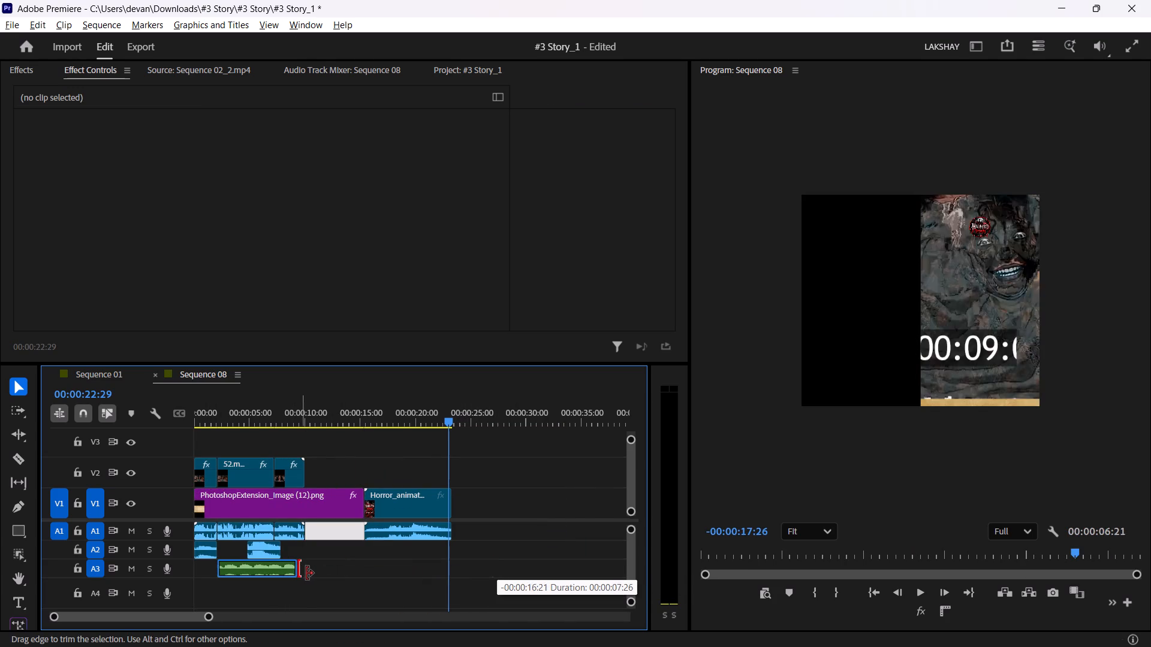
left_click_drag(306, 573, 308, 573)
left_click_drag(362, 506, 308, 521)
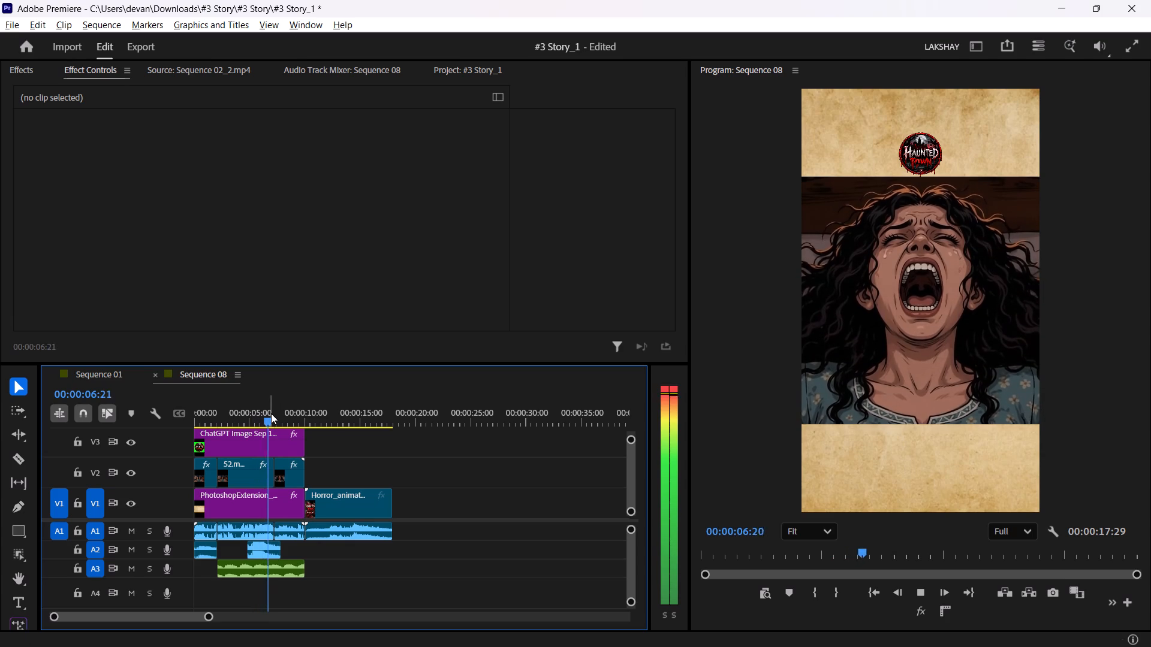
key("space")
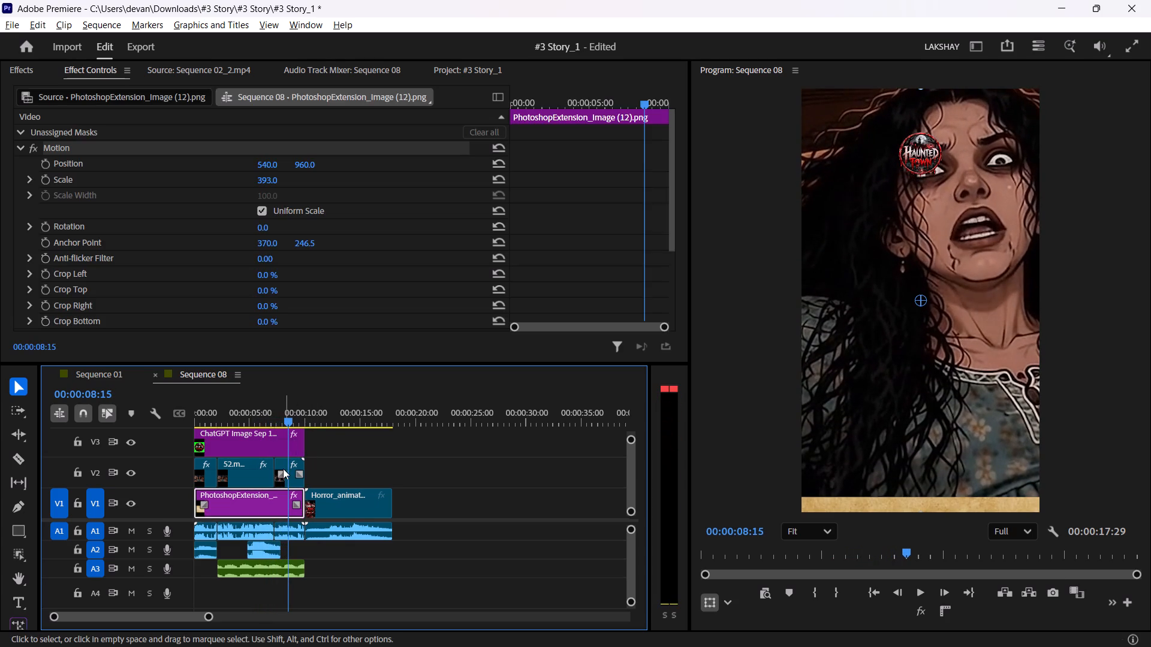
left_click(293, 474)
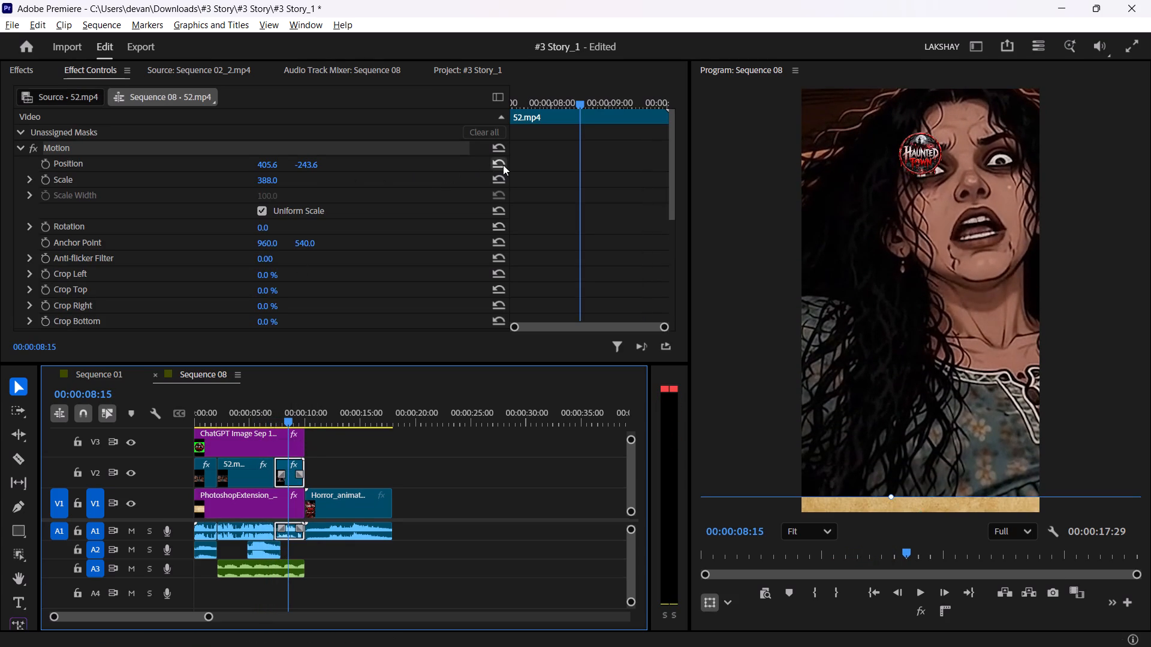
left_click(503, 165)
left_click(497, 178)
key("space")
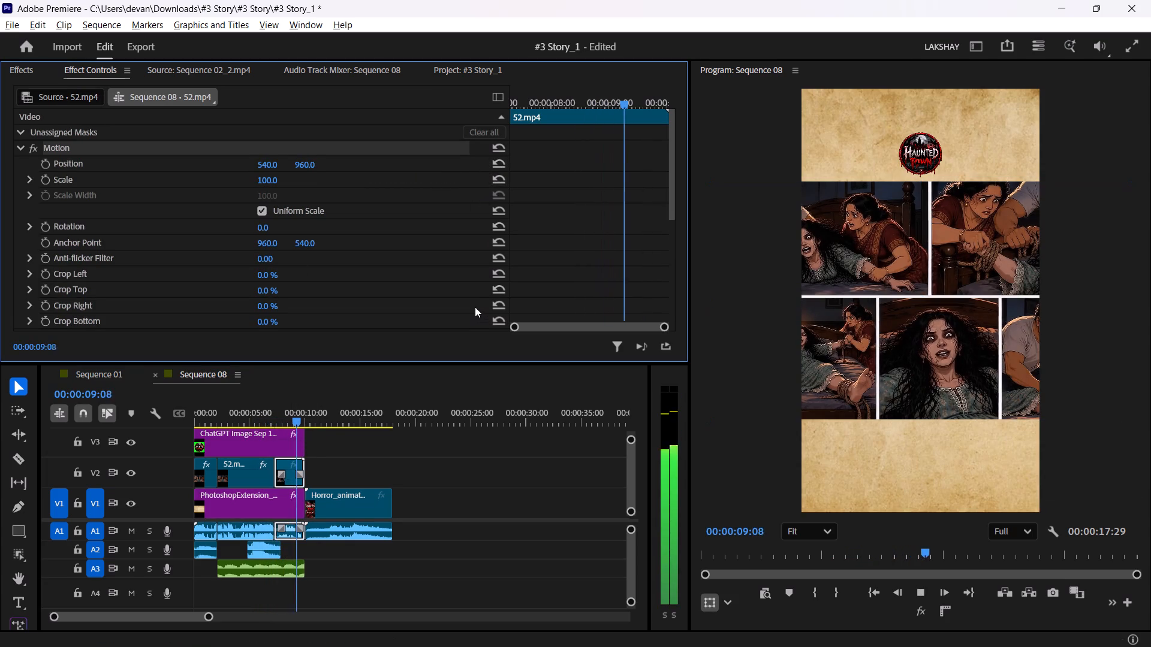
key("space")
Crop the last 52.mp4 clip on V2 with Crop Top 49% and Crop Right 32% around the lower middle panel.
left_click_drag(269, 394, 235, 404)
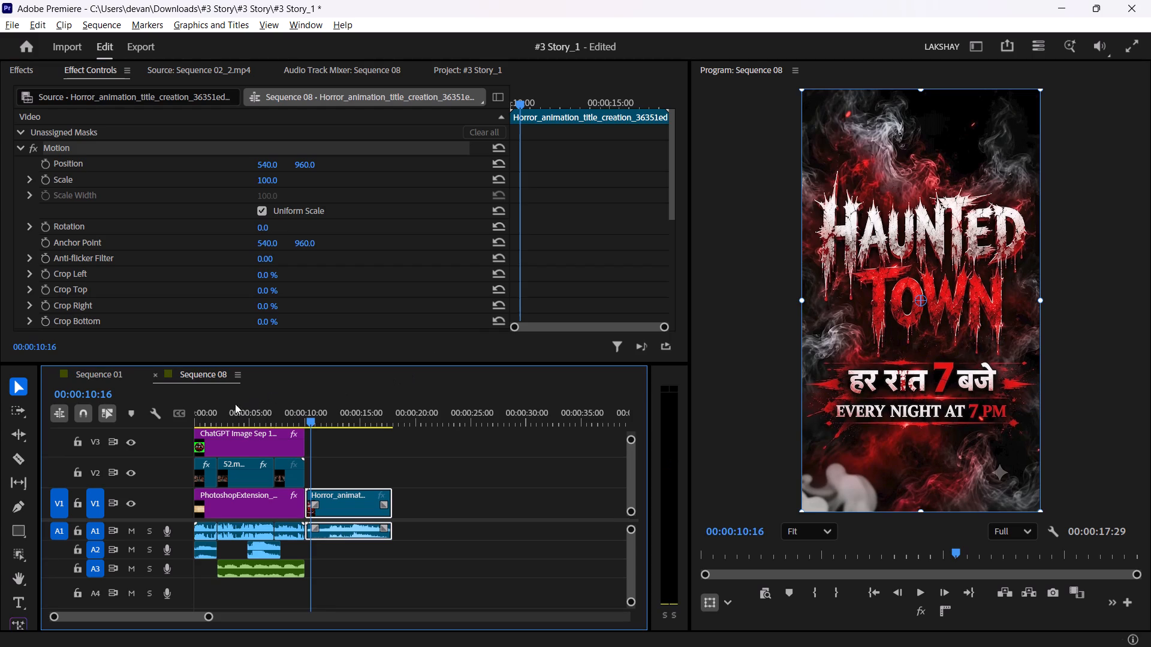
left_click_drag(235, 404, 235, 406)
left_click_drag(237, 422, 215, 413)
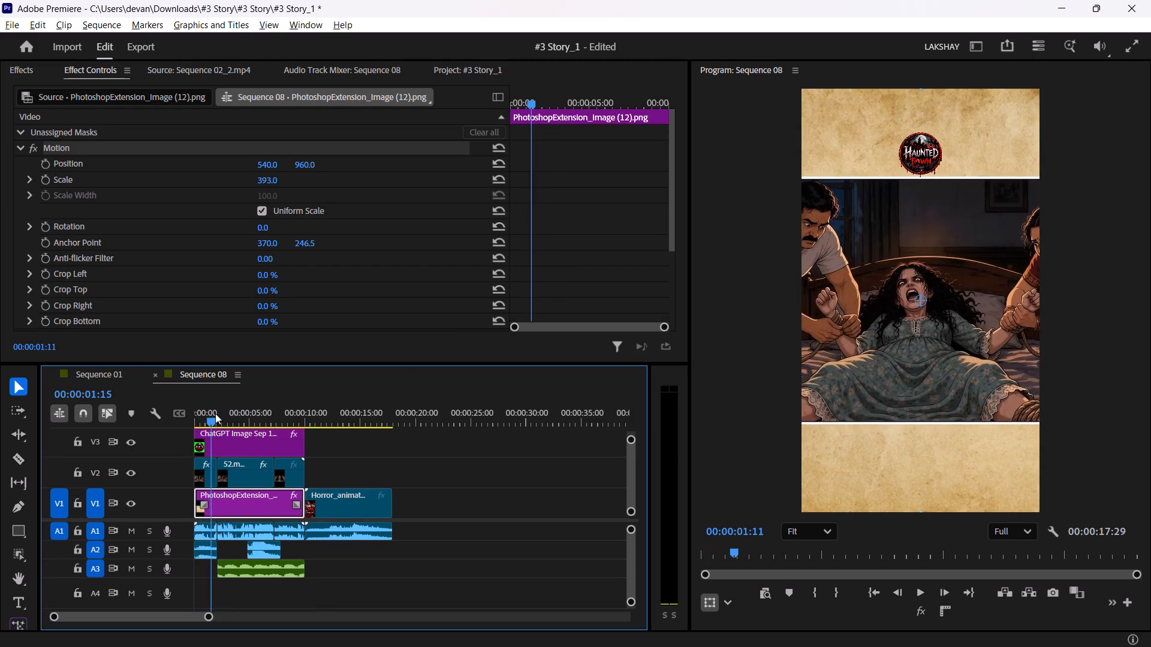
left_click_drag(215, 413, 300, 409)
left_click(295, 473)
left_click(287, 470)
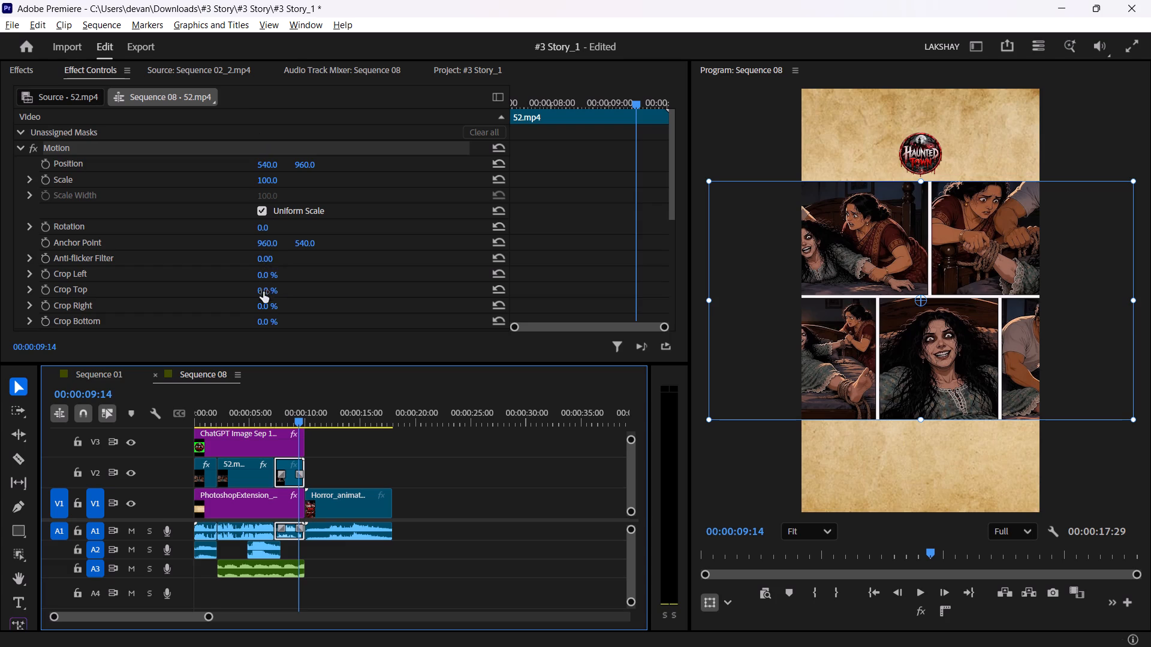
left_click_drag(266, 292, 303, 288)
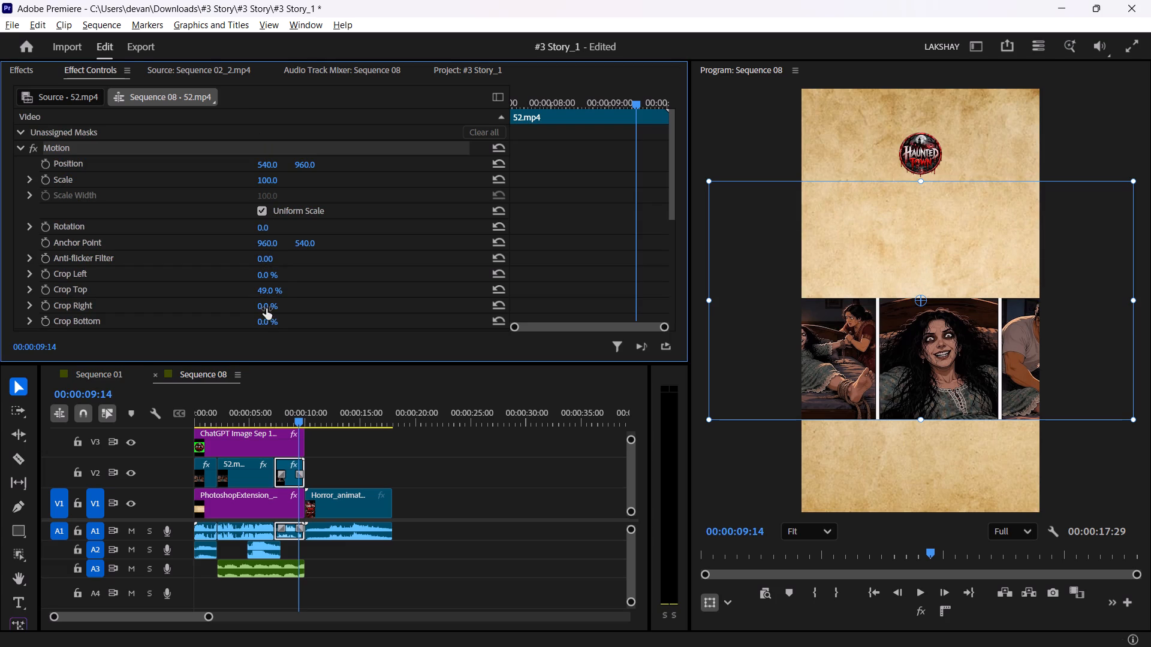
left_click_drag(266, 309, 291, 304)
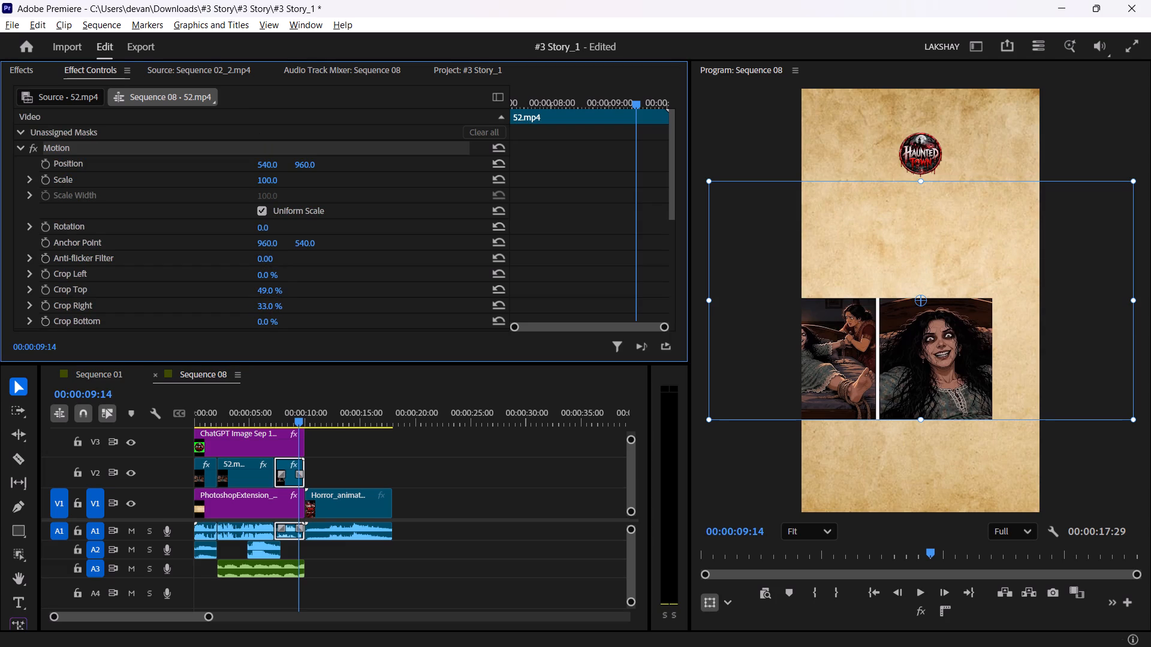
left_click_drag(291, 304, 290, 304)
left_click(273, 304)
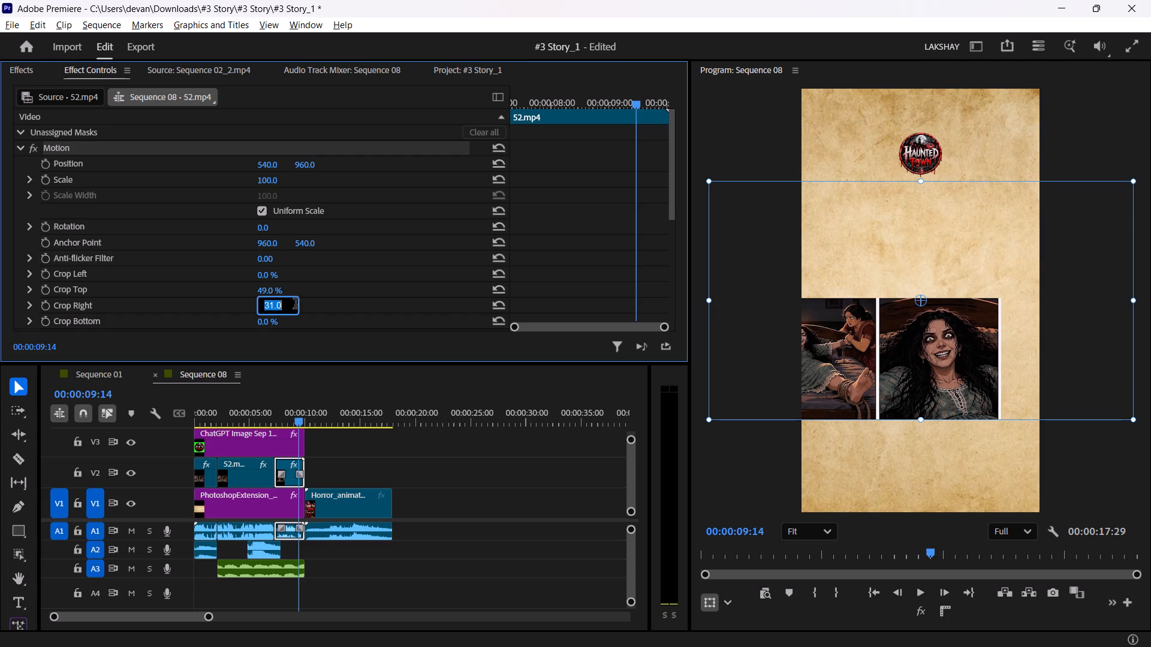
type("32")
left_click(393, 254)
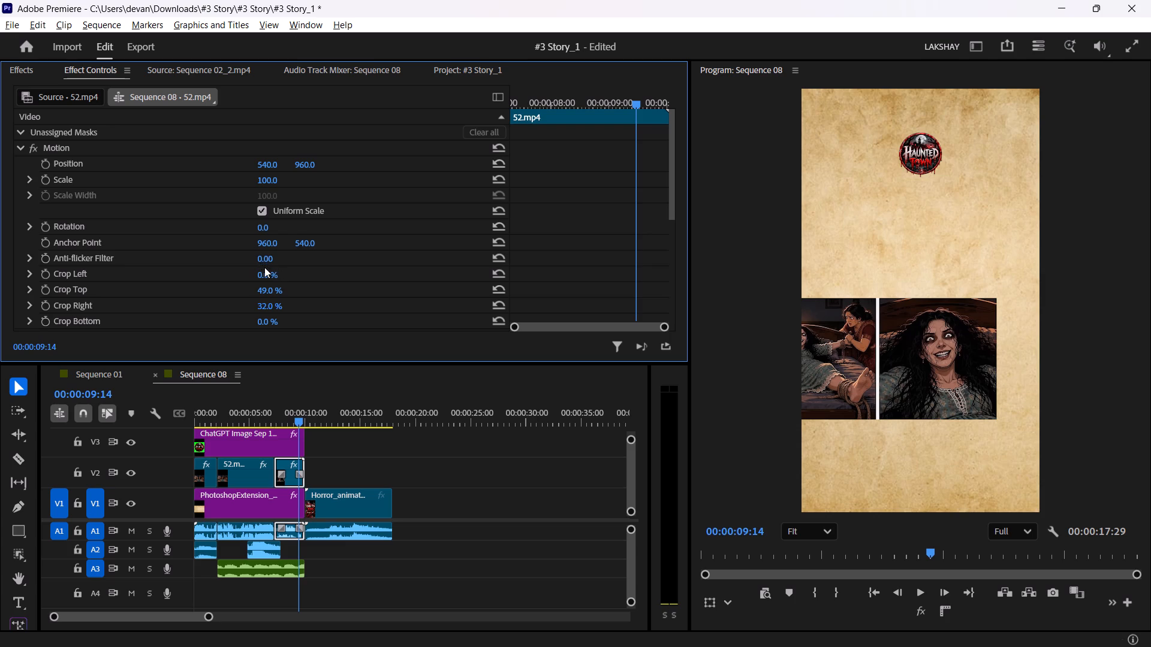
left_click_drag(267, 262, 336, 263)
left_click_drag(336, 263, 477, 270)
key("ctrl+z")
Set Crop Left of the last 52.mp4 clip to 41% to isolate the grinning woman's panel.
left_click(265, 279)
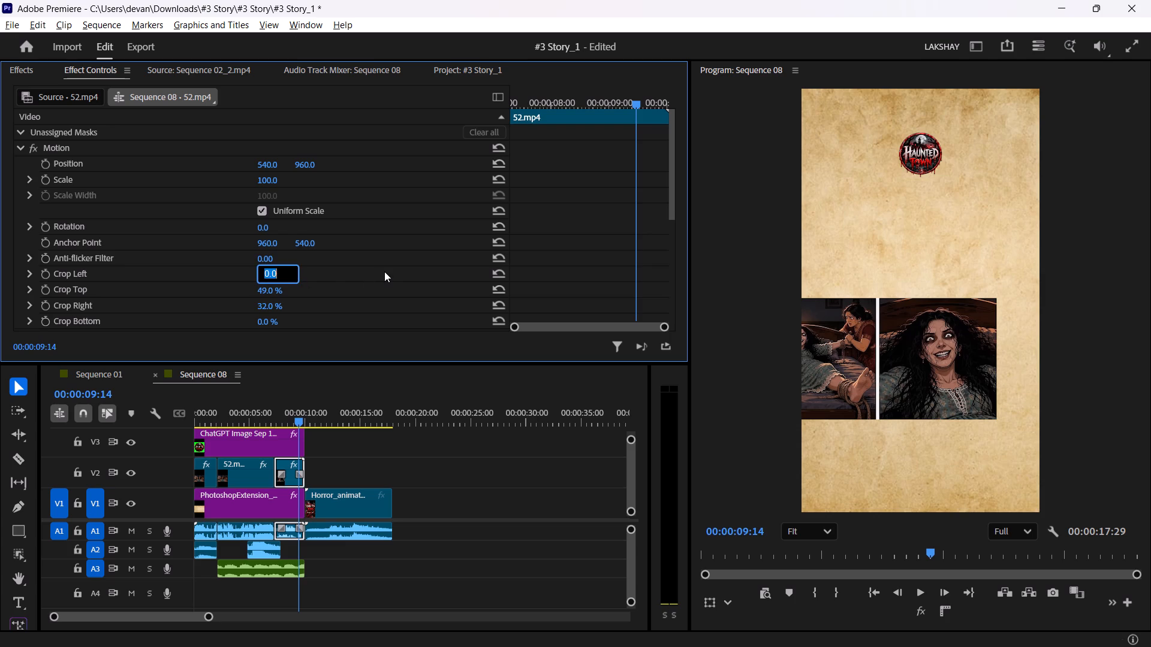
key("3")
key("2")
left_click(375, 264)
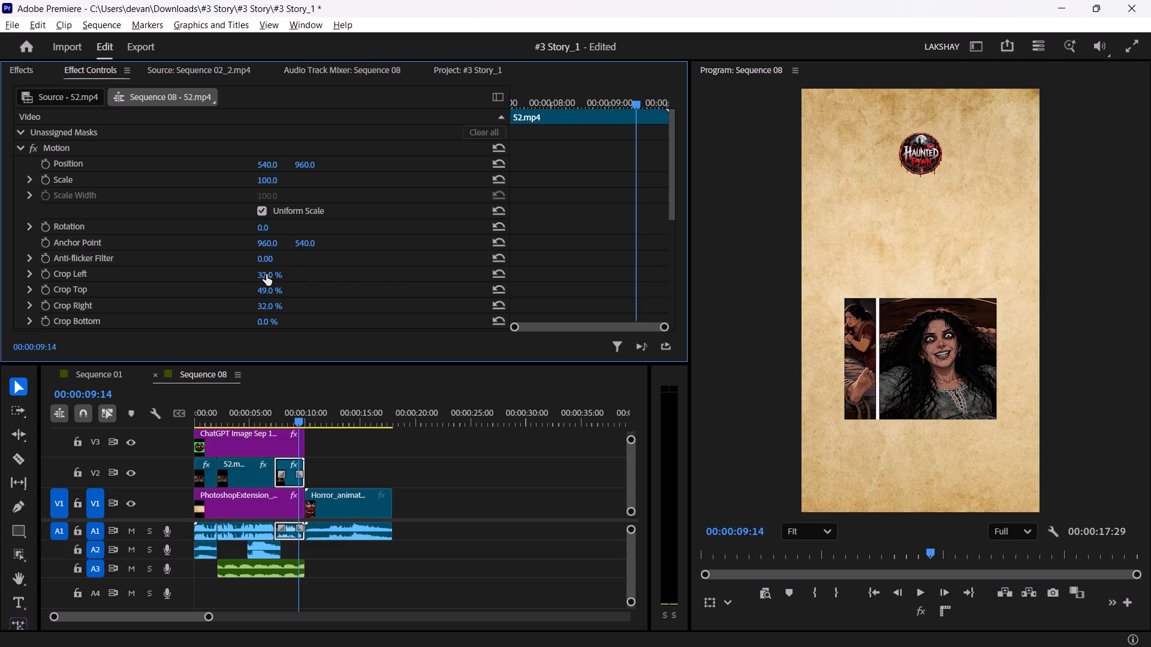
left_click_drag(264, 274, 272, 279)
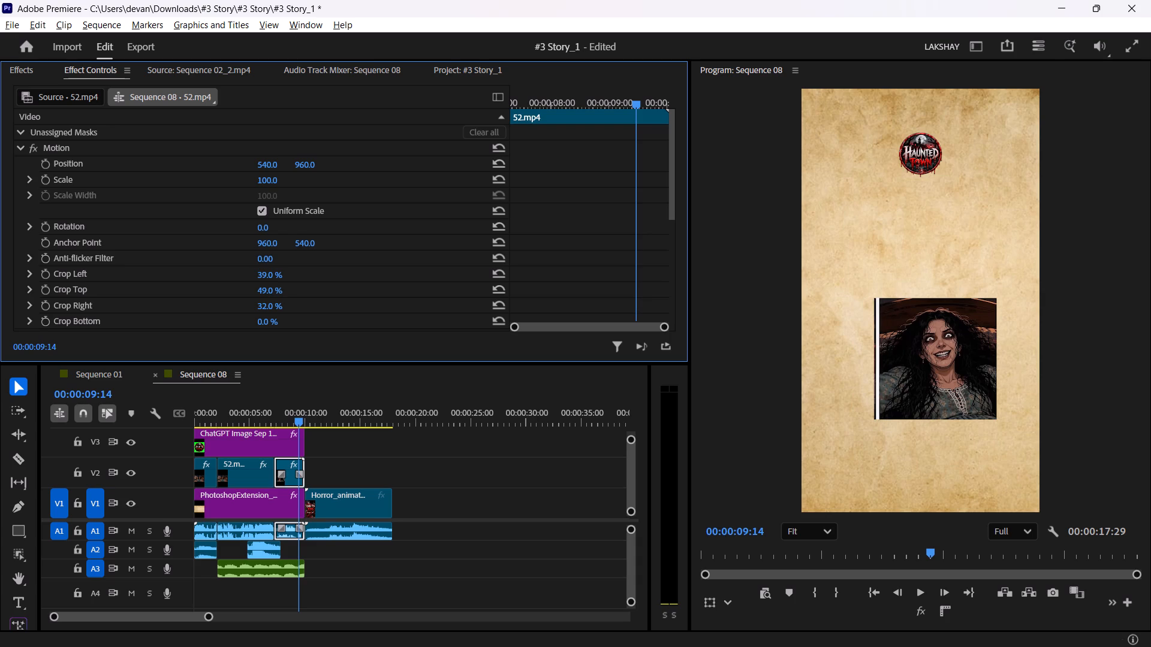
left_click_drag(272, 279, 278, 282)
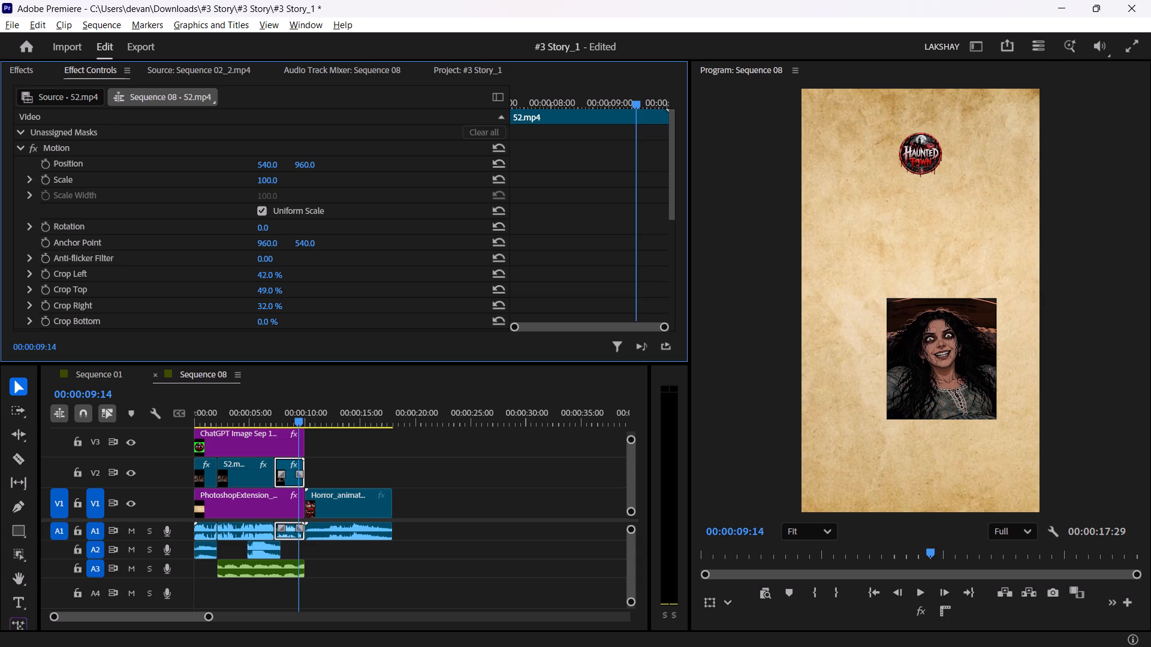
left_click_drag(278, 282, 276, 282)
left_click(269, 272)
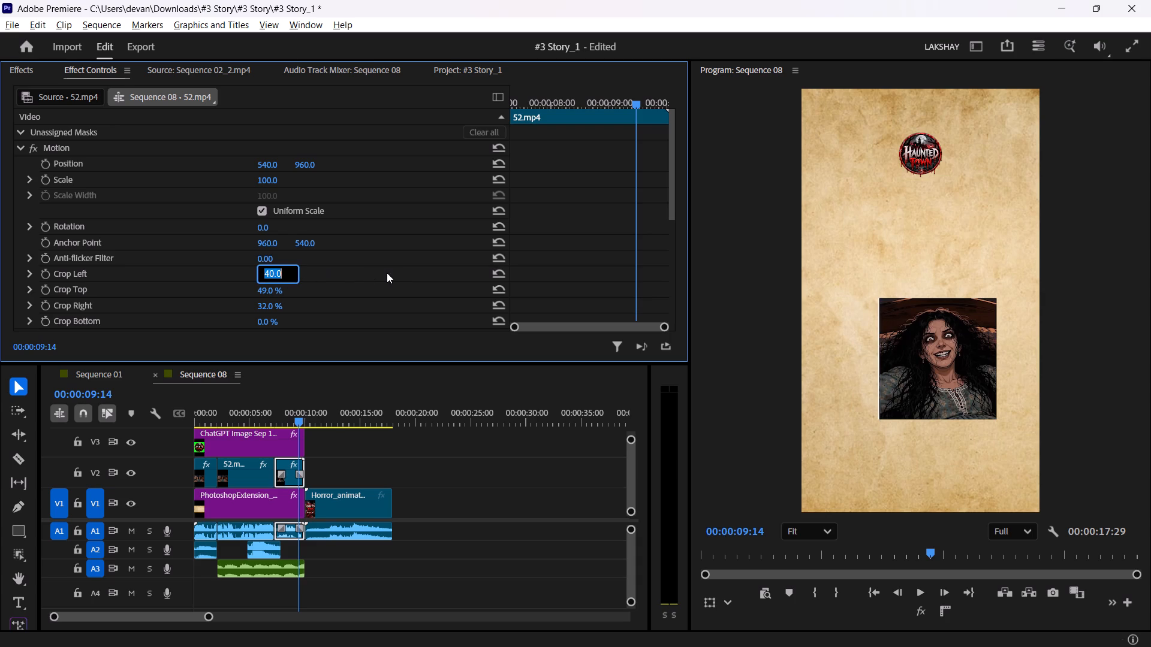
type("41")
left_click(385, 268)
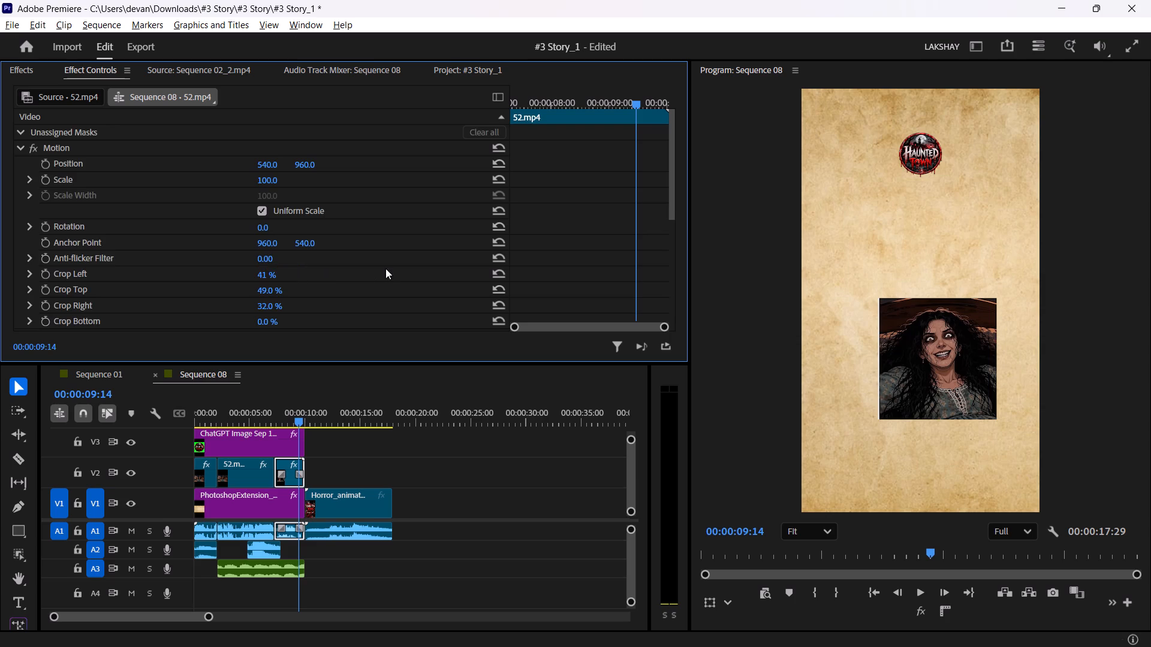
Enlarge the cropped clip to Scale 212 and set its Position to 366, 473 so the panel fills the frame's width.
left_click_drag(273, 182, 315, 180)
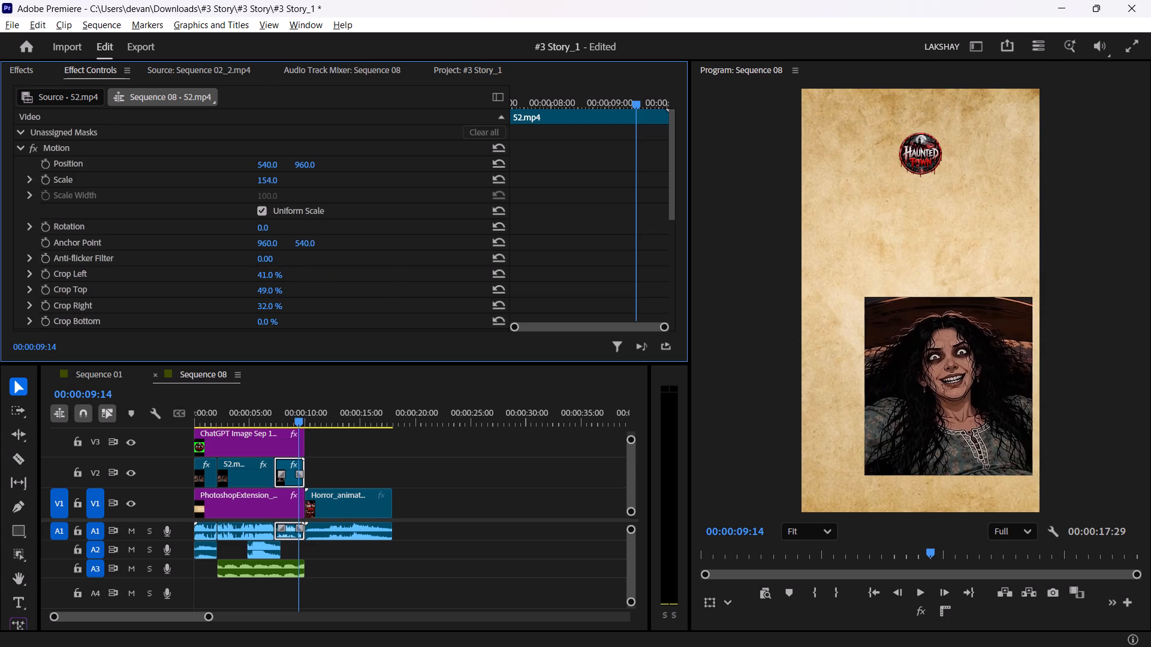
left_click_drag(315, 180, 329, 179)
left_click_drag(309, 165, 279, 174)
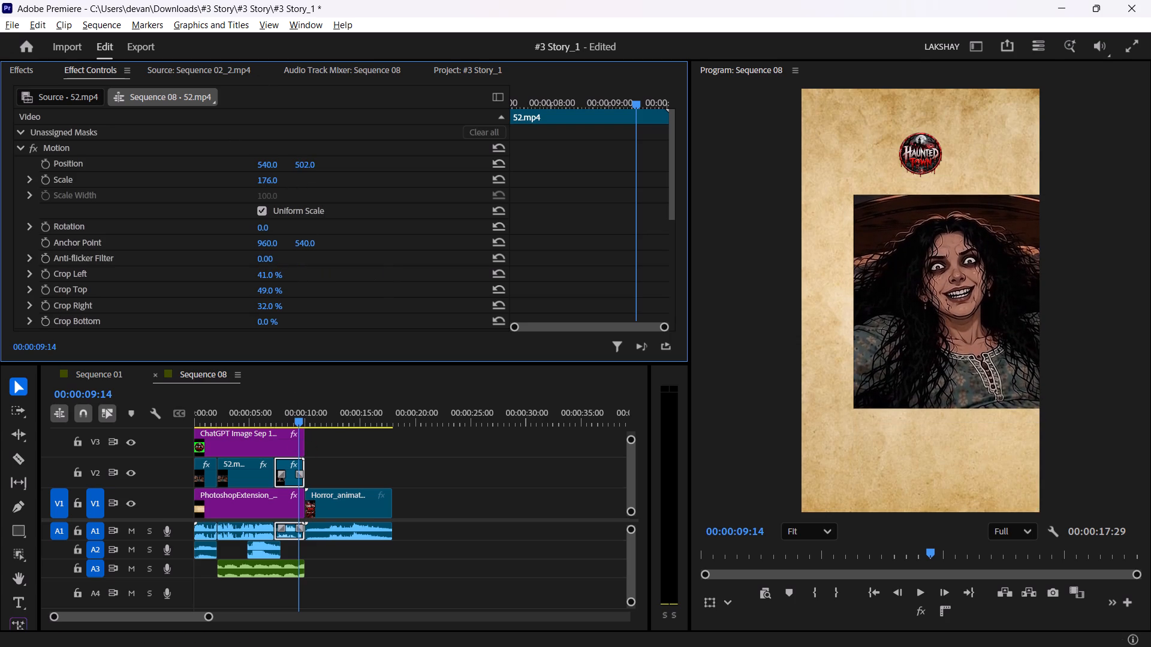
left_click_drag(279, 174, 307, 176)
left_click_drag(270, 162, 141, 171)
left_click_drag(267, 179, 295, 188)
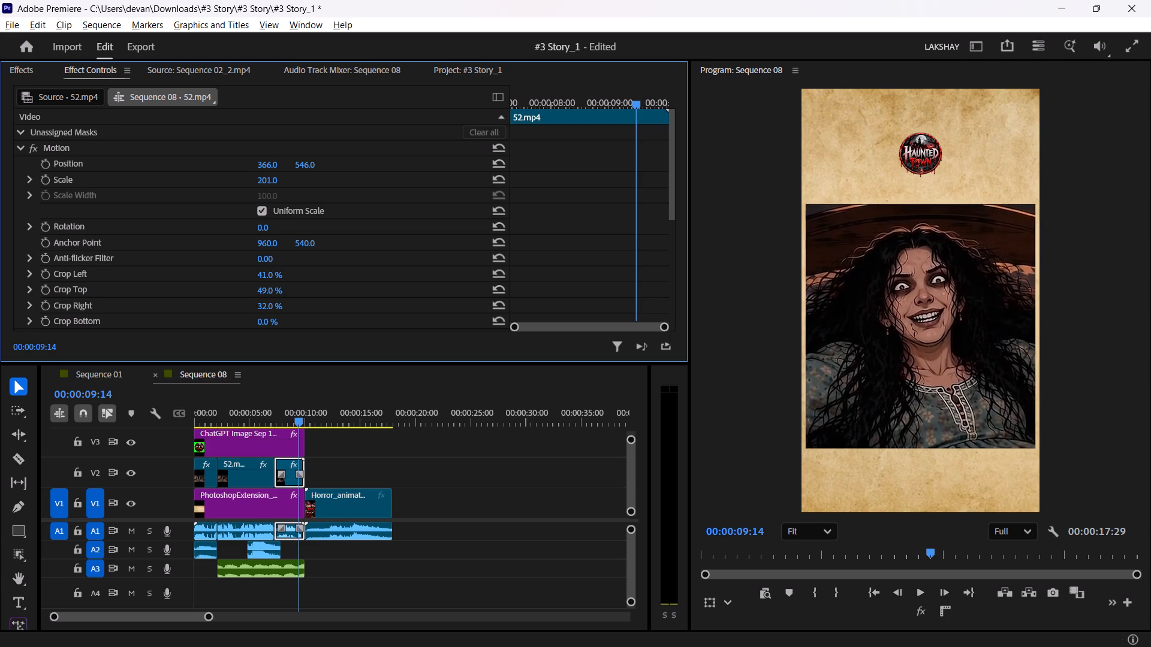
left_click_drag(295, 188, 304, 189)
left_click_drag(309, 166, 254, 173)
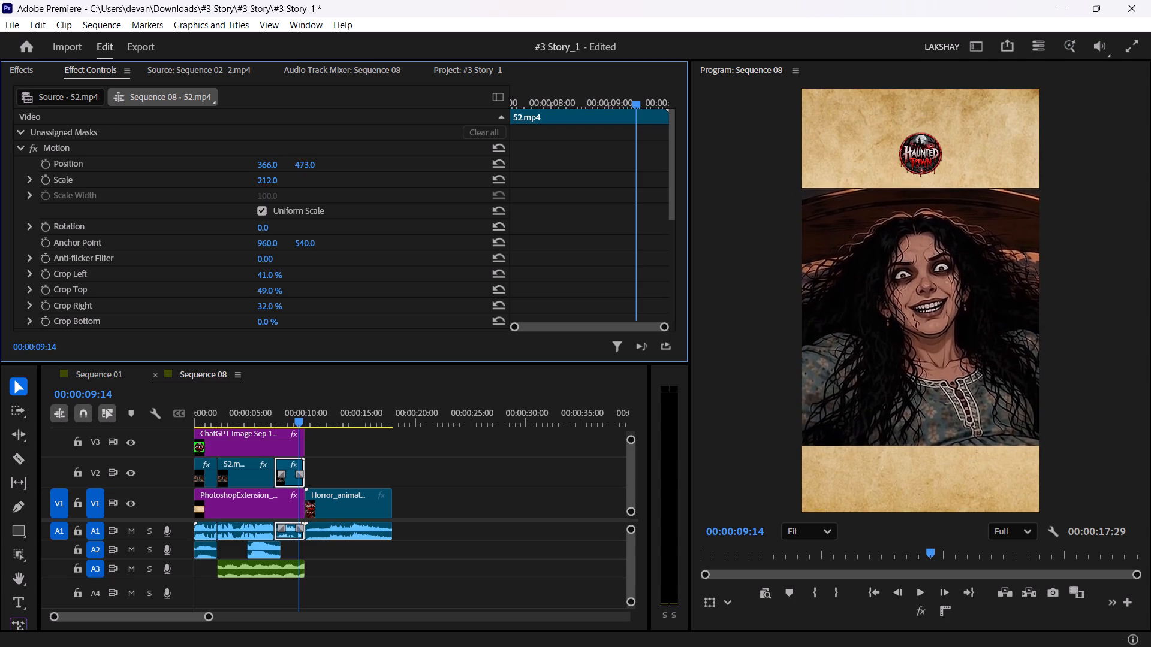
left_click_drag(254, 173, 254, 174)
Play Sequence 08 from about five seconds into the closing title to check the reframed last clip.
key("space")
key("space")
left_click_drag(292, 414, 259, 415)
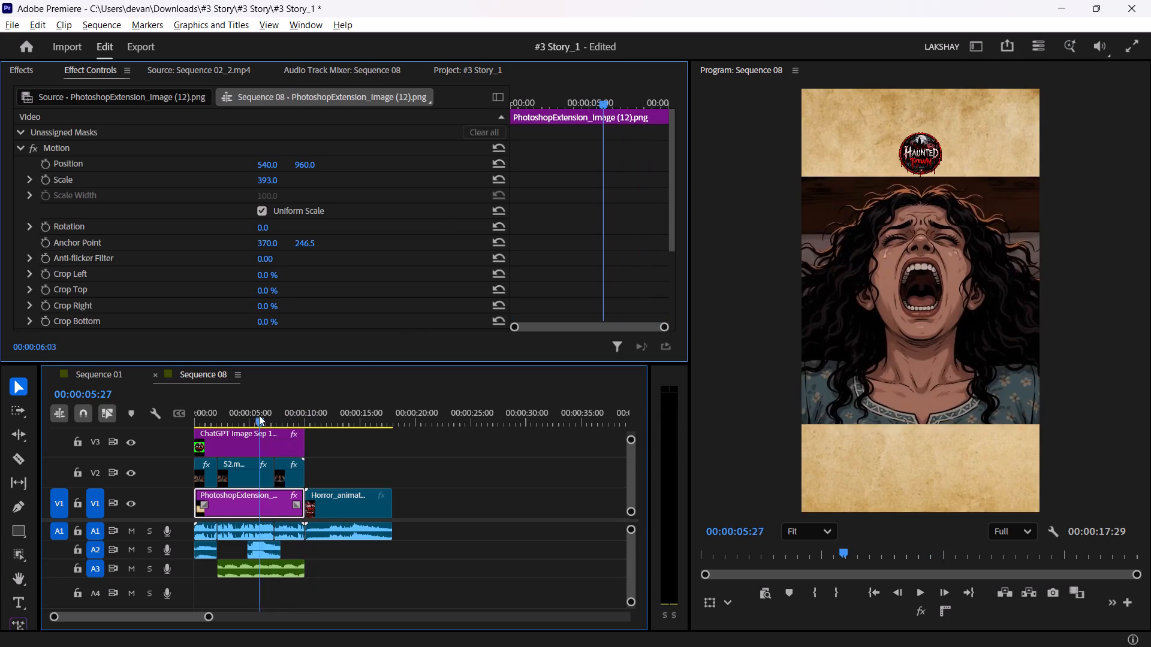
left_click_drag(259, 415, 253, 415)
key("space")
left_click(364, 445)
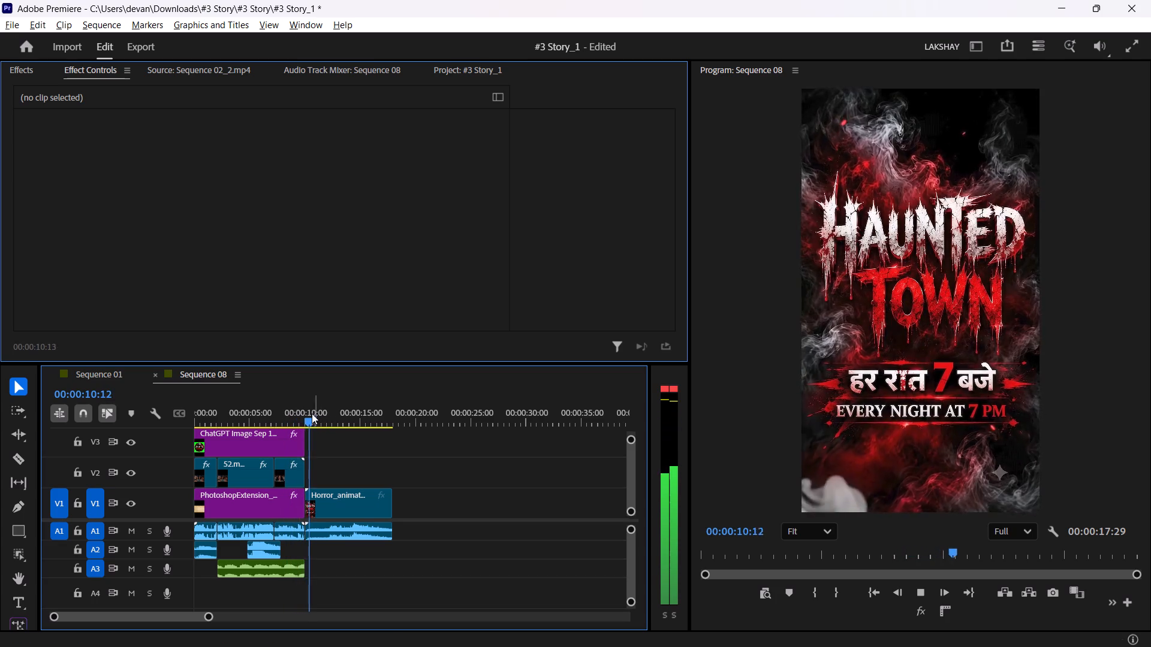
Play Sequence 08 from its start and set Crop Top and Crop Bottom of the first 52.mp4 clip on V2 to 2%.
left_click_drag(307, 415, 129, 443)
key("space")
left_click(398, 454)
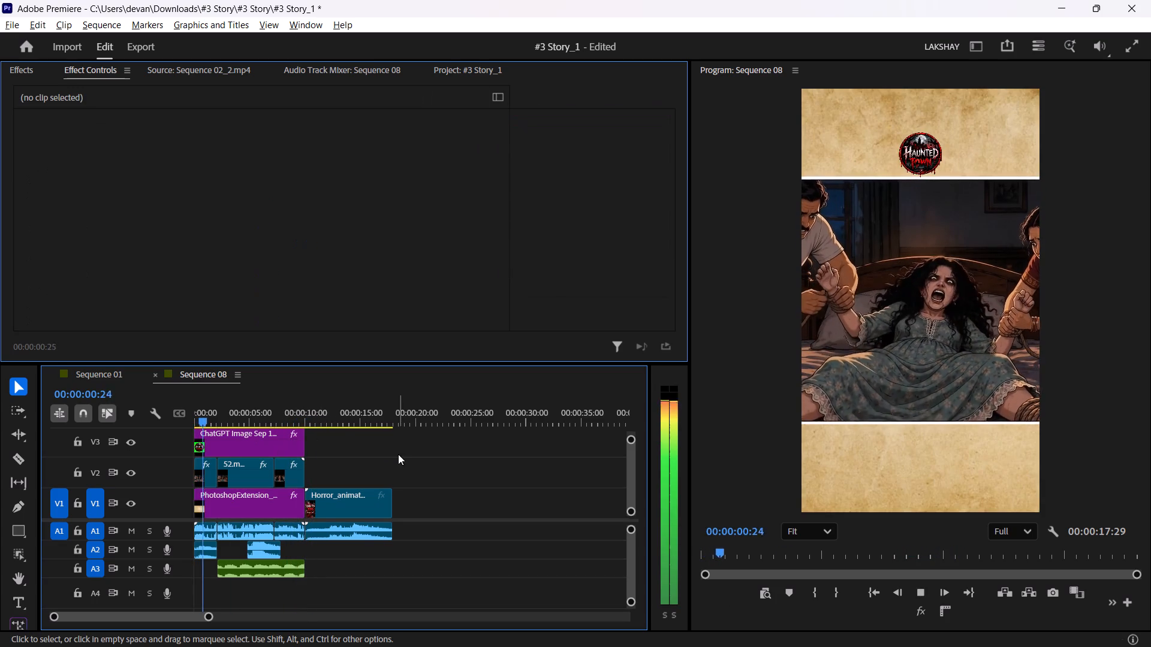
key("space")
left_click(201, 479)
left_click(209, 478)
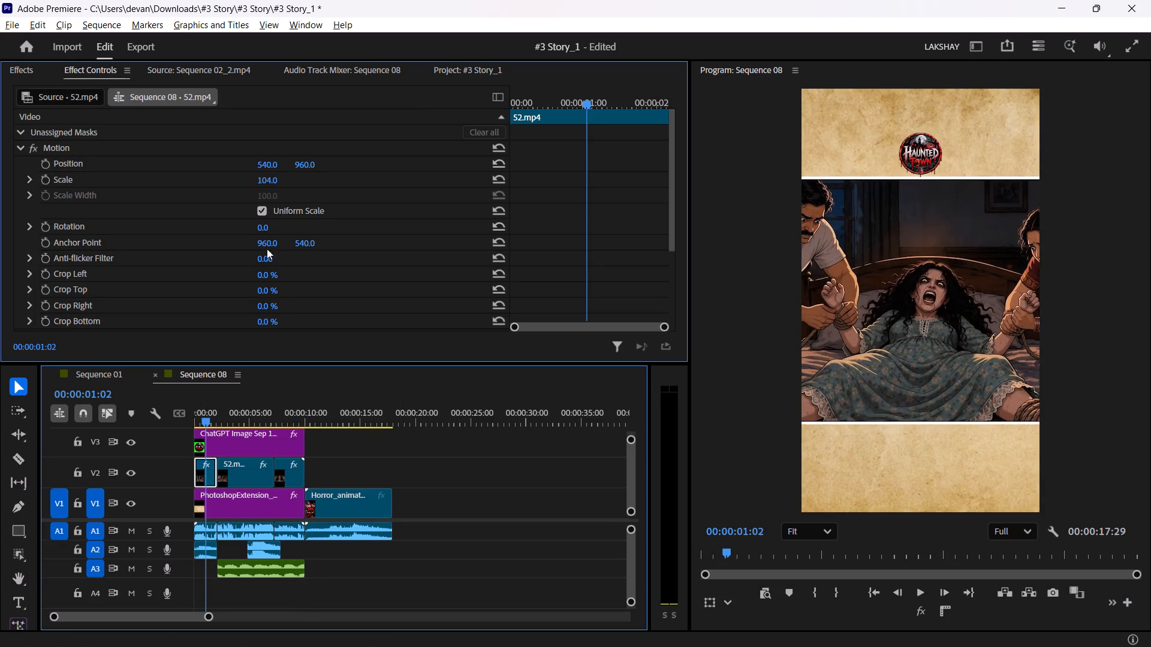
left_click(265, 294)
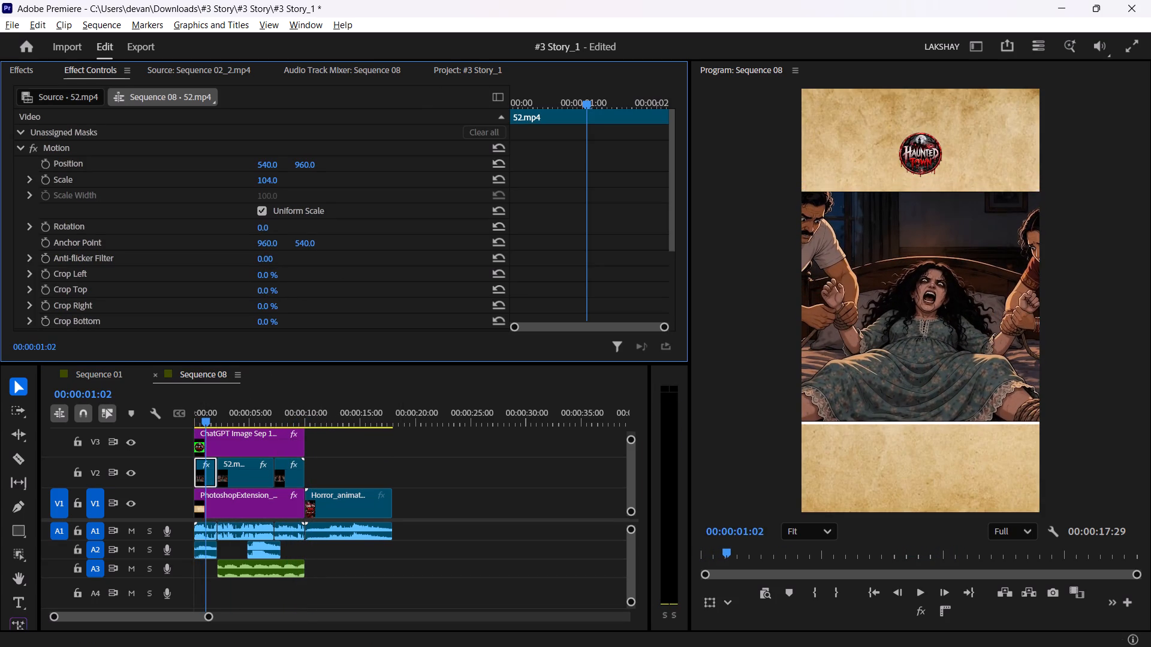
left_click(273, 291)
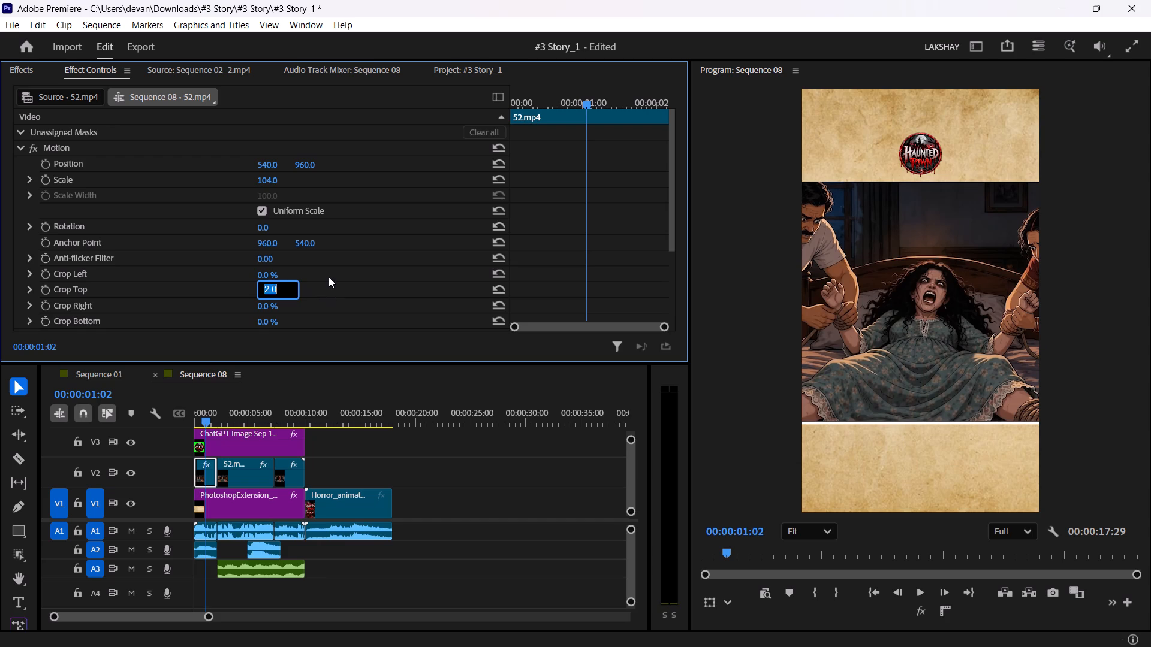
left_click(360, 277)
left_click(264, 325)
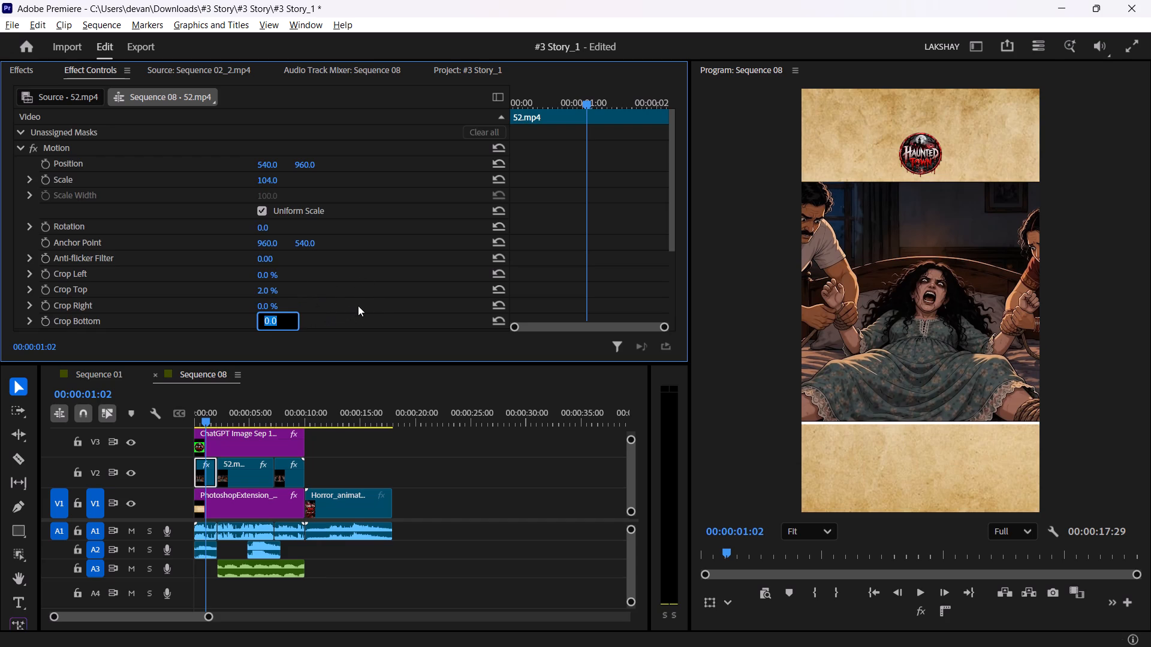
key("2")
left_click(361, 301)
Set Crop Top and Crop Bottom of the second 52.mp4 clip on V2 to 2% to trim its white edges.
key("space")
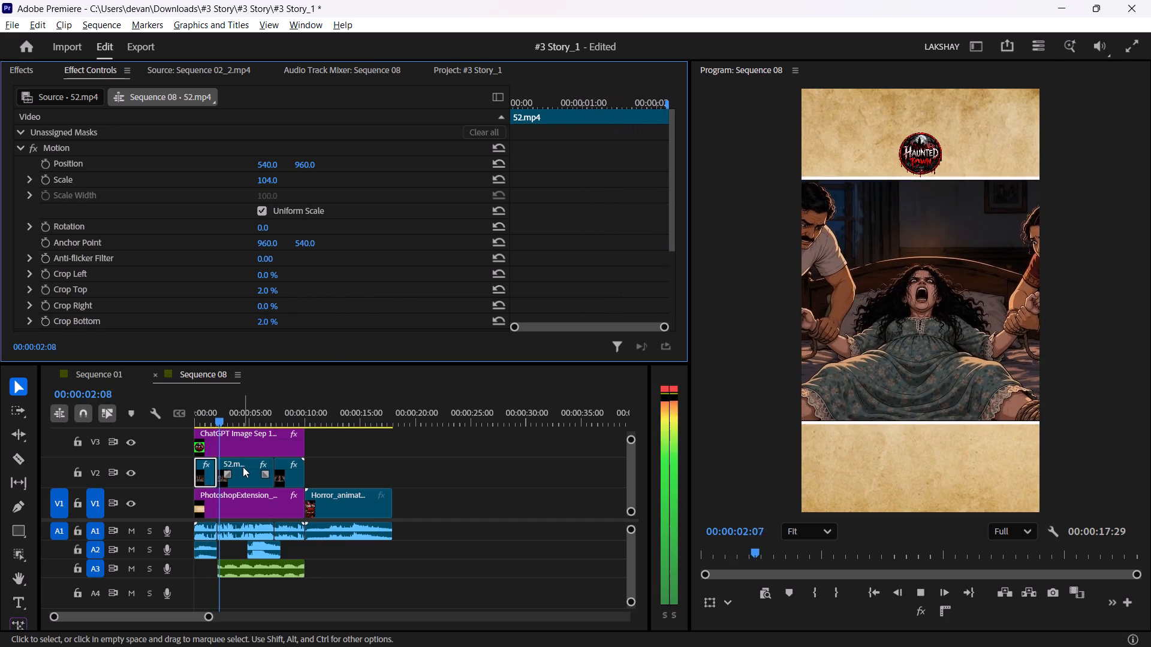
key("space")
left_click(243, 470)
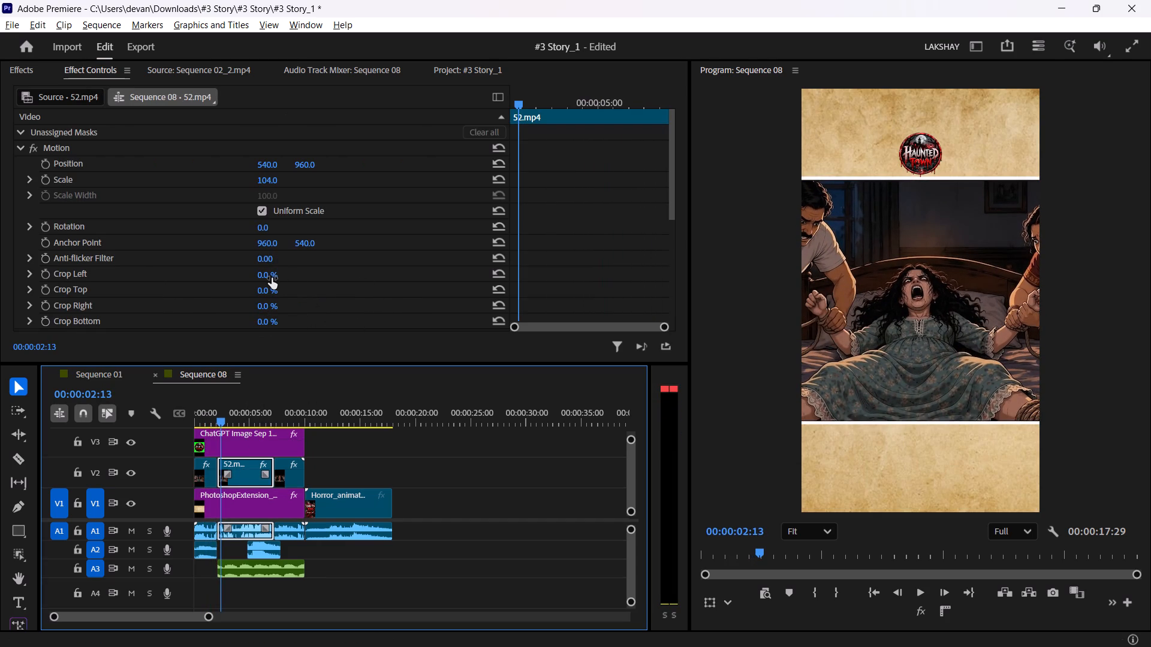
left_click(264, 292)
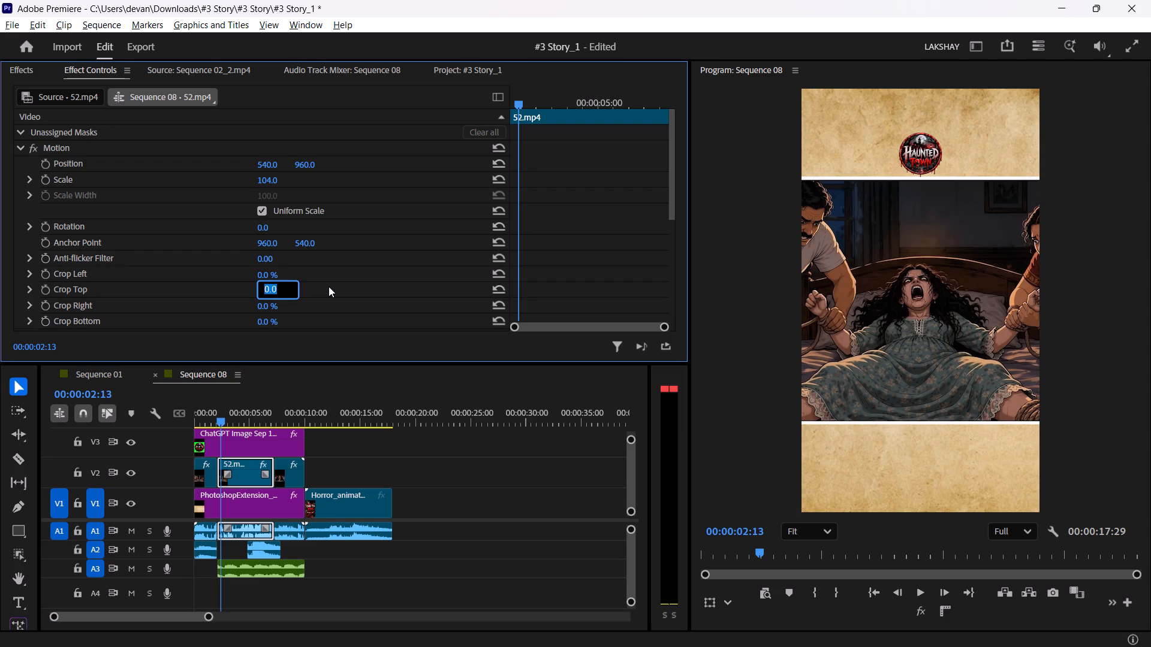
key("2")
left_click(329, 286)
left_click(269, 325)
key("2")
left_click(352, 301)
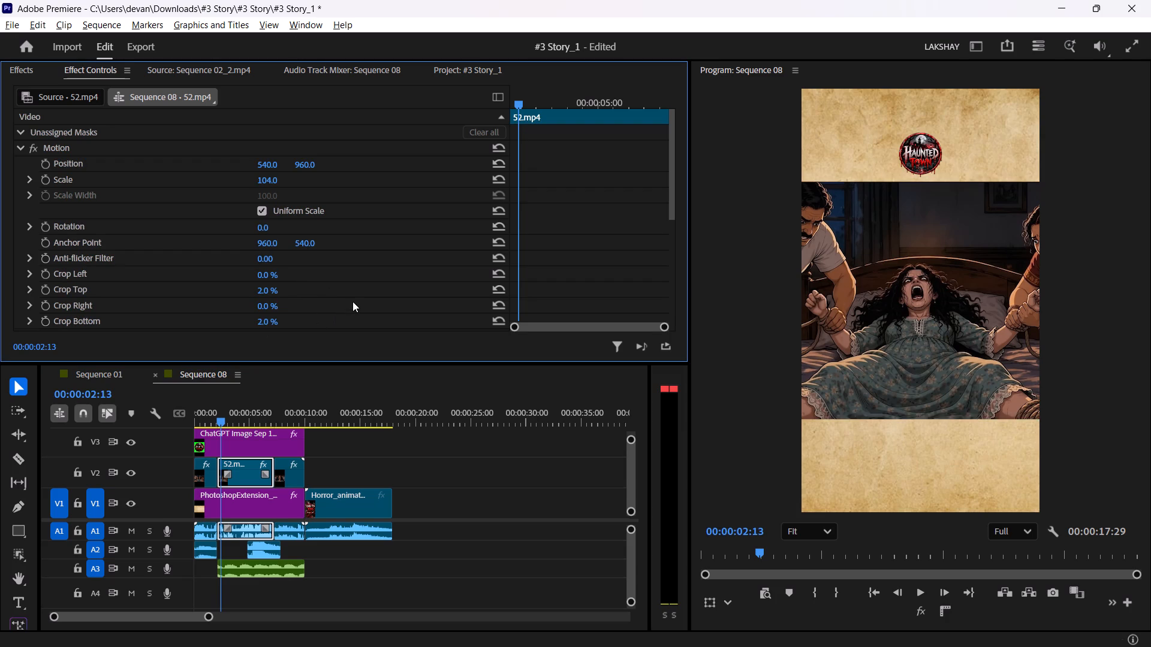
Play Sequence 08 from the second 52.mp4 clip into the closing title to check the cropped edges.
key("space")
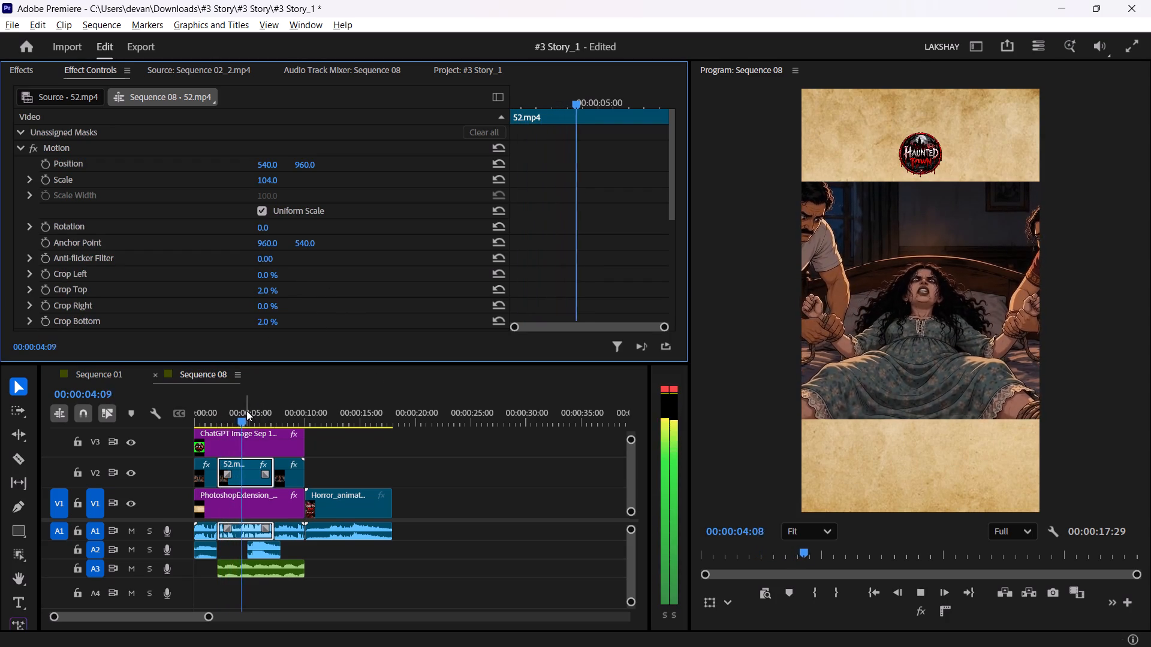
left_click_drag(246, 410, 258, 416)
key("space")
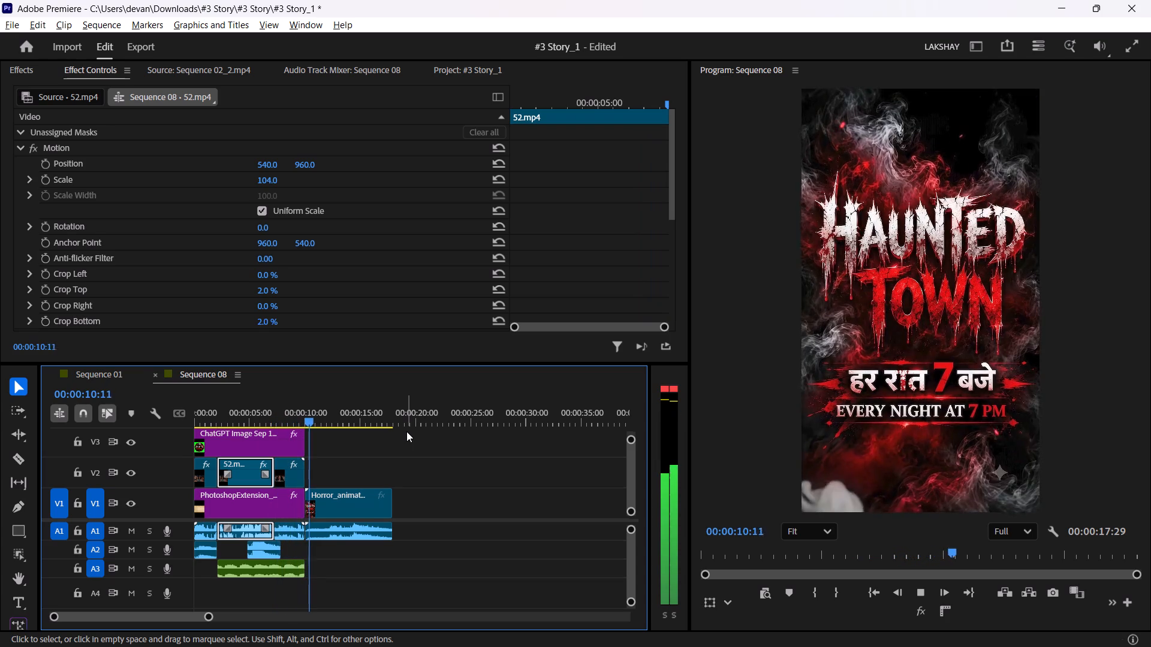
key("space")
Save the project with the finished Sequence 08 short.
left_click(516, 481)
key("ctrl+s")
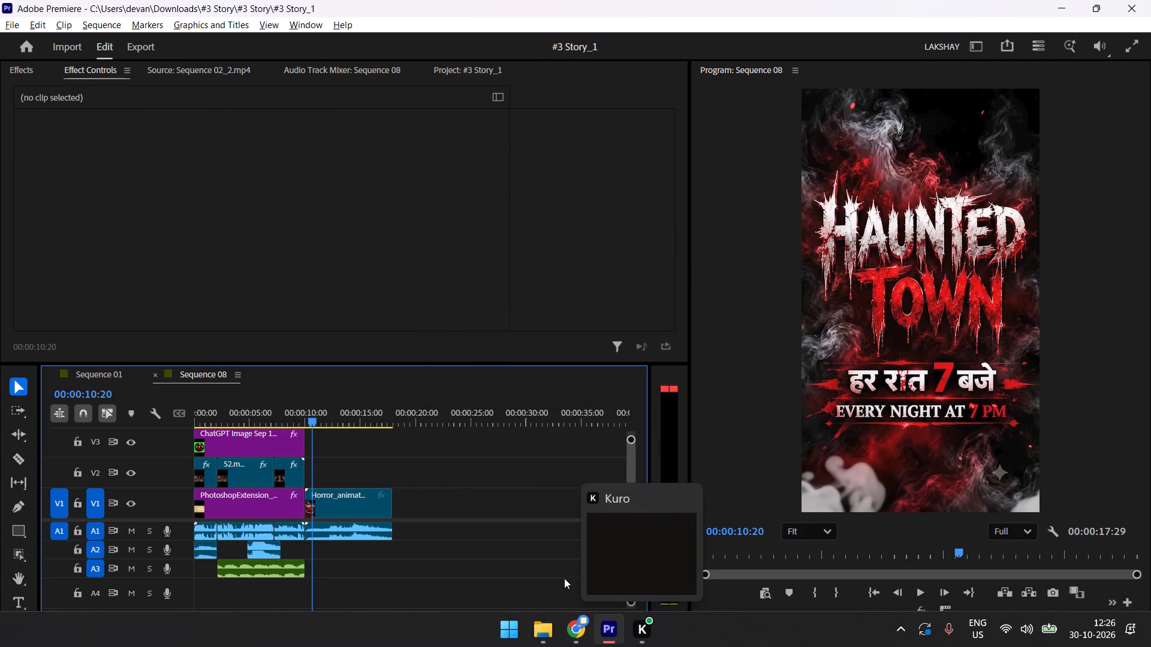
left_click(481, 485)
key("space")
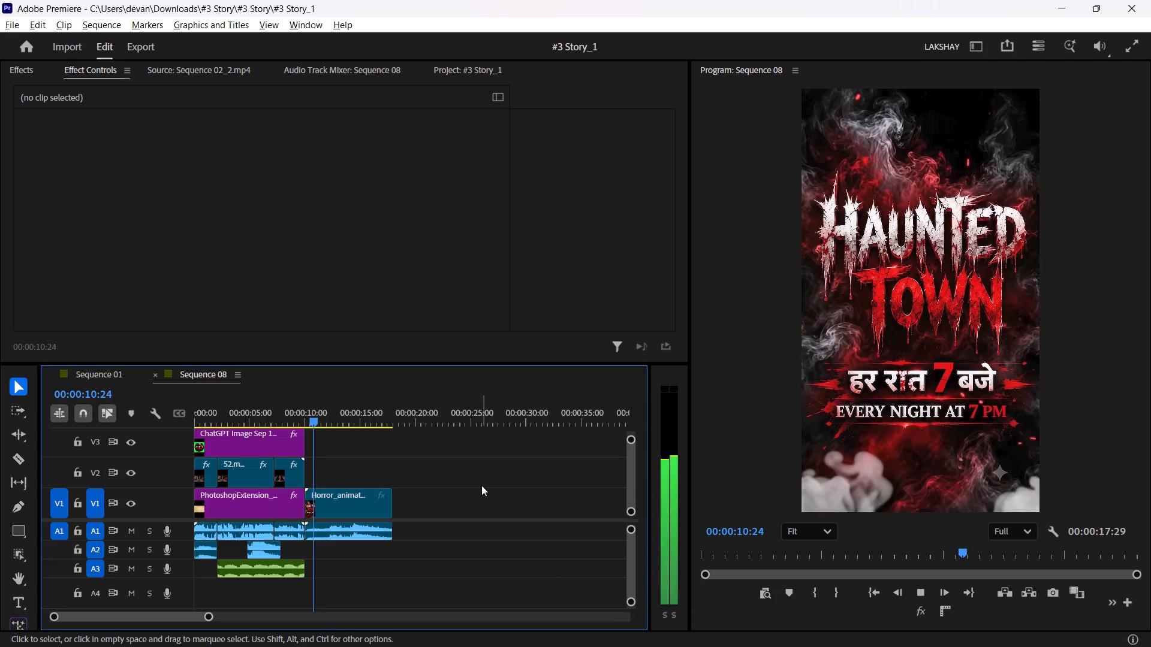
key("space")
Export Sequence 08 as an H.264 media file named 5 in D:\horror\story 3.
left_click(149, 49)
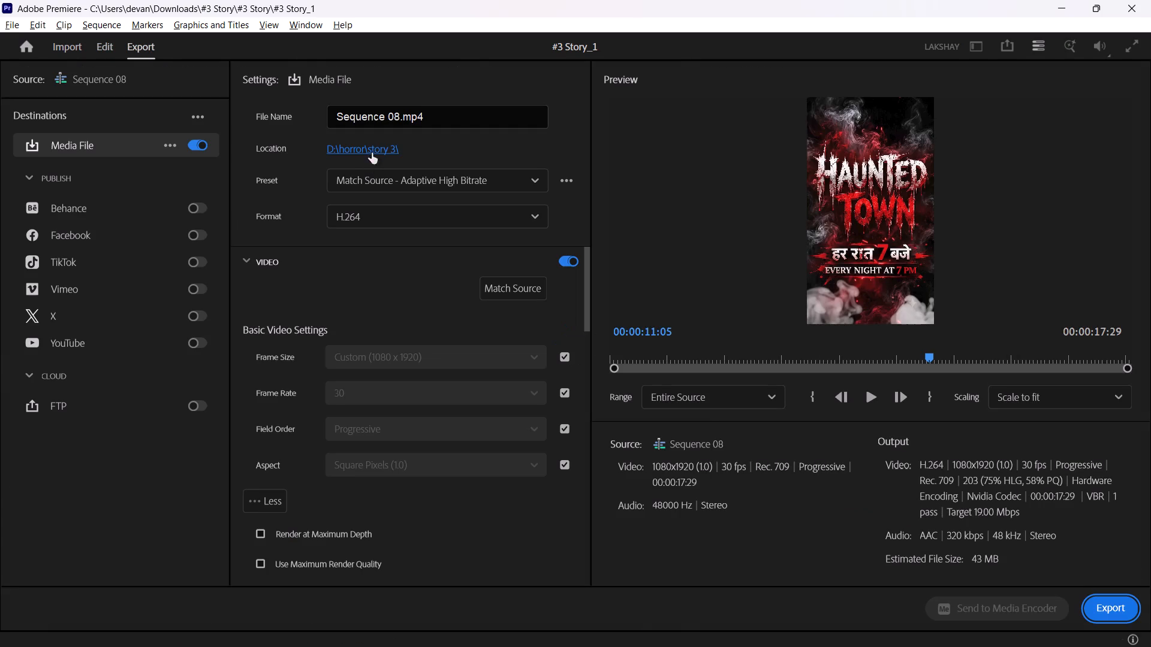
left_click_drag(439, 114, 266, 106)
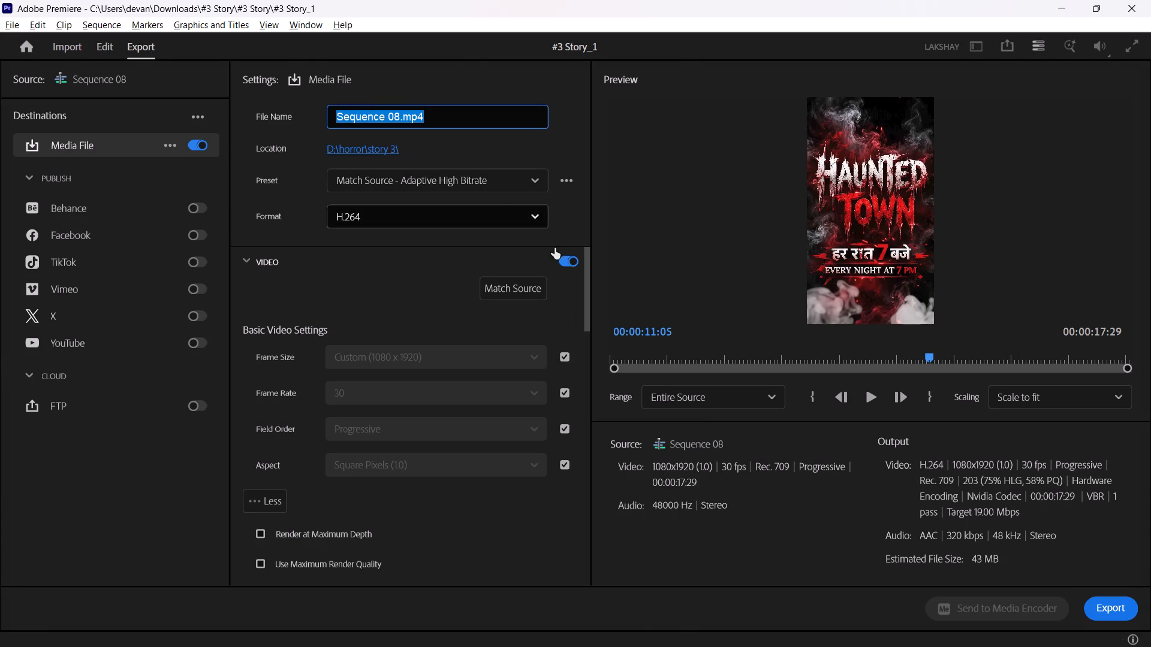
key("5")
left_click(1126, 610)
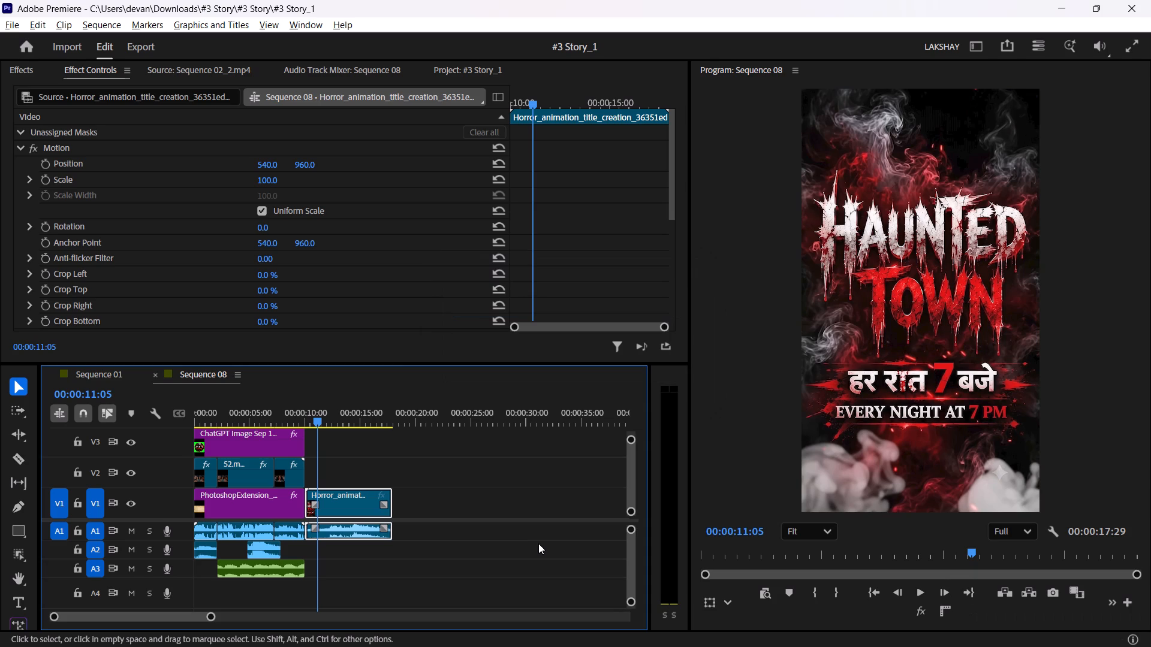
Save the project after the export.
left_click(505, 513)
key("ctrl+s")
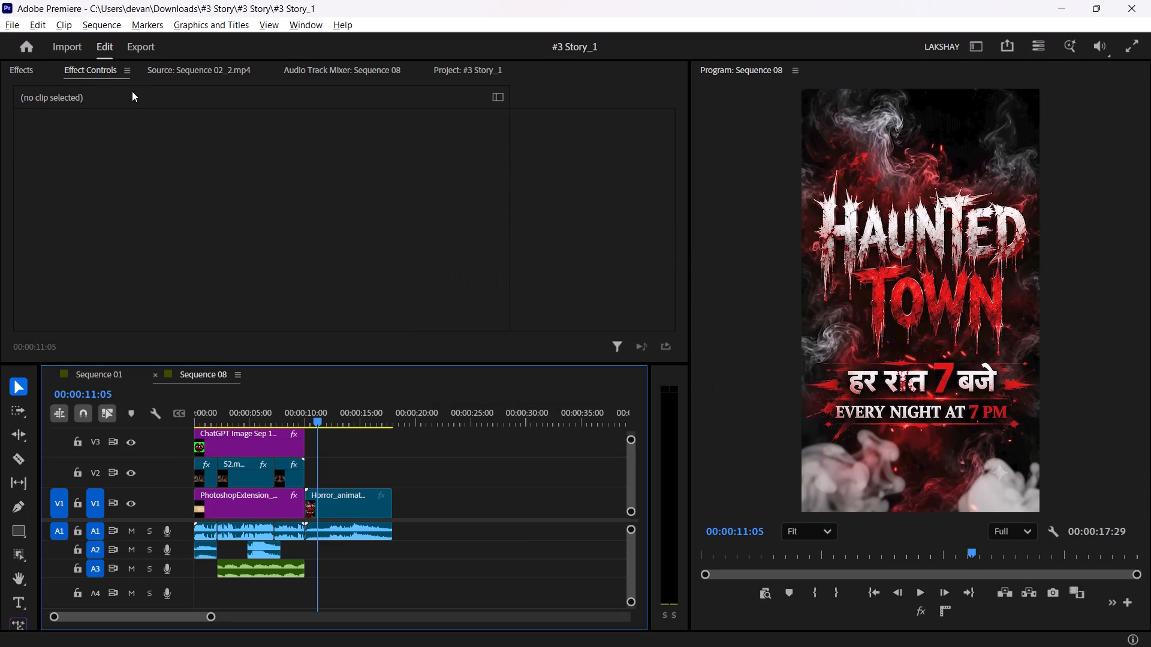
Review Sequence 01 beyond the marked range, through the car, forest road and temple scenes, for the next short's section.
left_click(100, 382)
left_click_drag(445, 422, 478, 421)
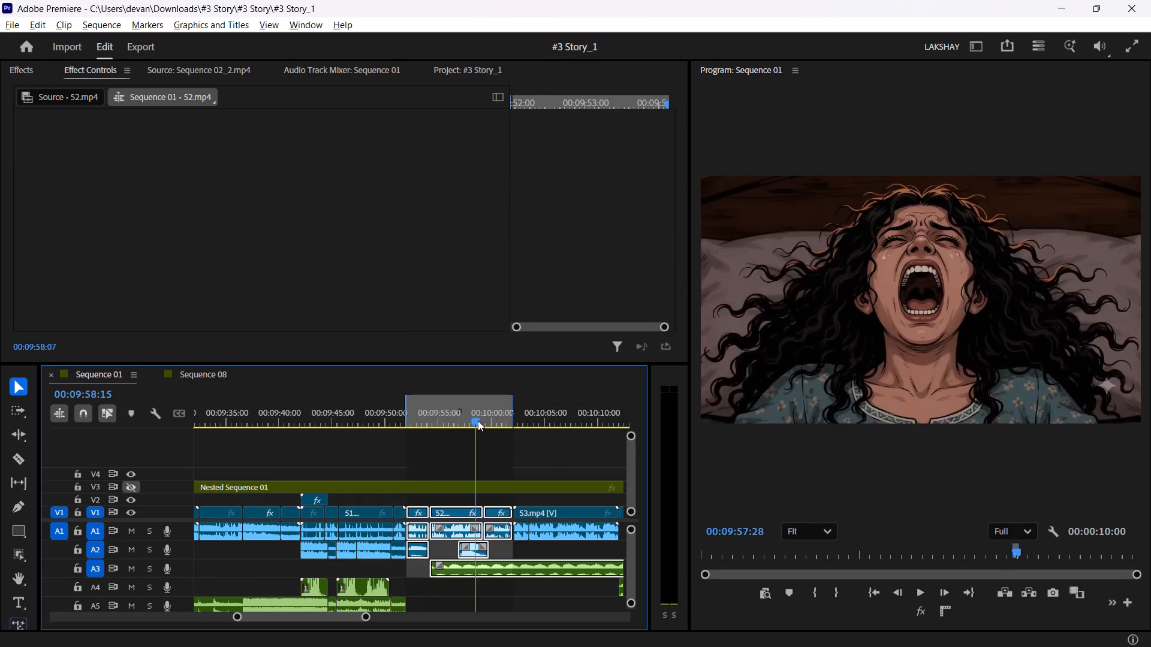
left_click_drag(478, 421, 653, 430)
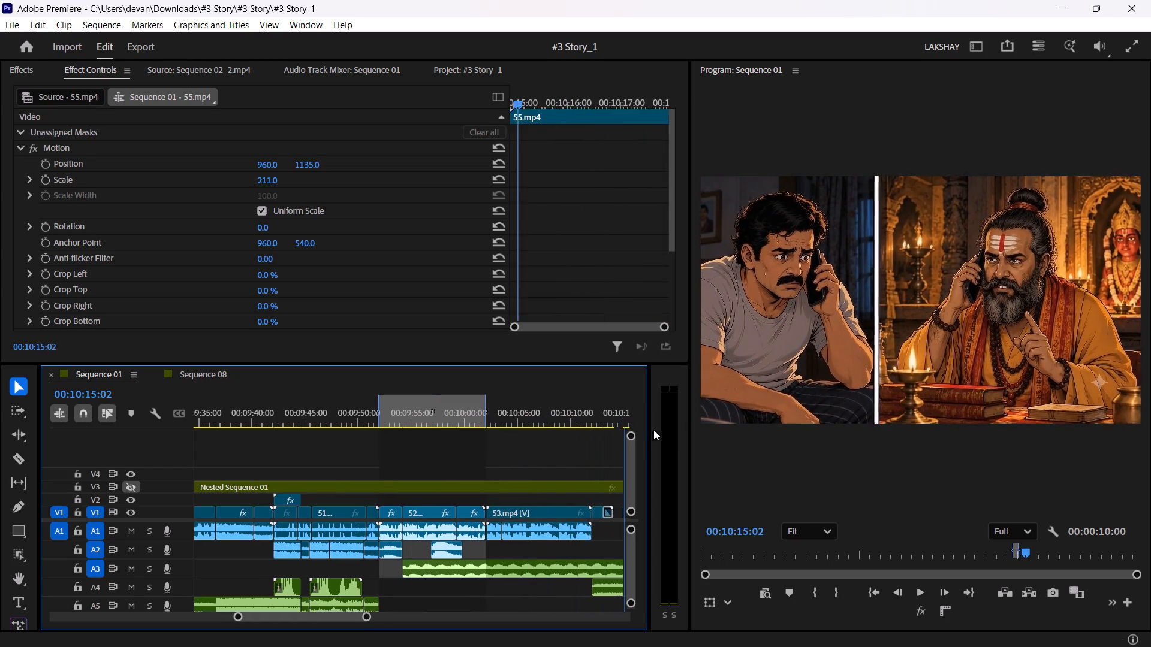
left_click_drag(653, 430, 493, 416)
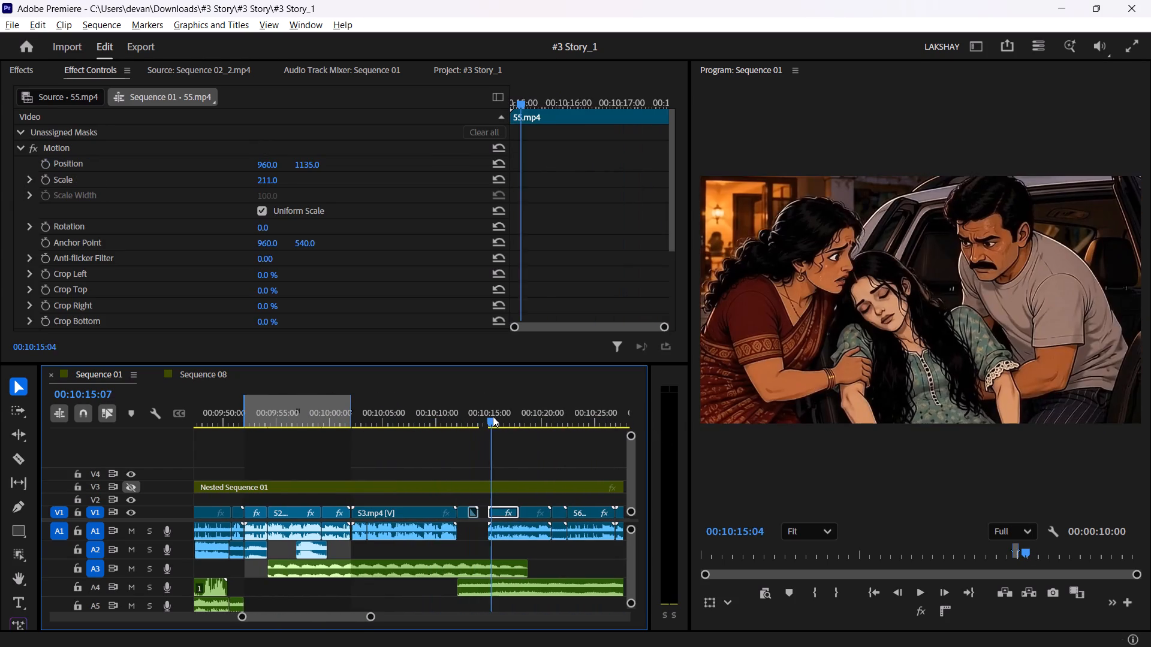
left_click_drag(493, 416, 499, 416)
key("space")
left_click_drag(528, 419, 532, 418)
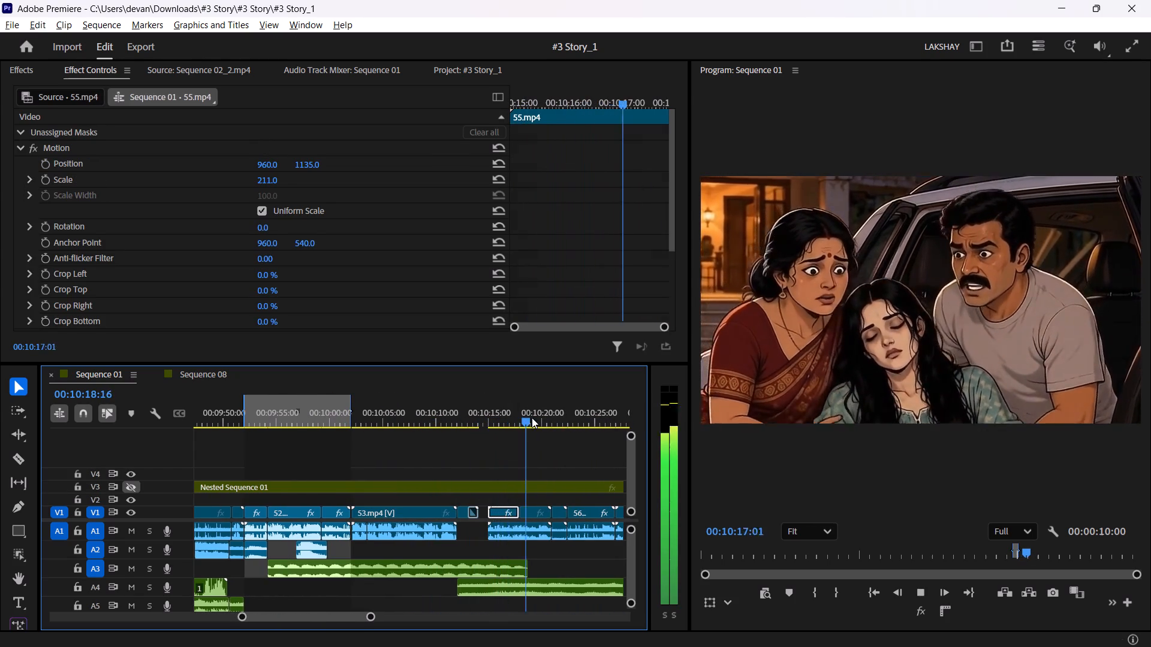
left_click_drag(532, 418, 540, 418)
key("space")
left_click_drag(553, 413, 559, 412)
key("space")
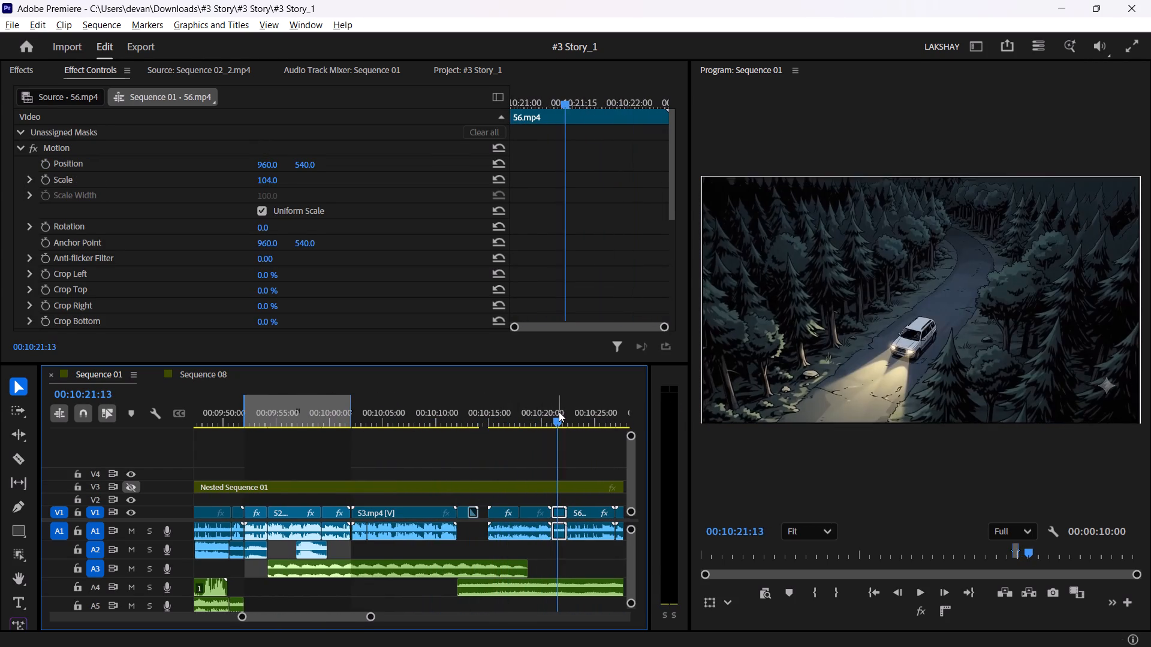
left_click_drag(577, 401, 605, 403)
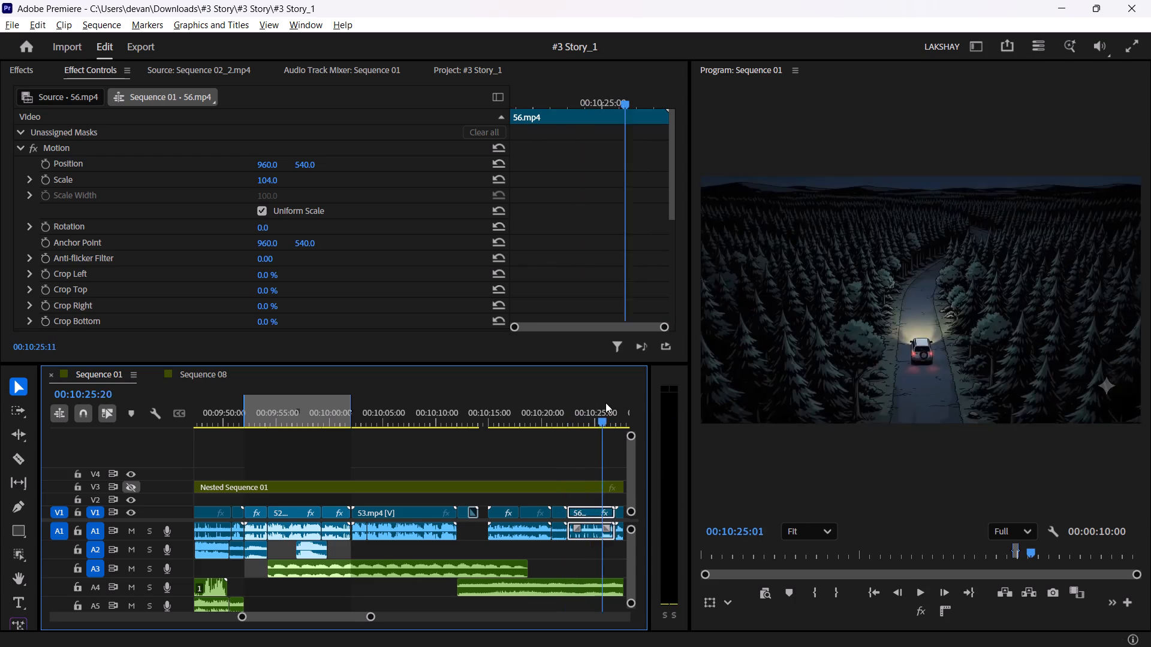
left_click_drag(605, 403, 340, 395)
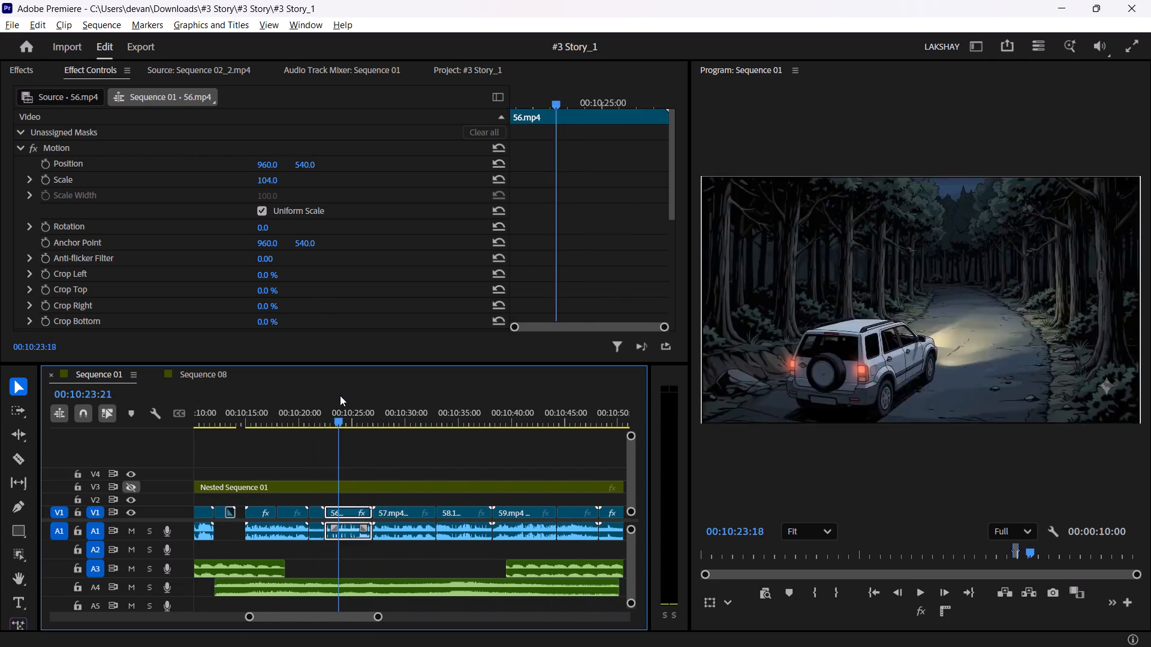
left_click_drag(340, 395, 426, 397)
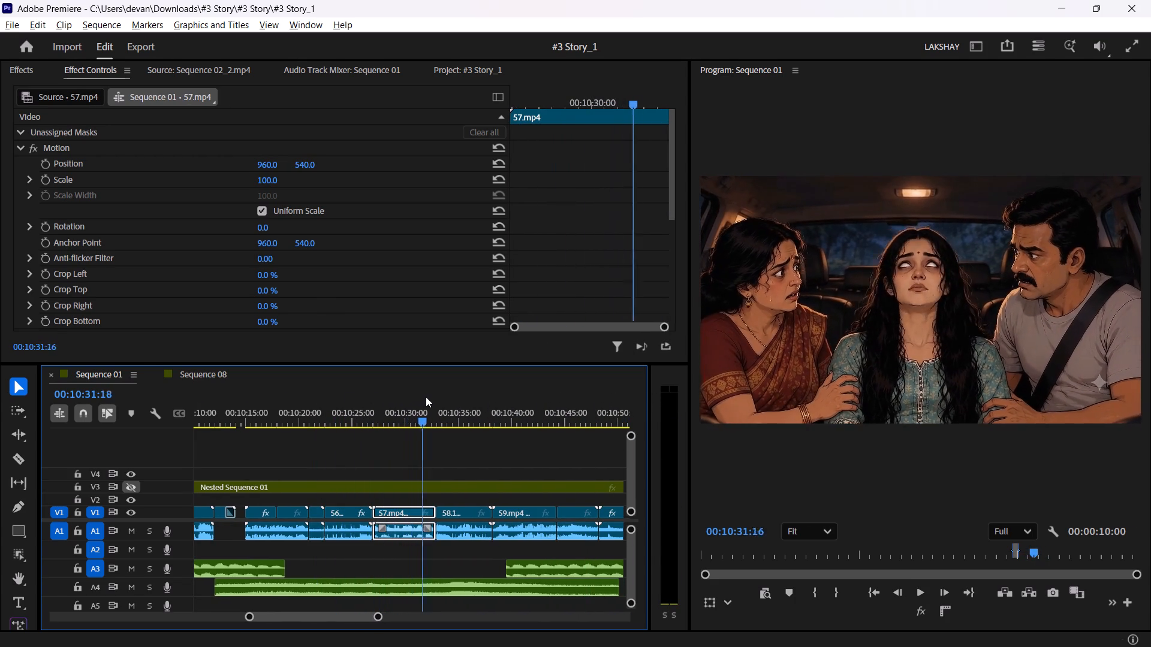
left_click_drag(426, 397, 375, 395)
key("space")
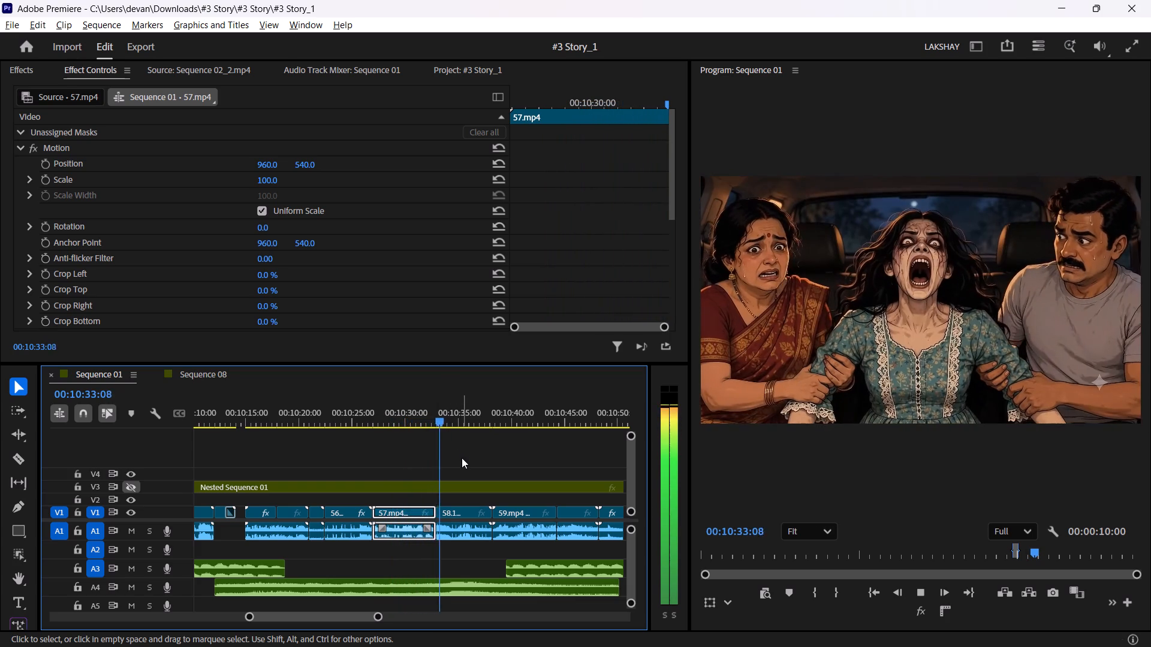
left_click(486, 464)
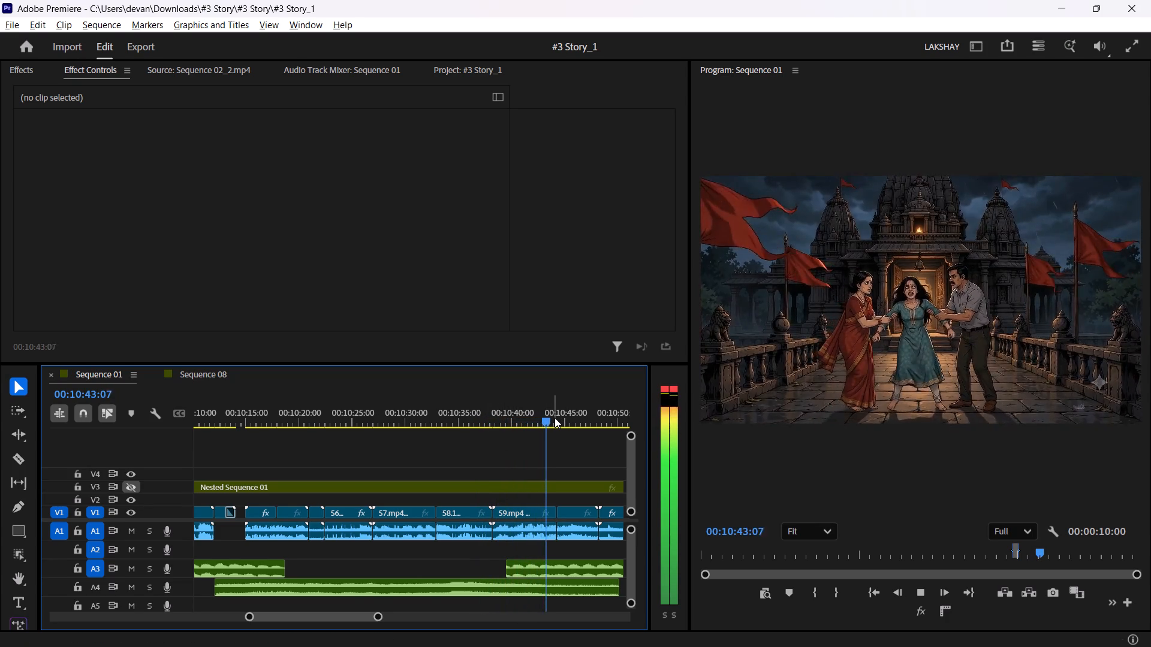
key("space")
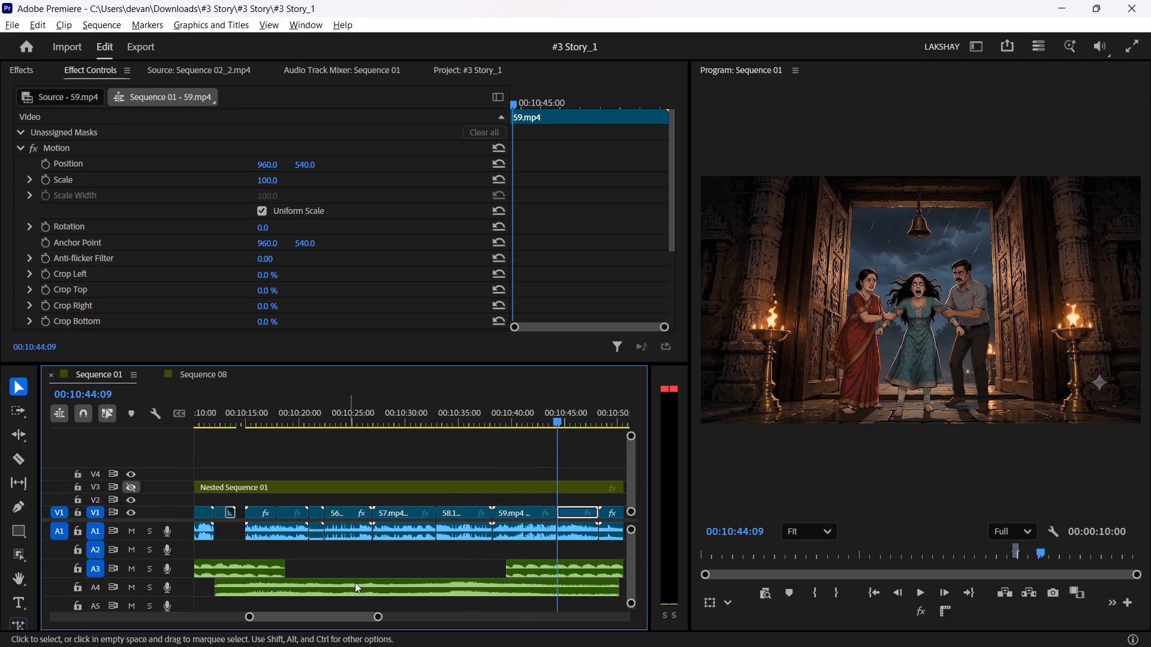
Mark an Out point in Sequence 01 at 00:10:44:06, the last frame of the first 59.mp4 clip showing the temple courtyard.
left_click_drag(379, 618, 219, 611)
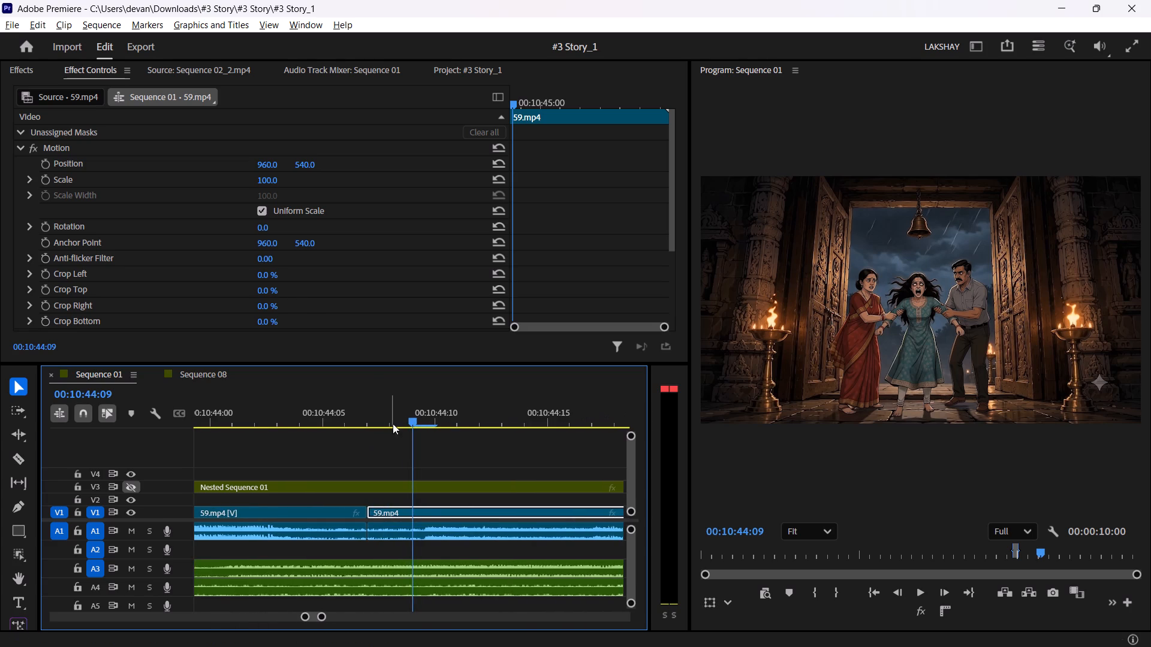
left_click_drag(391, 416, 344, 430)
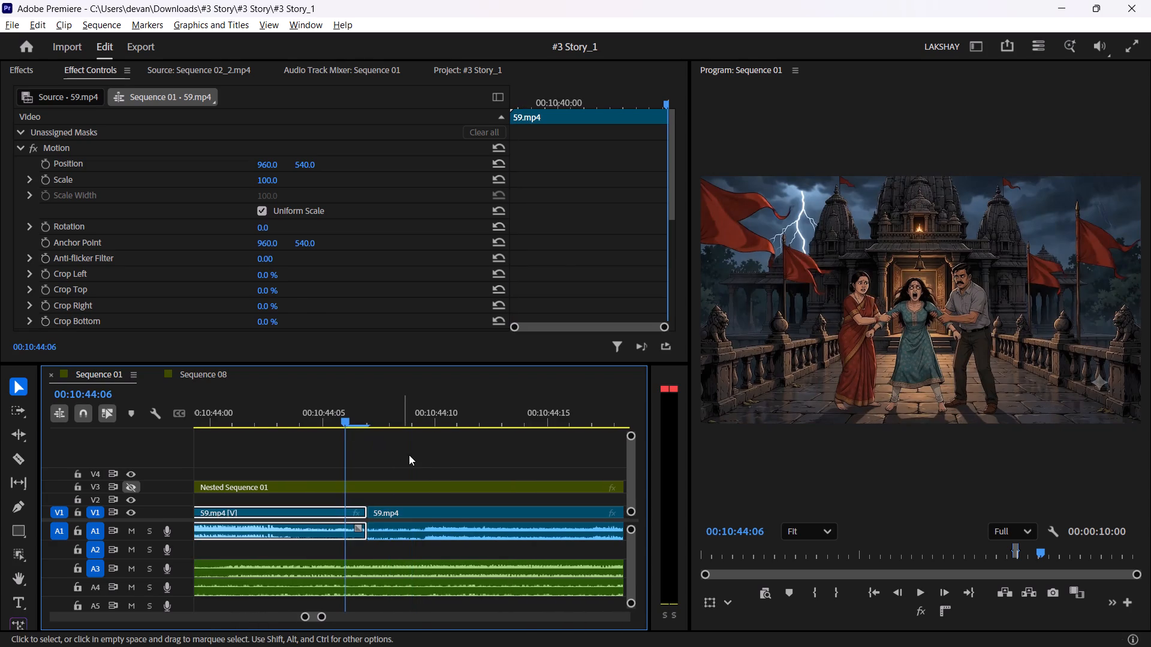
type("o8")
left_click(442, 467)
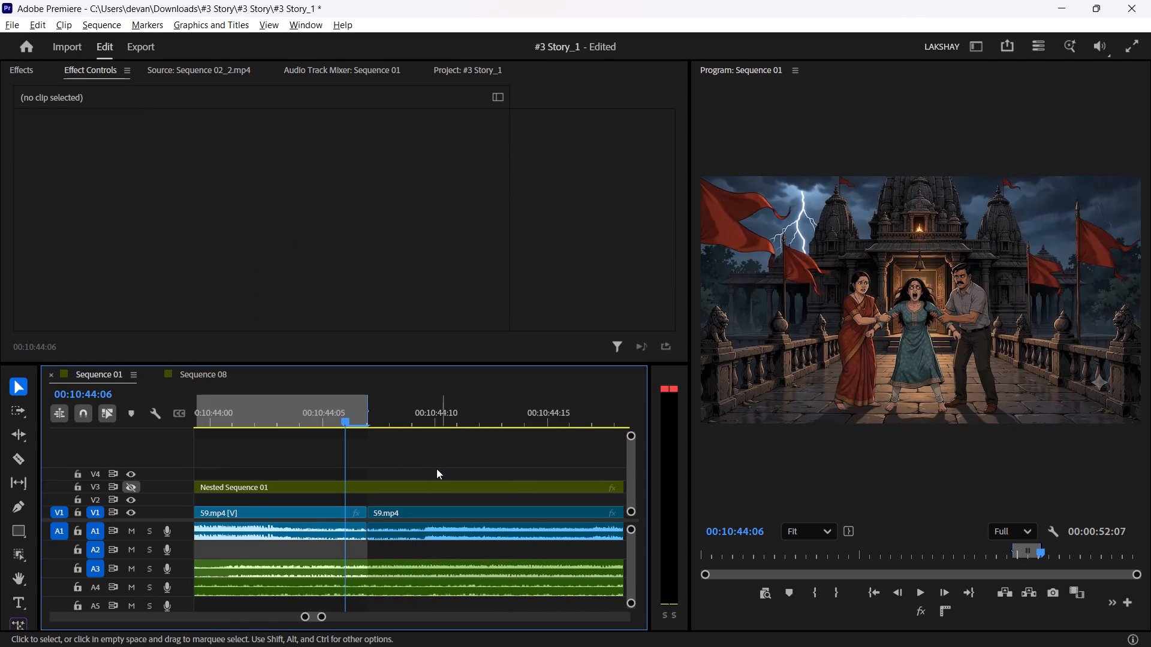
Mark an In point in Sequence 01 at 00:10:26:28, where the 57.mp4 car clip starts.
left_click_drag(322, 616, 409, 614)
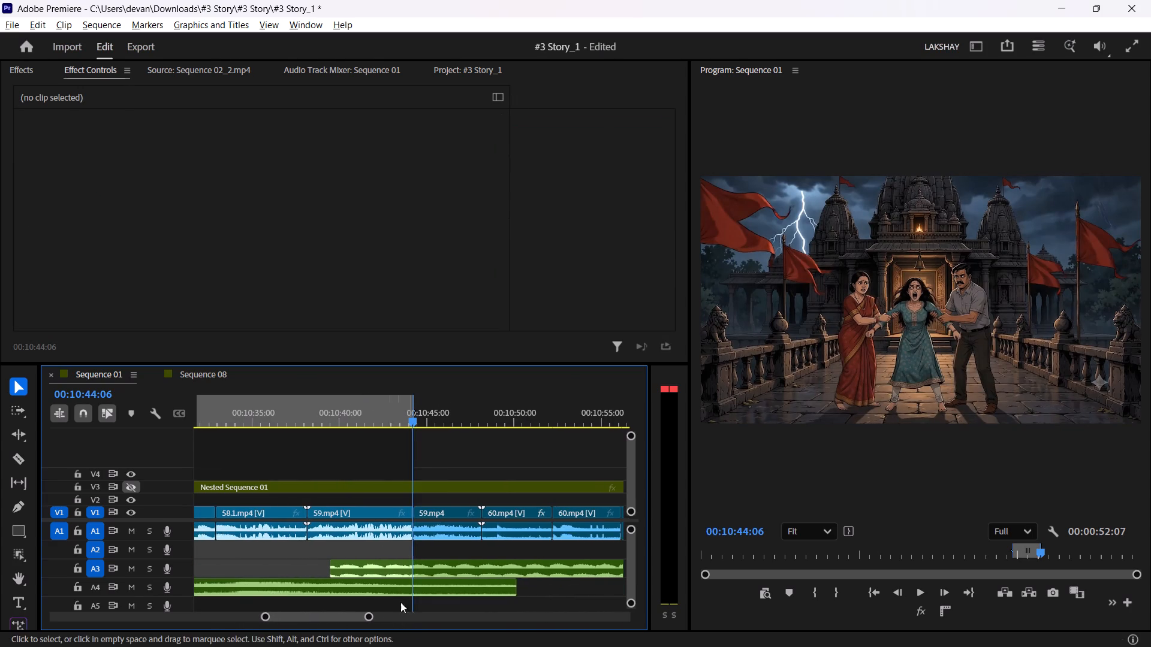
left_click_drag(303, 412, 316, 434)
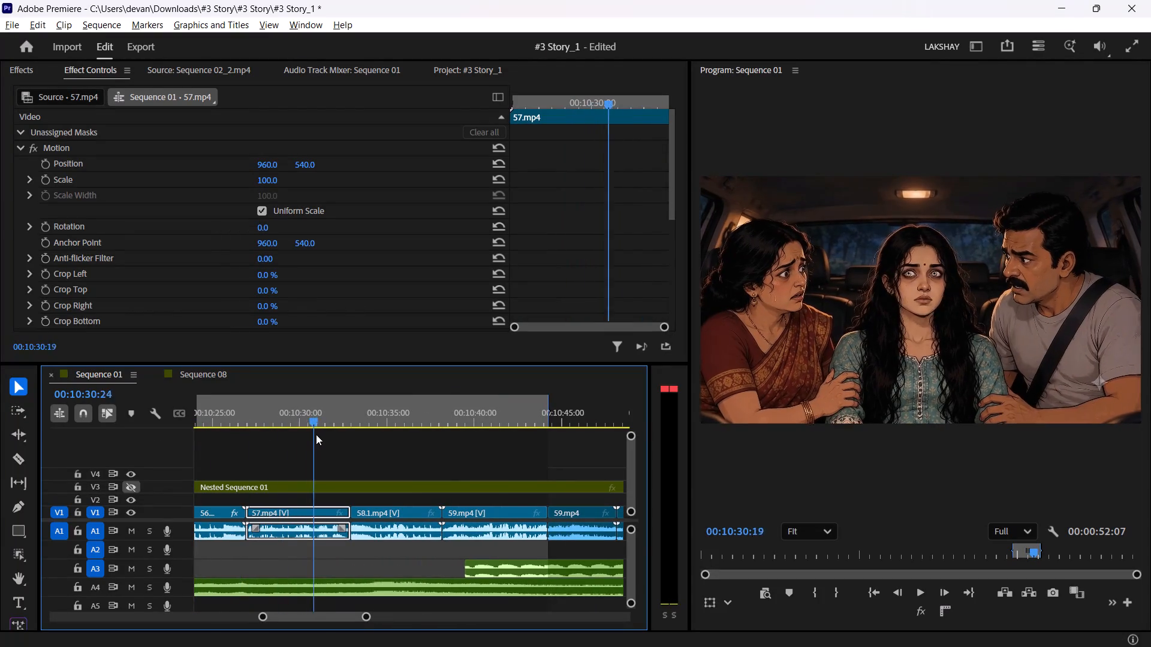
left_click_drag(316, 434, 249, 449)
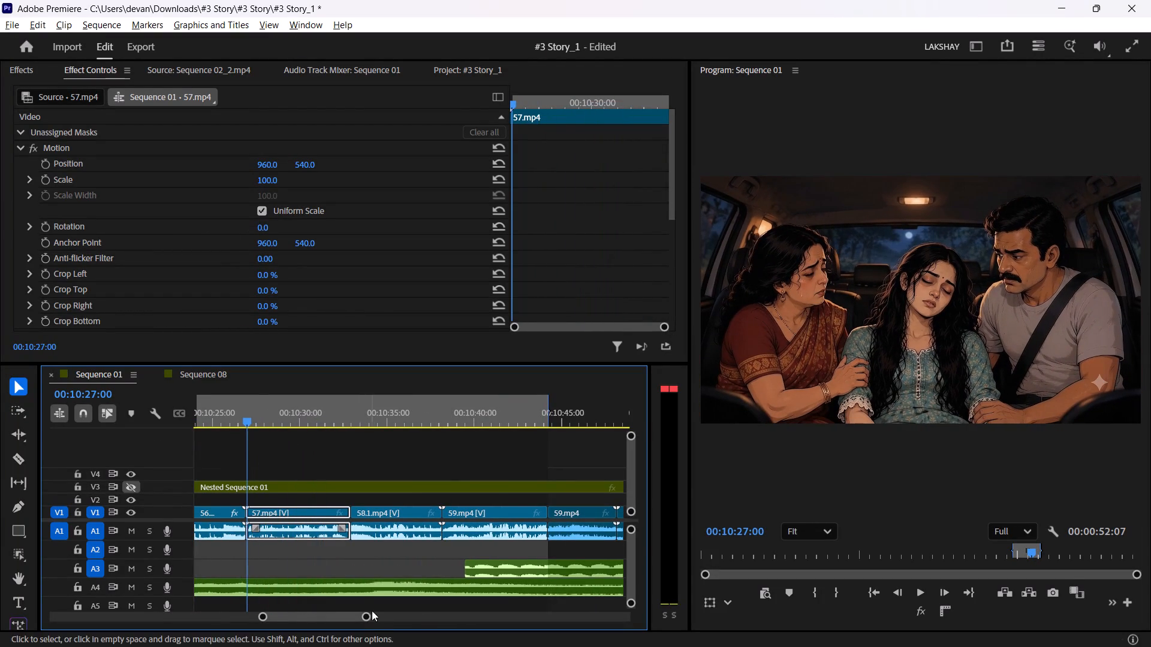
left_click_drag(367, 618, 195, 615)
left_click_drag(387, 415, 358, 419)
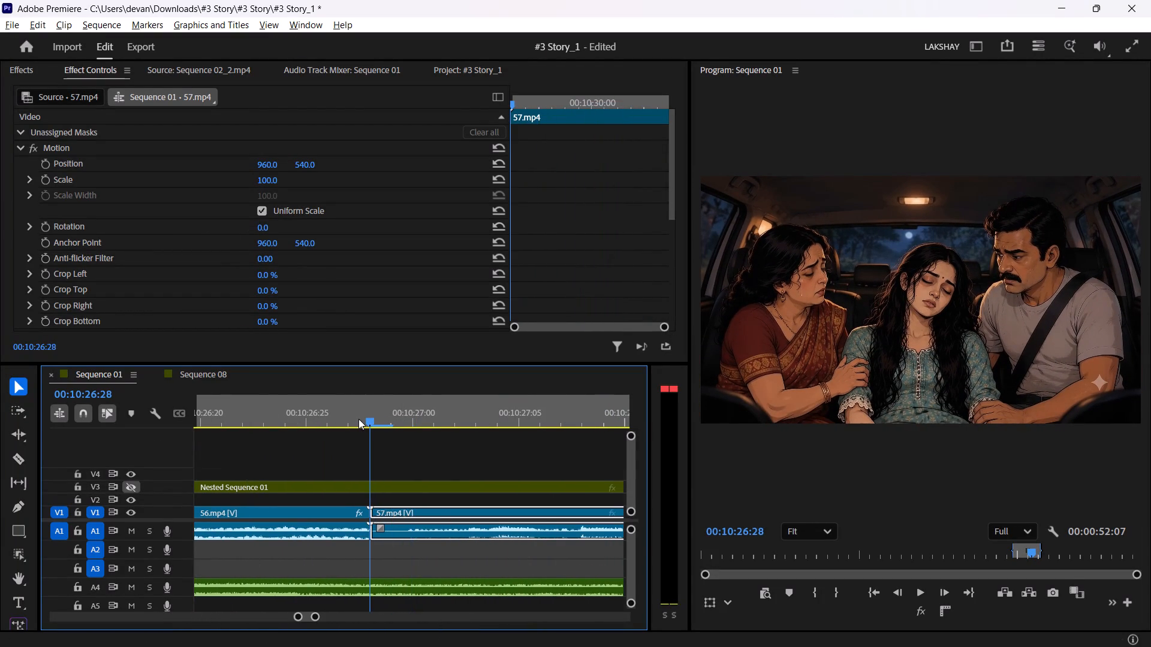
left_click_drag(358, 419, 367, 421)
key("i")
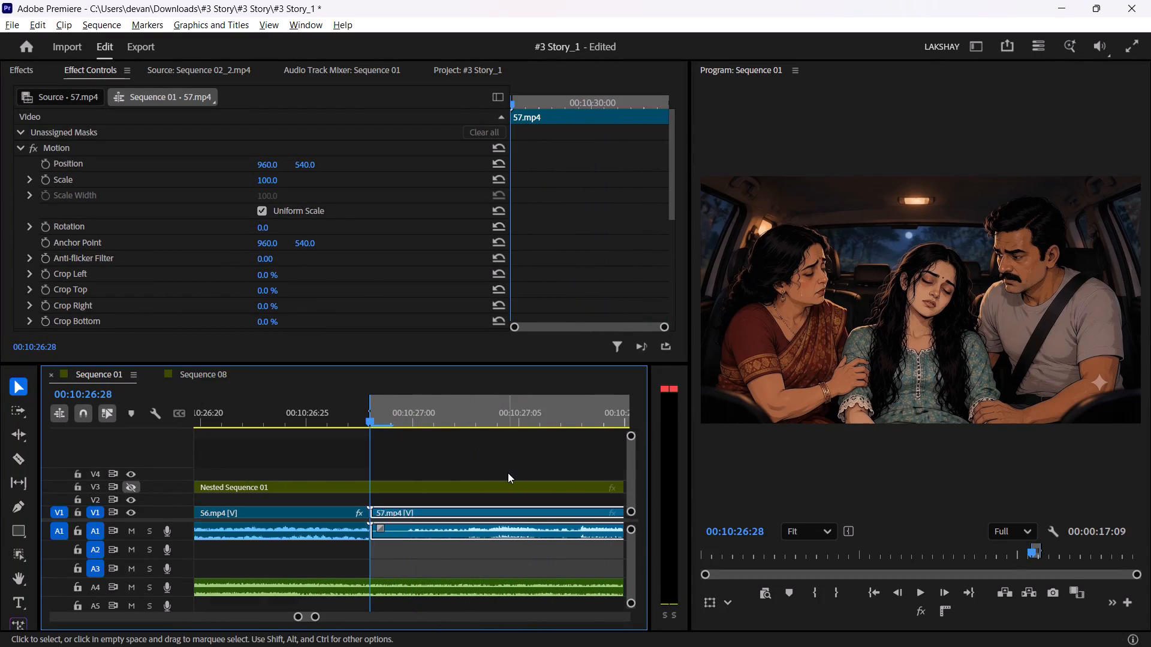
Play the marked range of Sequence 01 from the car scene to the temple courtyard to check the section.
left_click(508, 473)
key("space")
left_click_drag(319, 615, 421, 621)
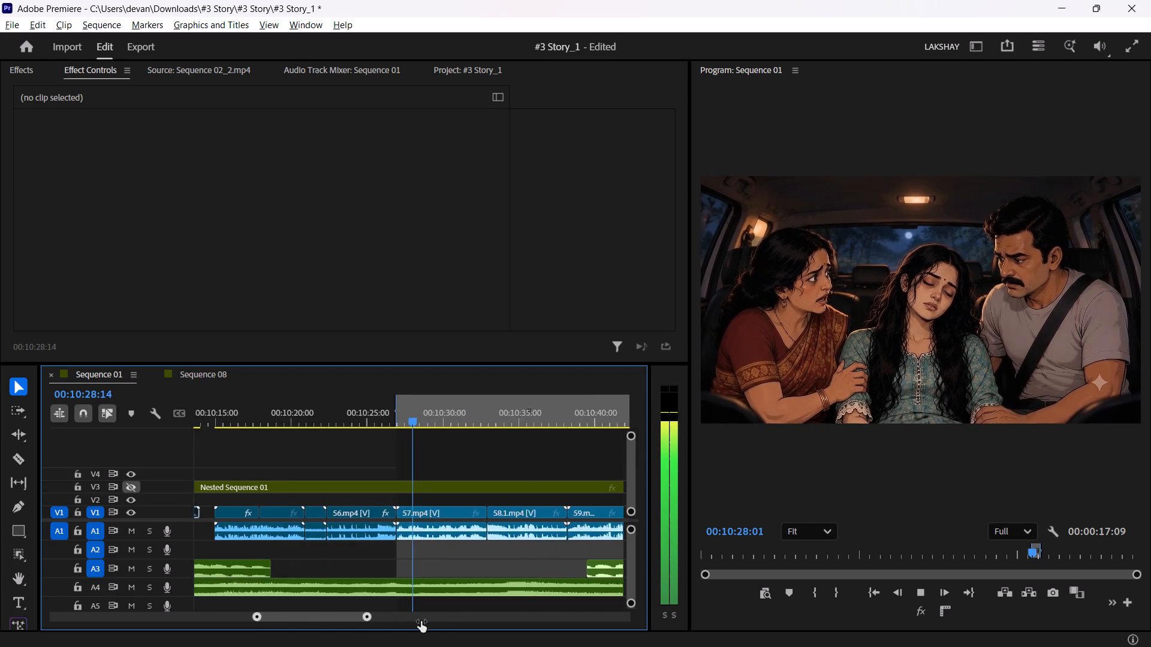
left_click_drag(421, 621, 459, 606)
left_click(466, 459)
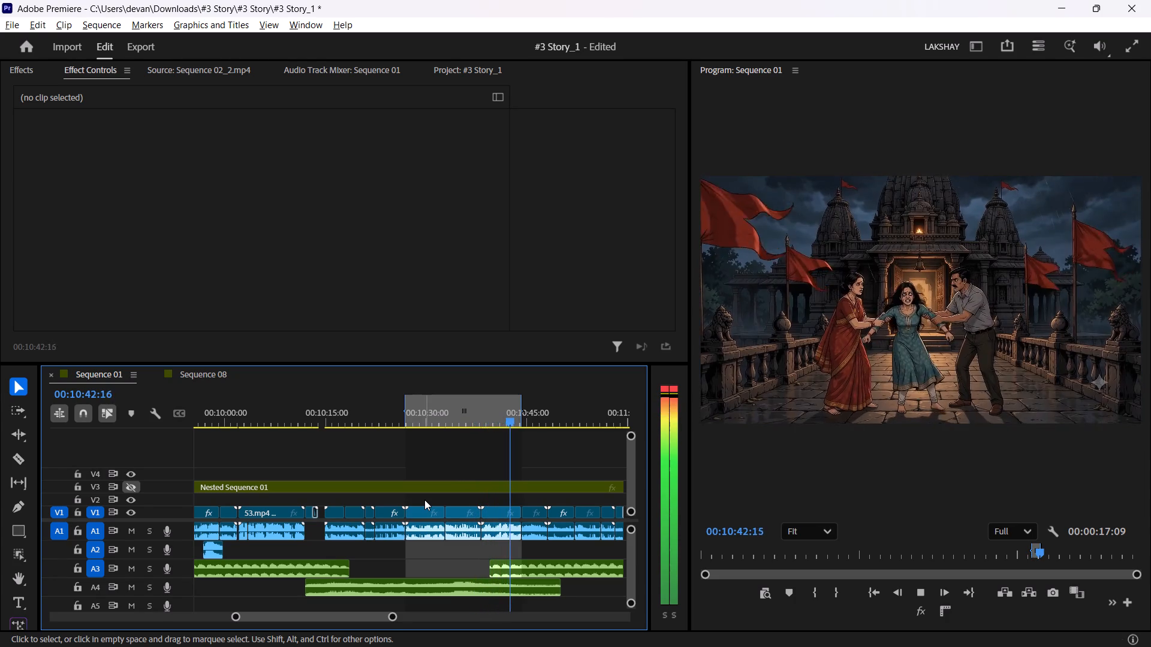
key("space")
key("space")
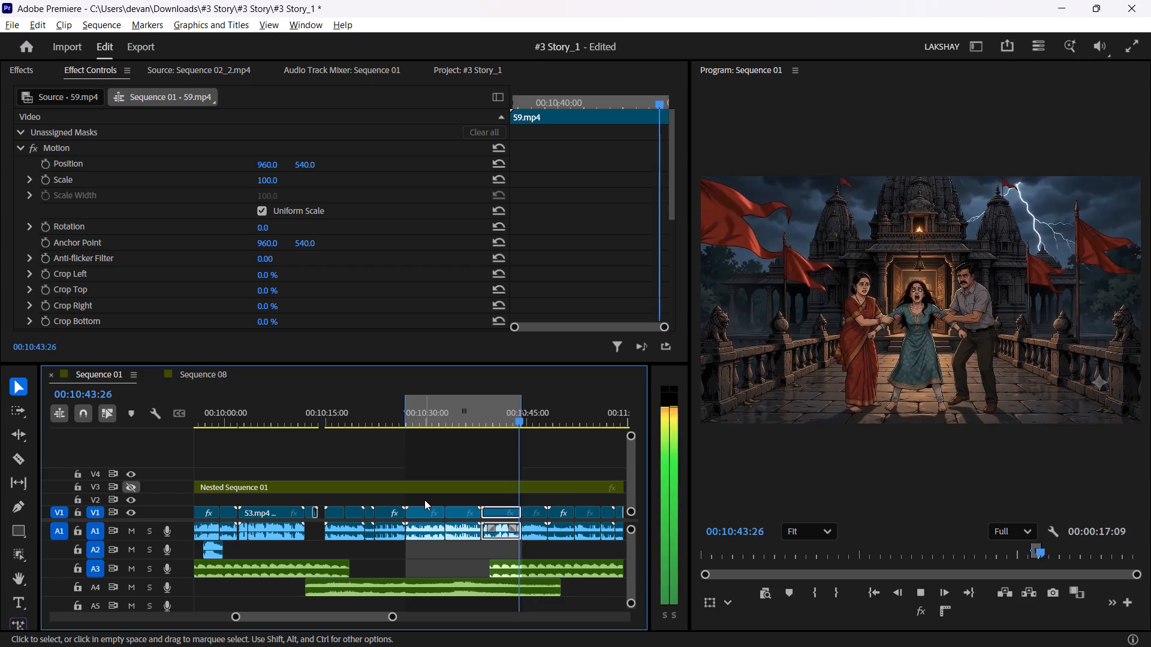
key("space")
Copy the marked 57.mp4, 58.1.mp4 and 59.mp4 clips with their audio into Sequence 08, beyond the Haunted Town title clip.
left_click_drag(424, 500, 507, 603)
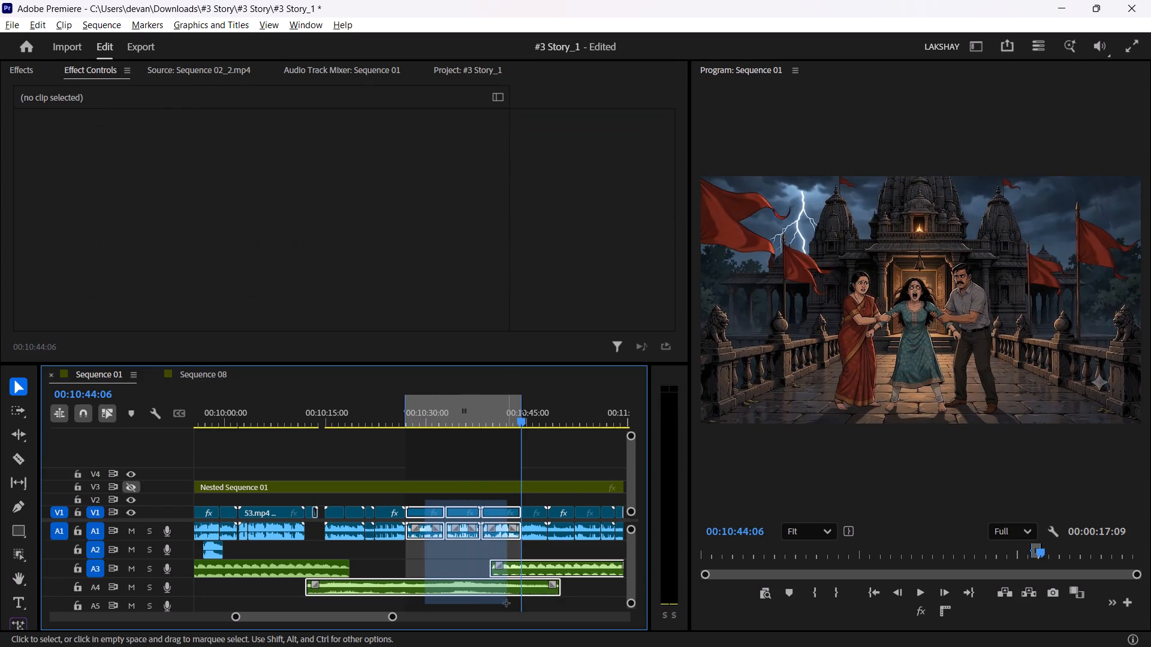
left_click_drag(507, 603, 508, 600)
left_click_drag(427, 512, 227, 382)
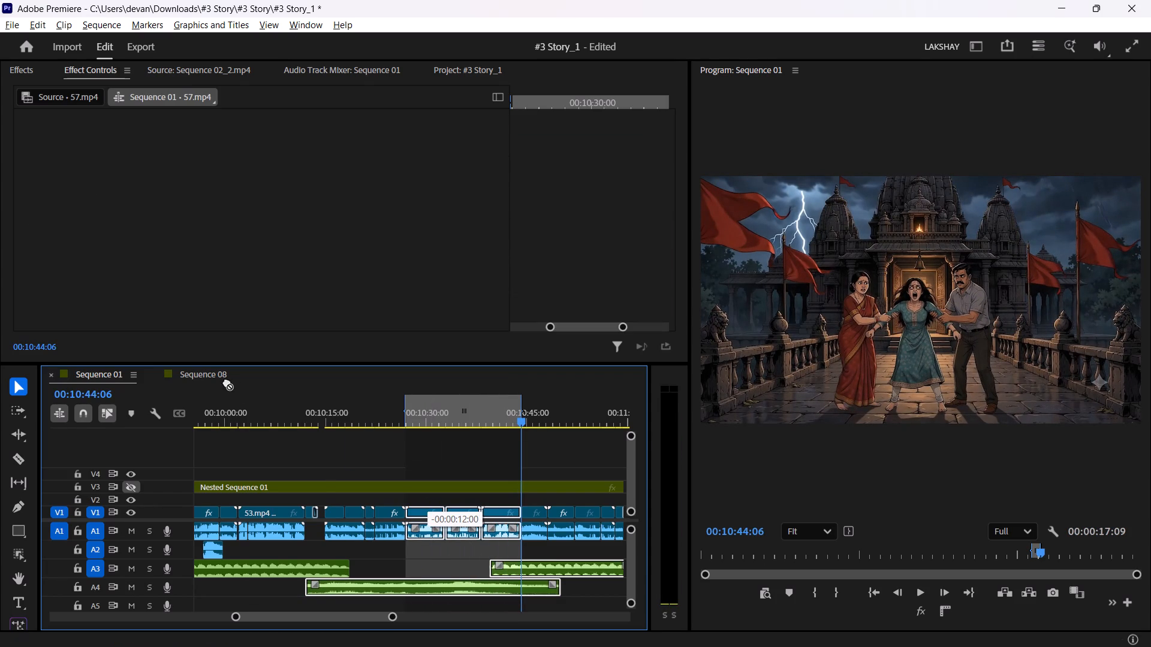
left_click_drag(227, 382, 483, 509)
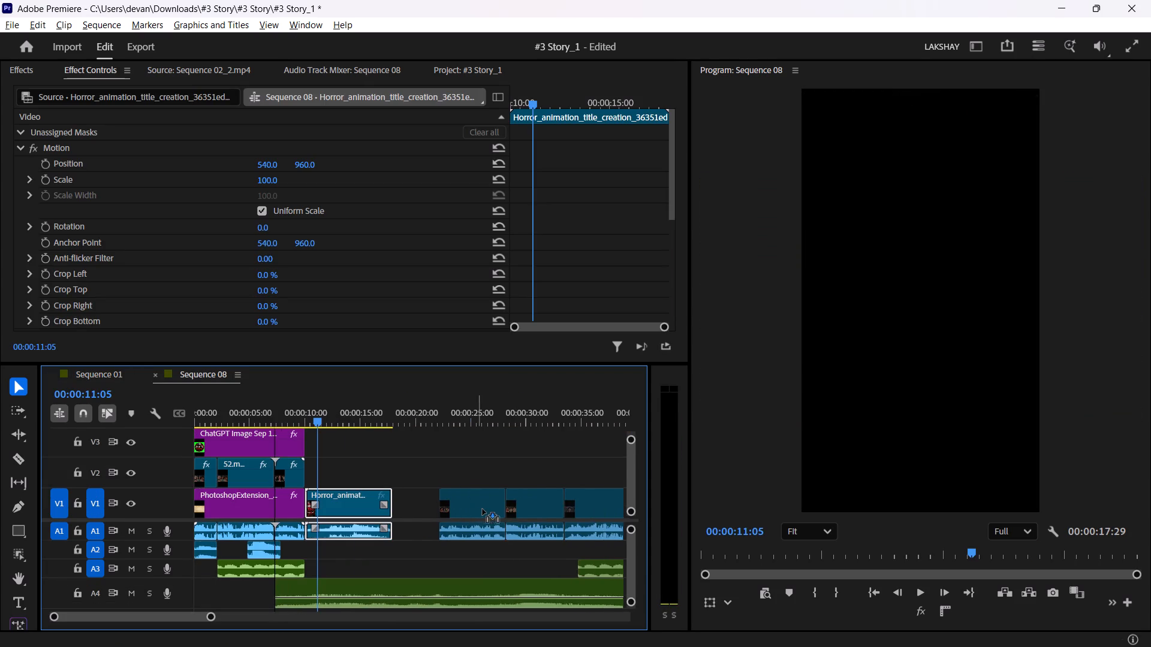
left_click_drag(483, 509, 520, 512)
Trim the copied music on A3 and A4 to fit between the start of 57.mp4 and the end of 59.mp4.
left_click_drag(321, 586, 496, 582)
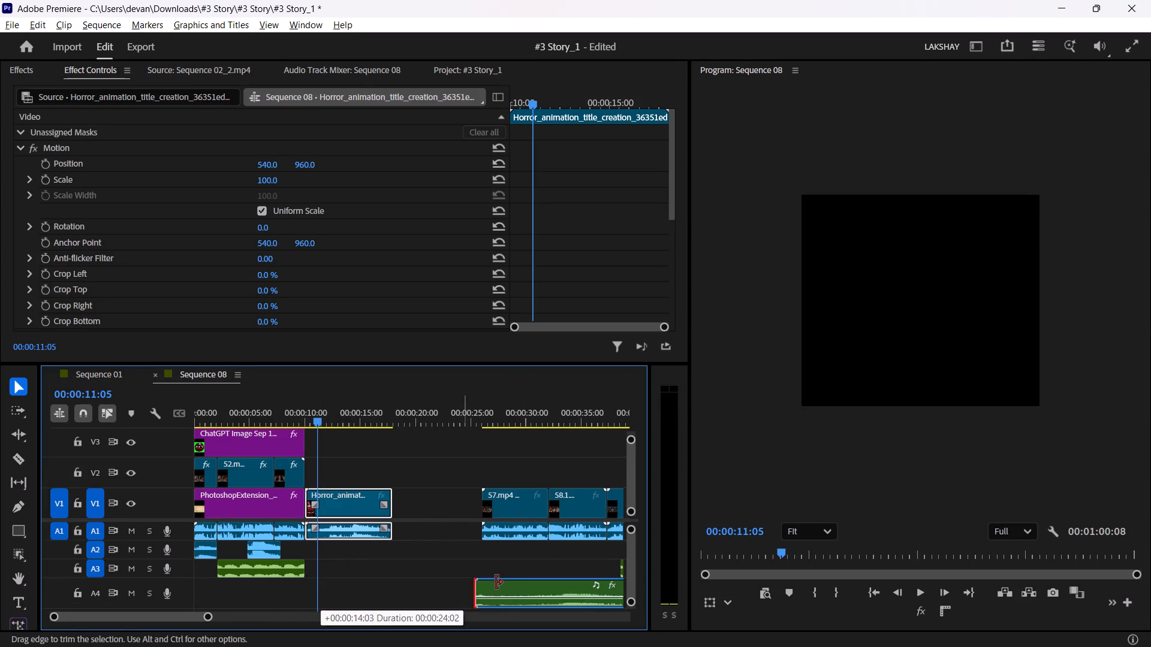
left_click_drag(496, 582, 484, 581)
left_click_drag(502, 407, 394, 425)
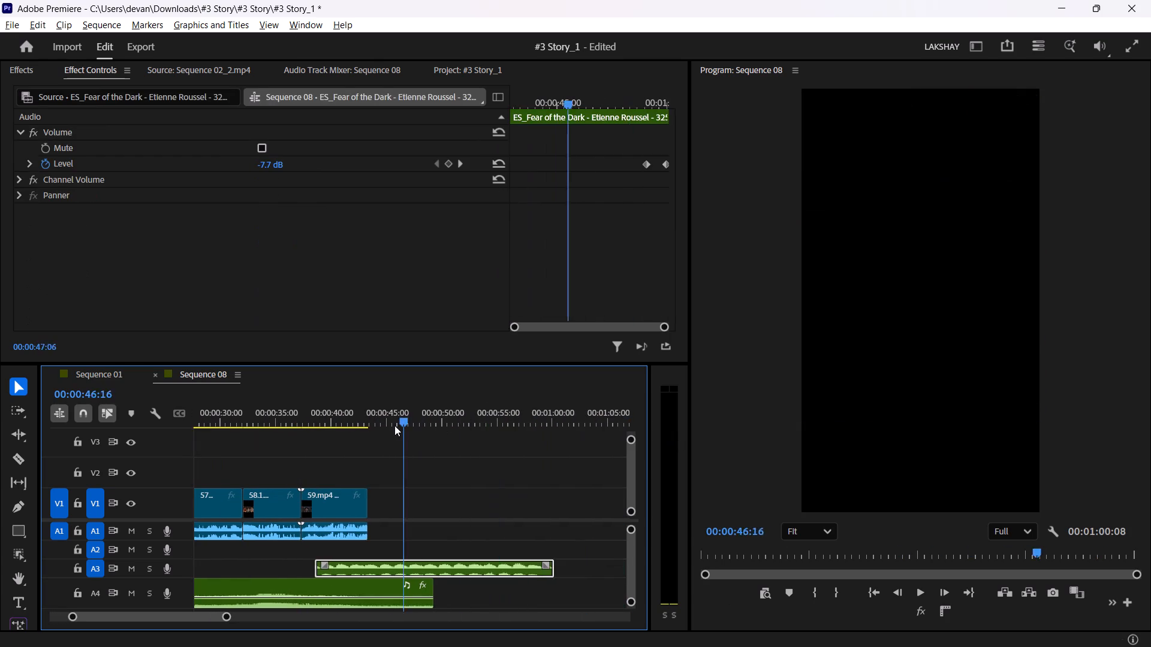
left_click_drag(394, 425, 363, 430)
left_click_drag(565, 575, 375, 581)
left_click_drag(438, 583, 369, 592)
Move the video of the 57.mp4, 58.1.mp4 and 59.mp4 clips in Sequence 08 from V1 up to V2.
left_click_drag(333, 406, 200, 424)
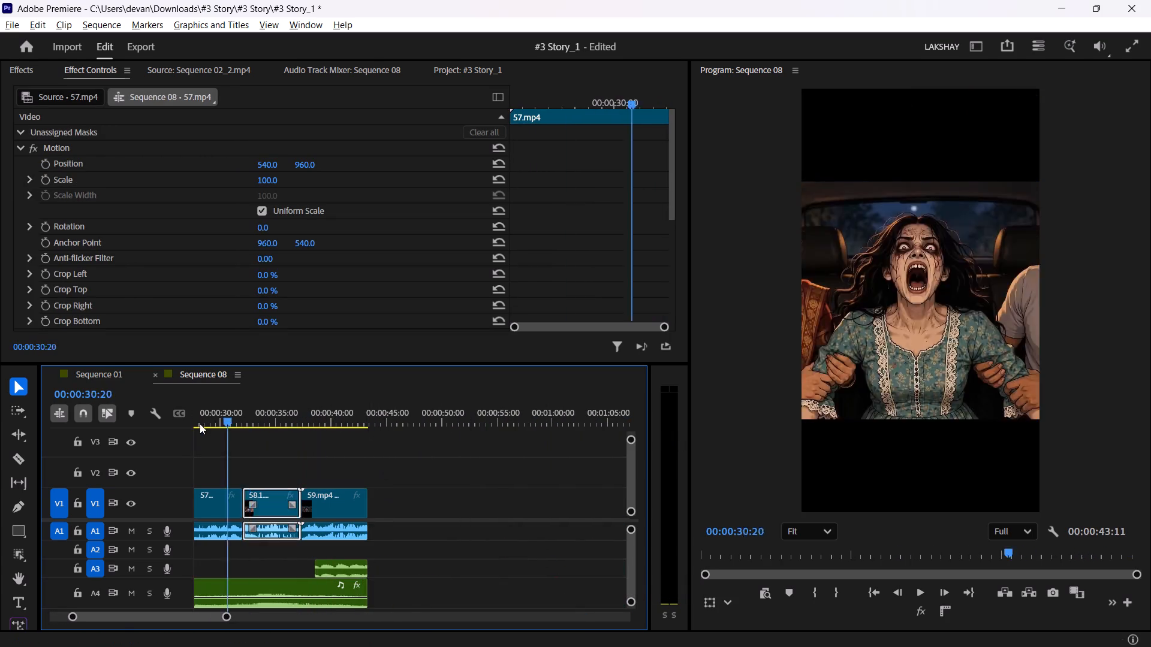
left_click_drag(200, 424, 295, 453)
left_click_drag(346, 458, 613, 519)
left_click_drag(391, 495, 384, 462)
Move the parchment background image on V1 beneath the new clips and extend it to the end of 59.mp4.
left_click(375, 421)
left_click_drag(303, 407, 27, 439)
left_click_drag(226, 503, 511, 521)
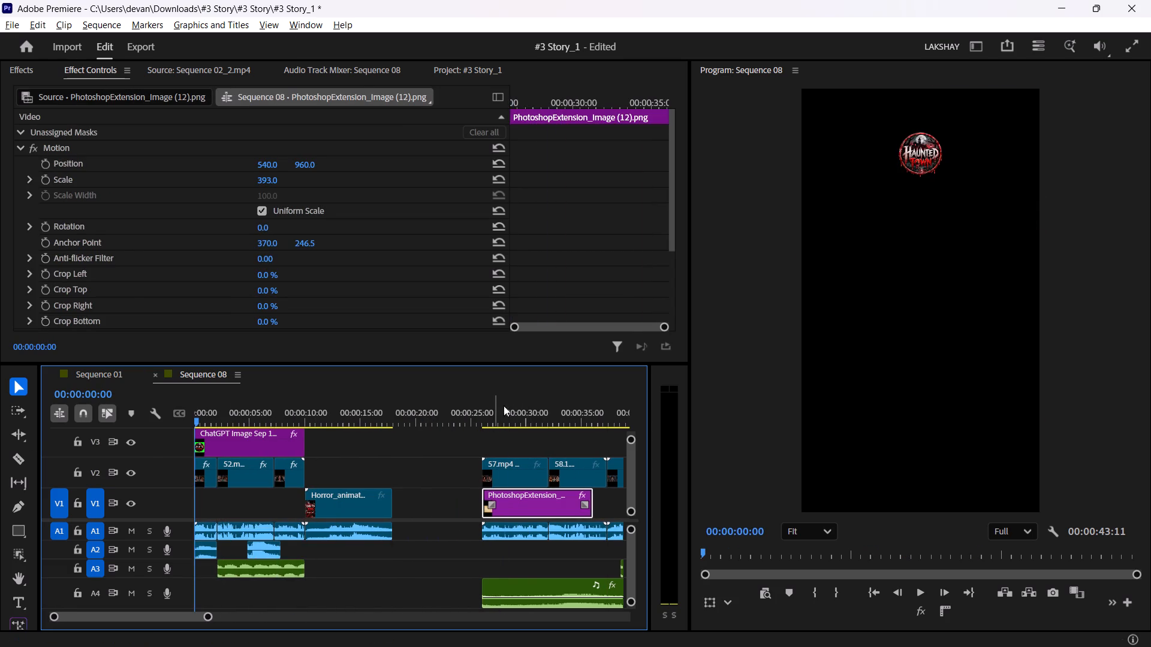
left_click_drag(507, 404, 517, 439)
left_click_drag(285, 507, 366, 516)
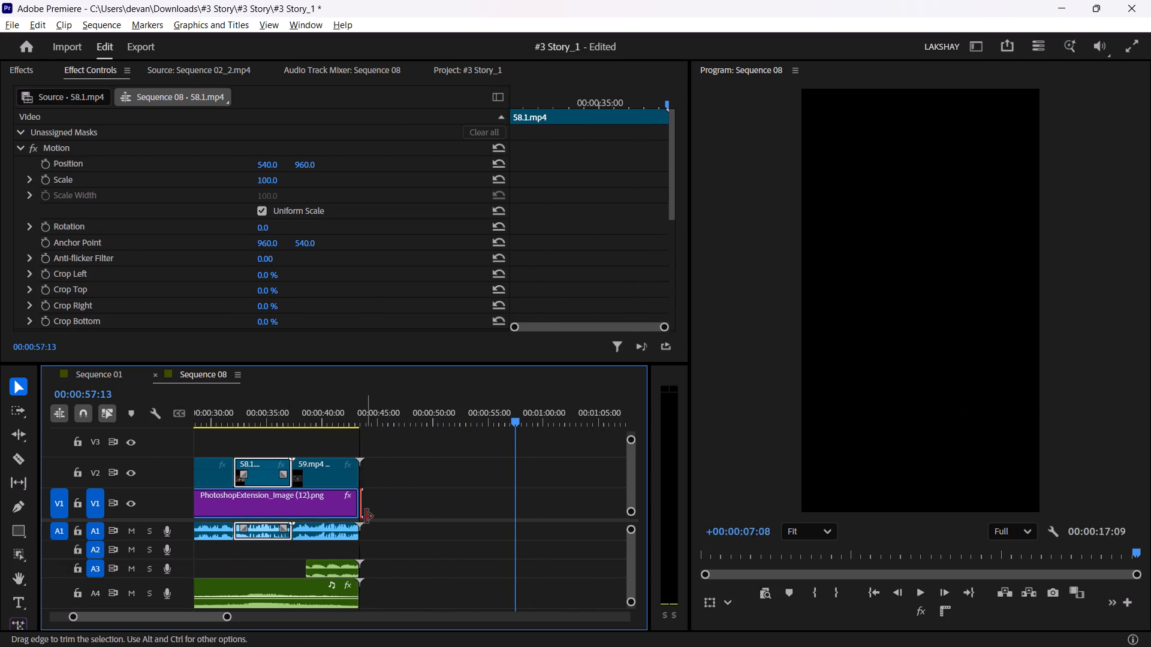
Move the Haunted Town logo image on V3 above the new clips and extend it to 00:00:17:09, ending with 59.mp4.
left_click_drag(334, 406, 33, 442)
left_click_drag(248, 448, 249, 448)
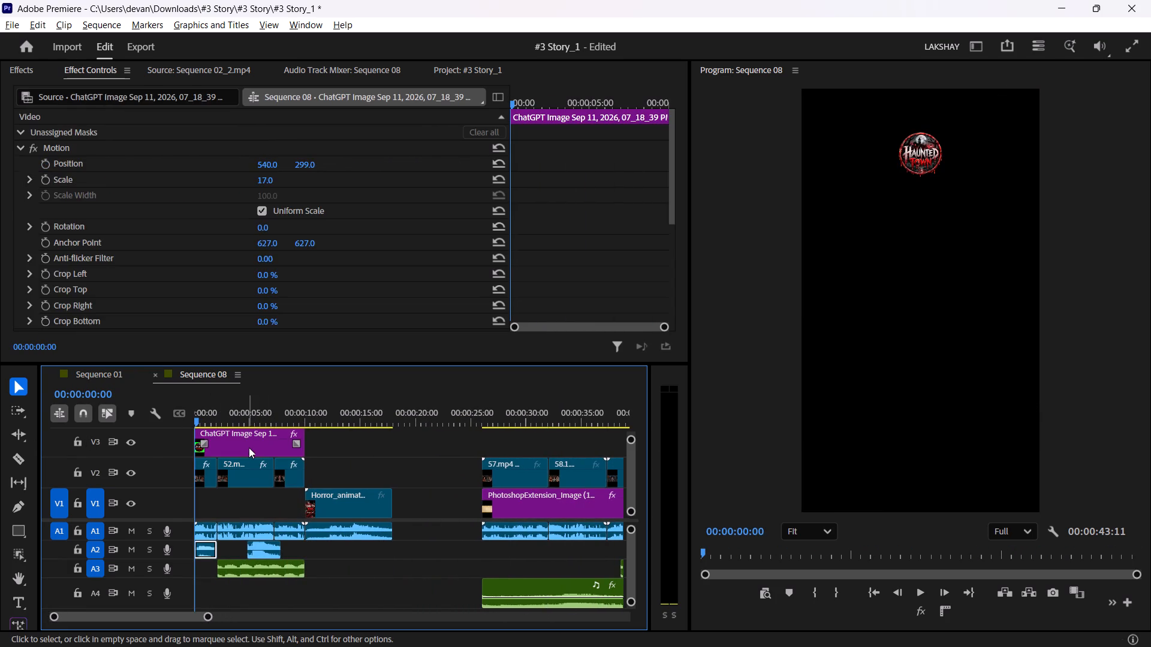
left_click_drag(249, 448, 537, 445)
left_click_drag(602, 449, 667, 458)
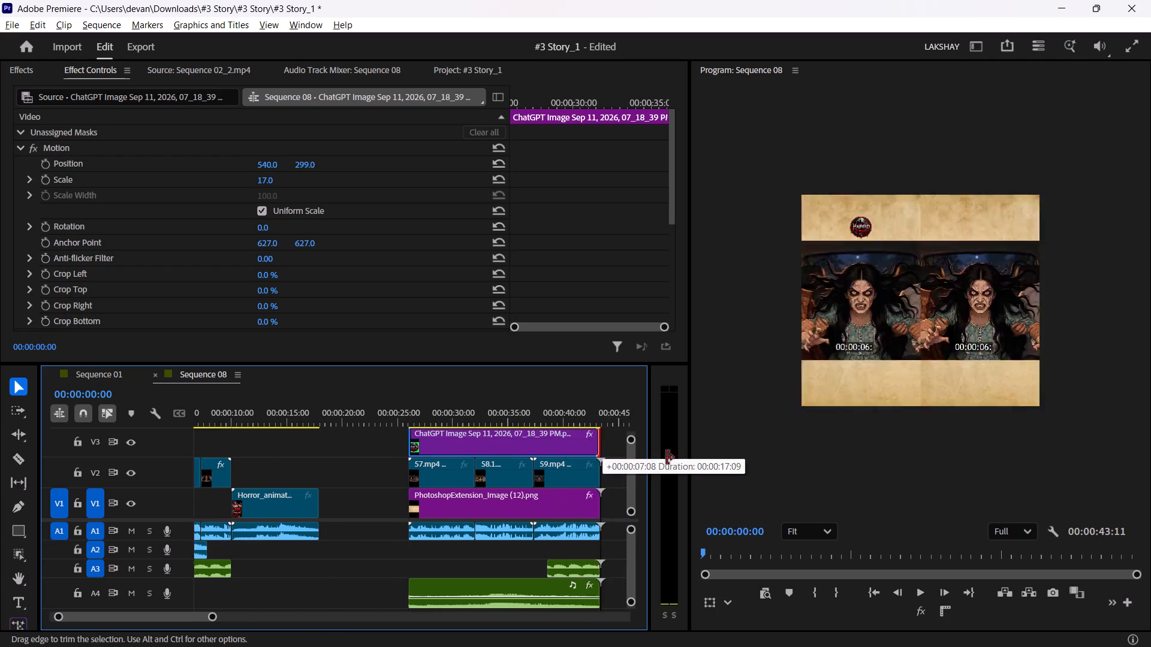
left_click_drag(667, 458, 463, 456)
Move the Haunted Town title animation directly after the 59.mp4 clip on V1 and save the project.
left_click_drag(194, 406, 148, 418)
left_click_drag(235, 410, 168, 421)
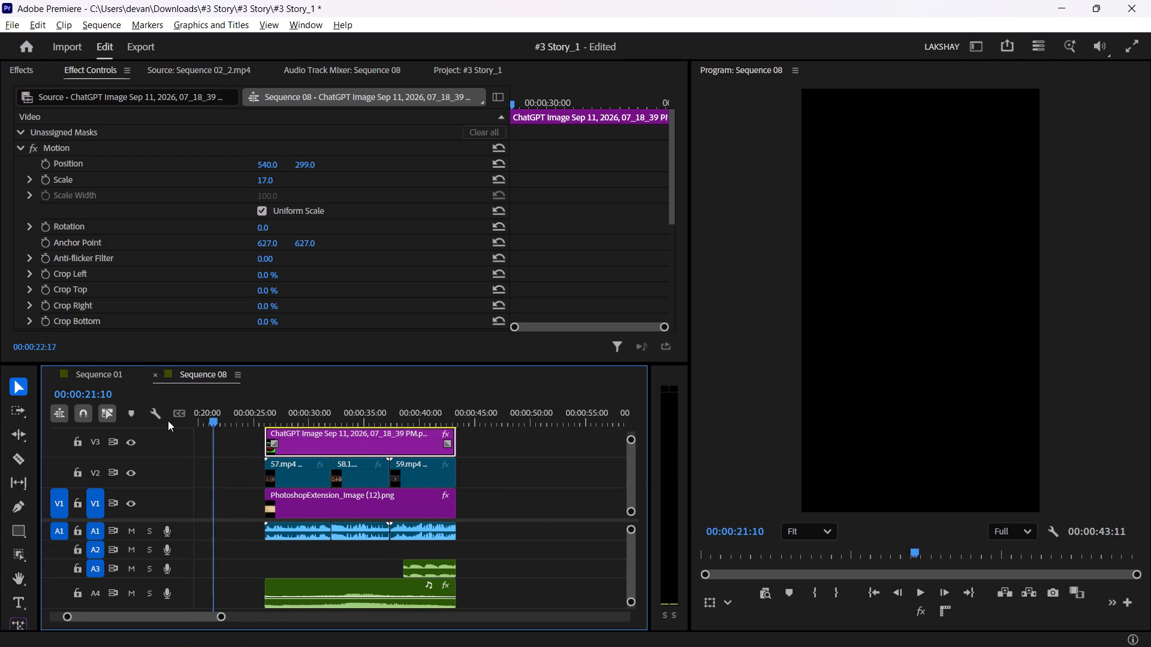
left_click_drag(168, 421, 213, 431)
left_click_drag(266, 497, 602, 518)
key("ctrl+s")
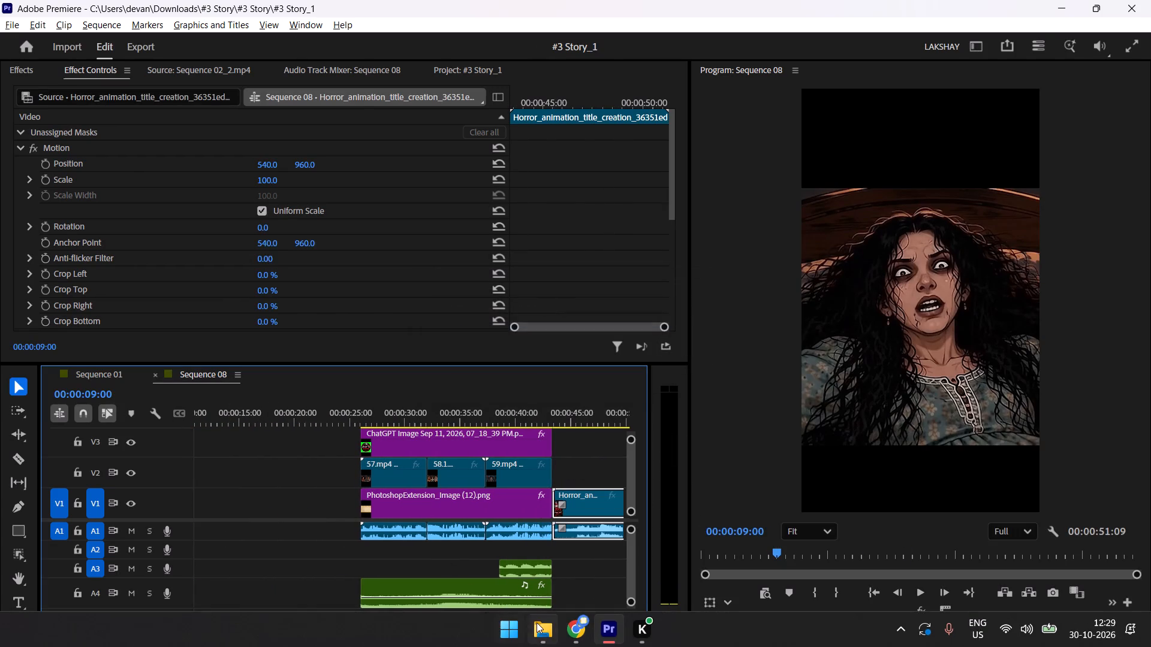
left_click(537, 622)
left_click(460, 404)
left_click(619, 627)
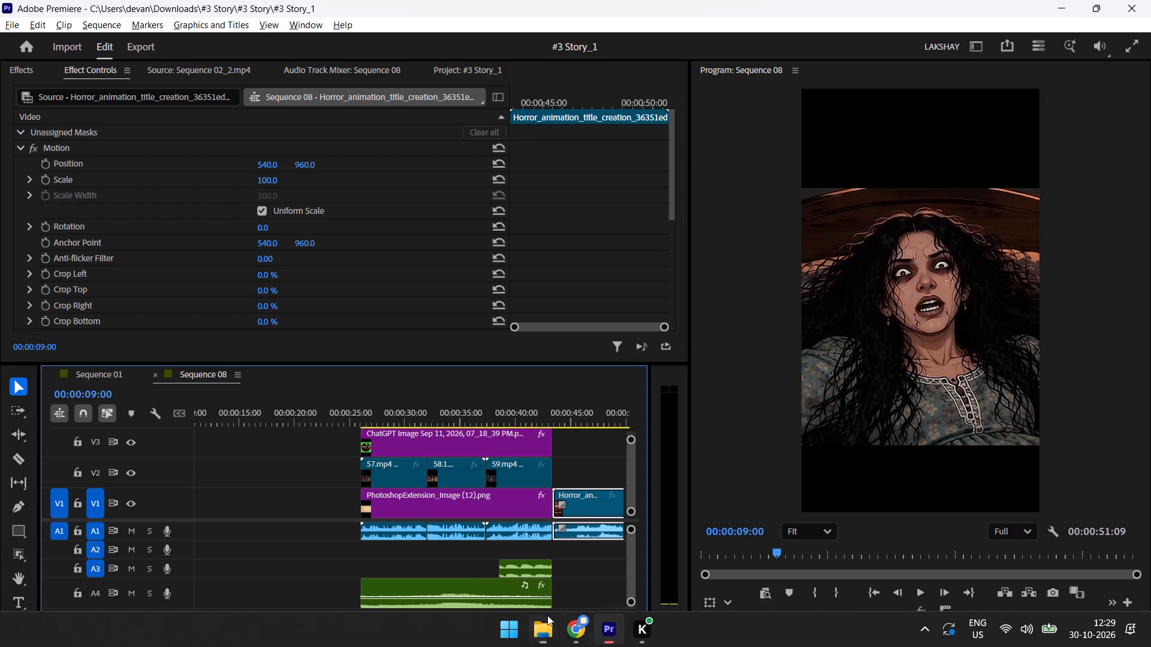
Delete the old bedroom clips at the start of Sequence 08 and close the empty gap before the new section.
left_click(258, 498)
left_click_drag(246, 407, 102, 425)
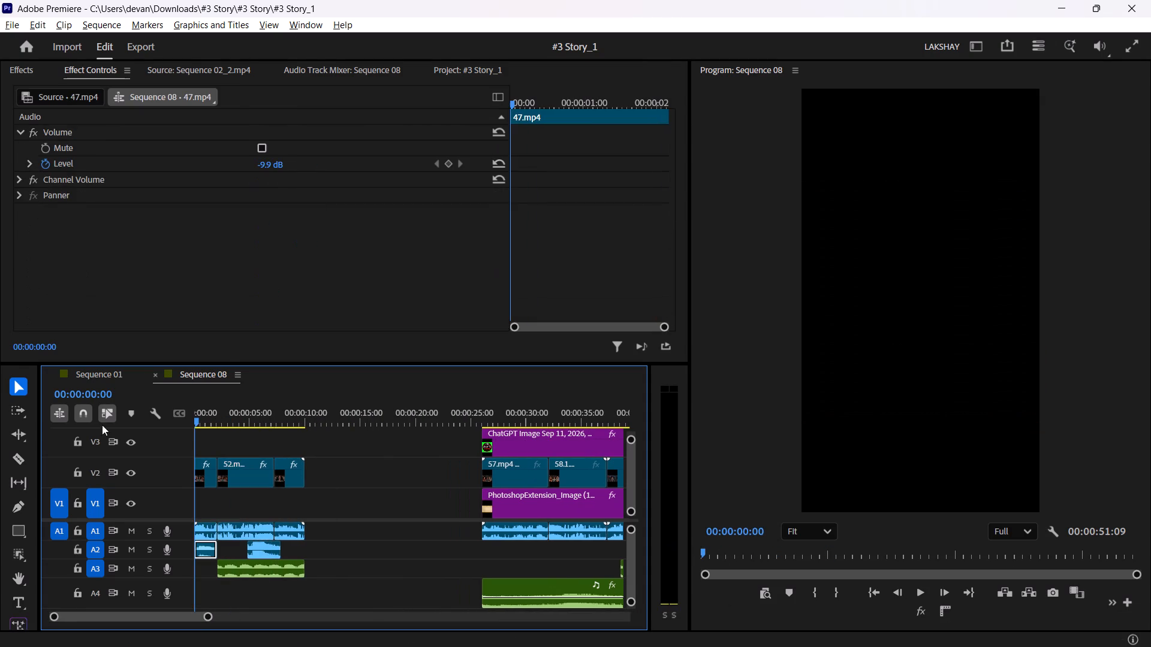
left_click_drag(102, 425, 99, 425)
left_click_drag(382, 456, 186, 594)
key("Delete")
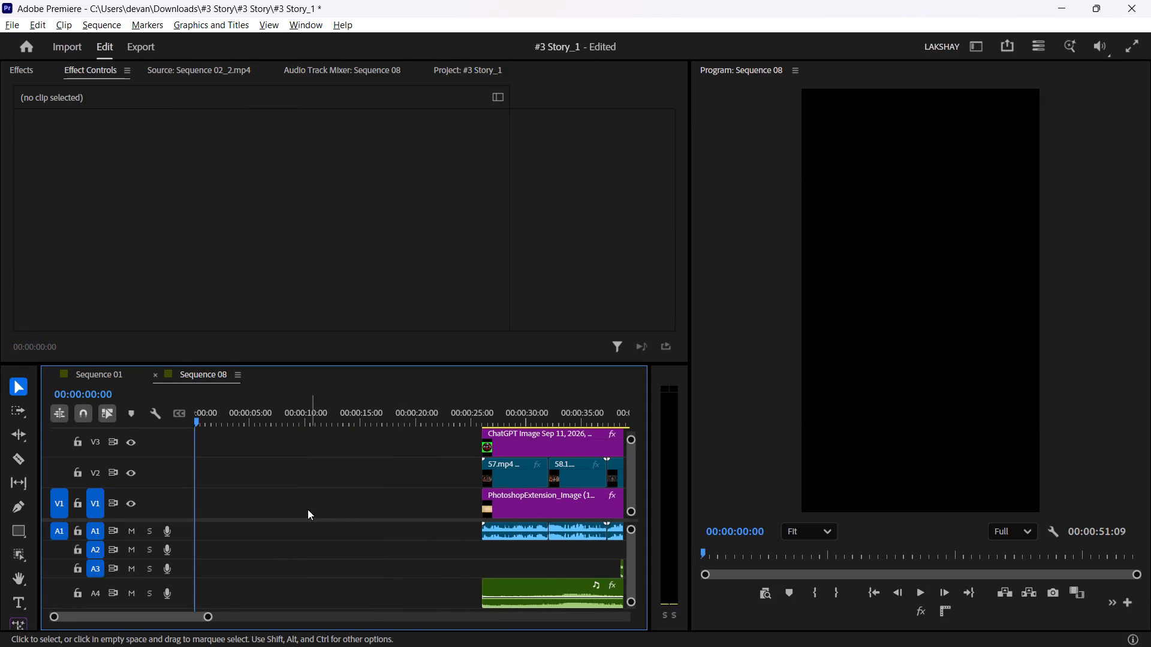
left_click(302, 507)
right_click(302, 507)
left_click(352, 521)
Play back parts of the assembled short in Sequence 08, including the temple scene and its transition into the title animation.
key("space")
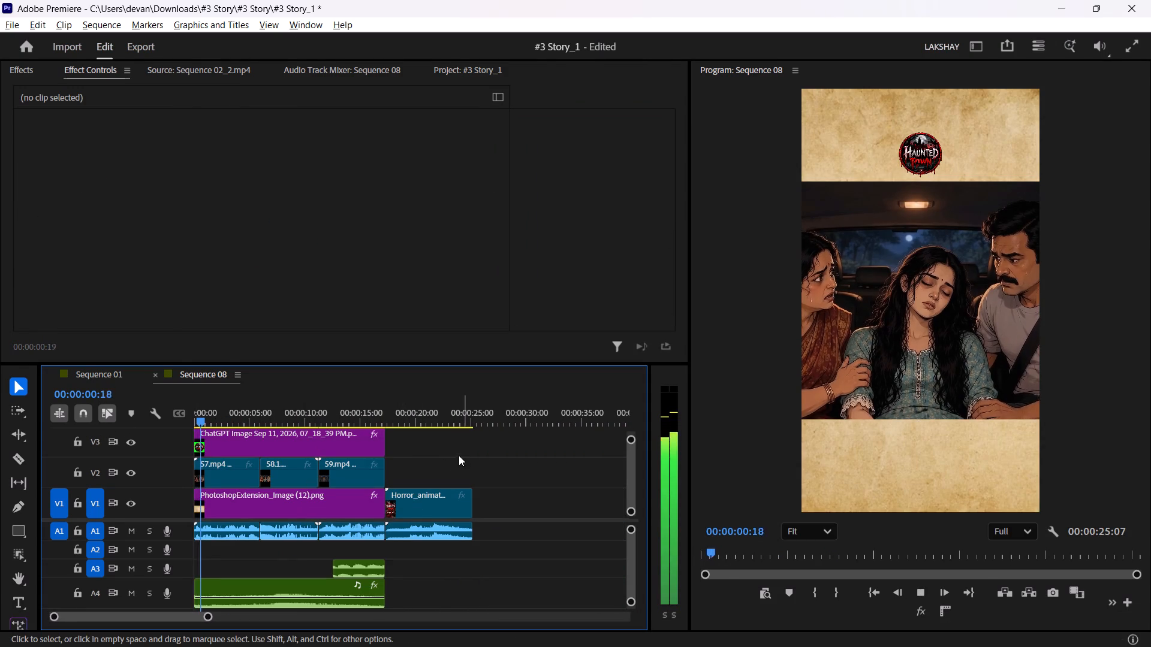
left_click_drag(206, 409, 336, 421)
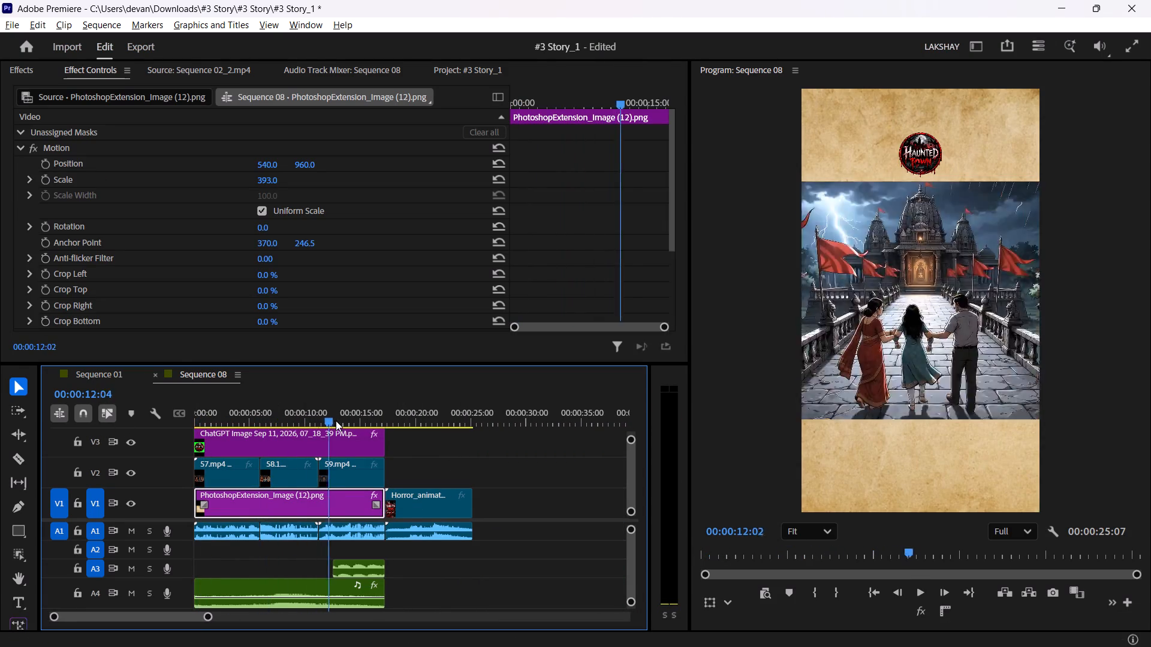
left_click_drag(336, 421, 343, 418)
key("space")
left_click(504, 461)
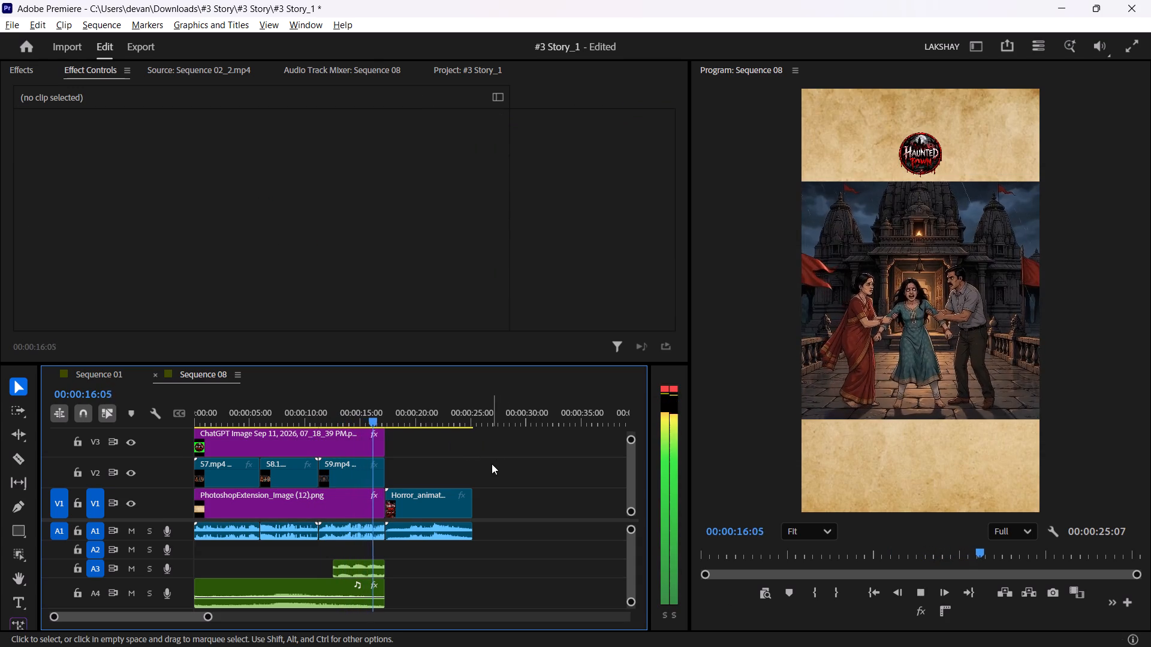
key("space")
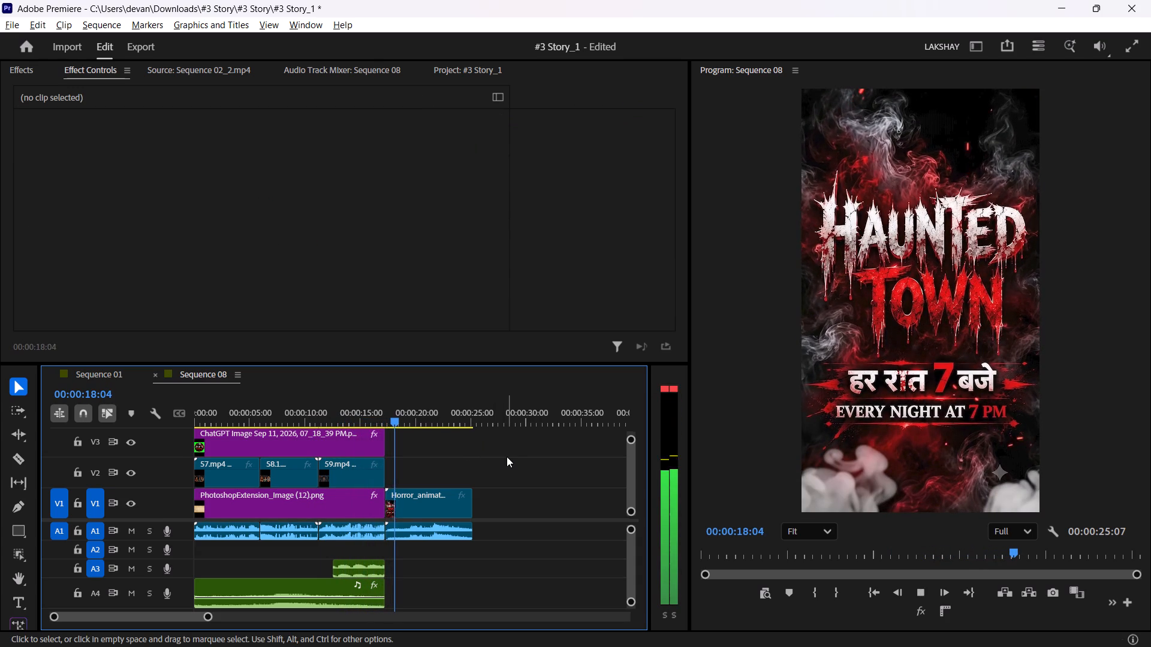
left_click(510, 456)
Save the project and export Sequence 08 as an H.264 media file named 6 in D:\horror\story 3.
key("ctrl+s")
left_click(149, 46)
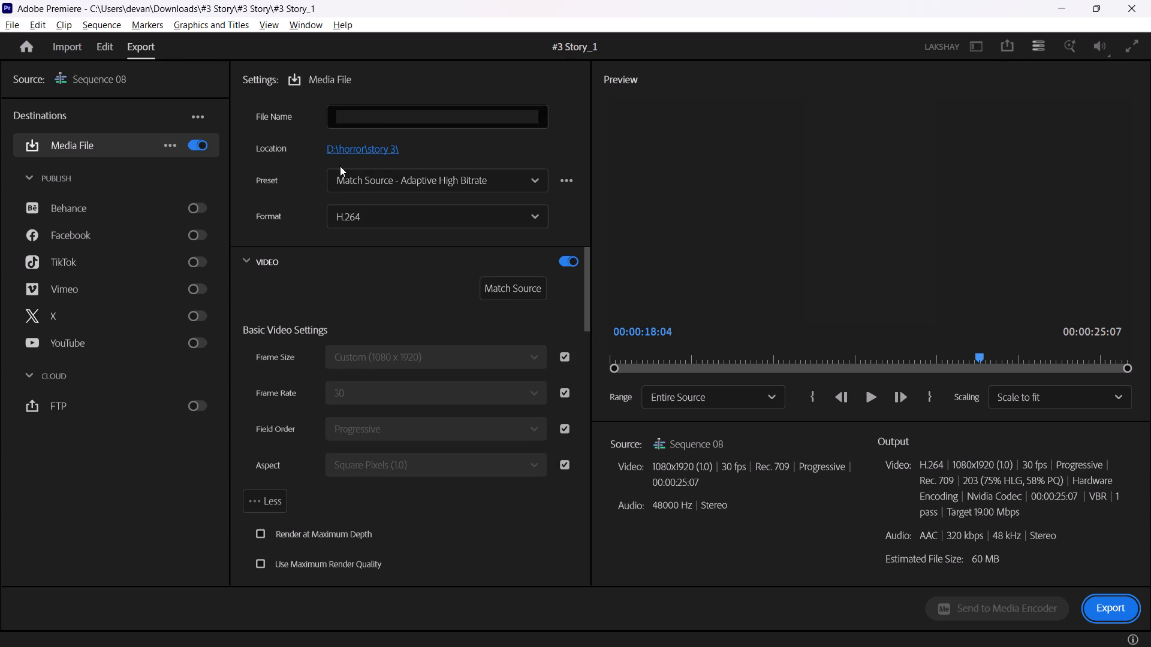
left_click_drag(457, 112, 311, 130)
key("6")
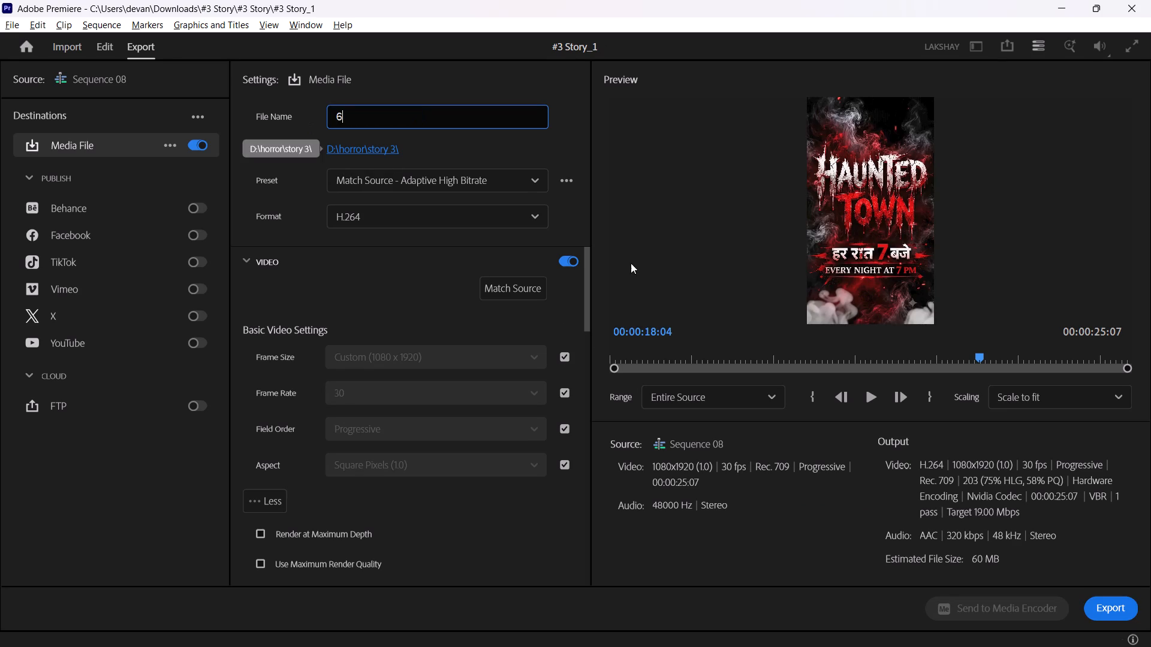
left_click(1125, 603)
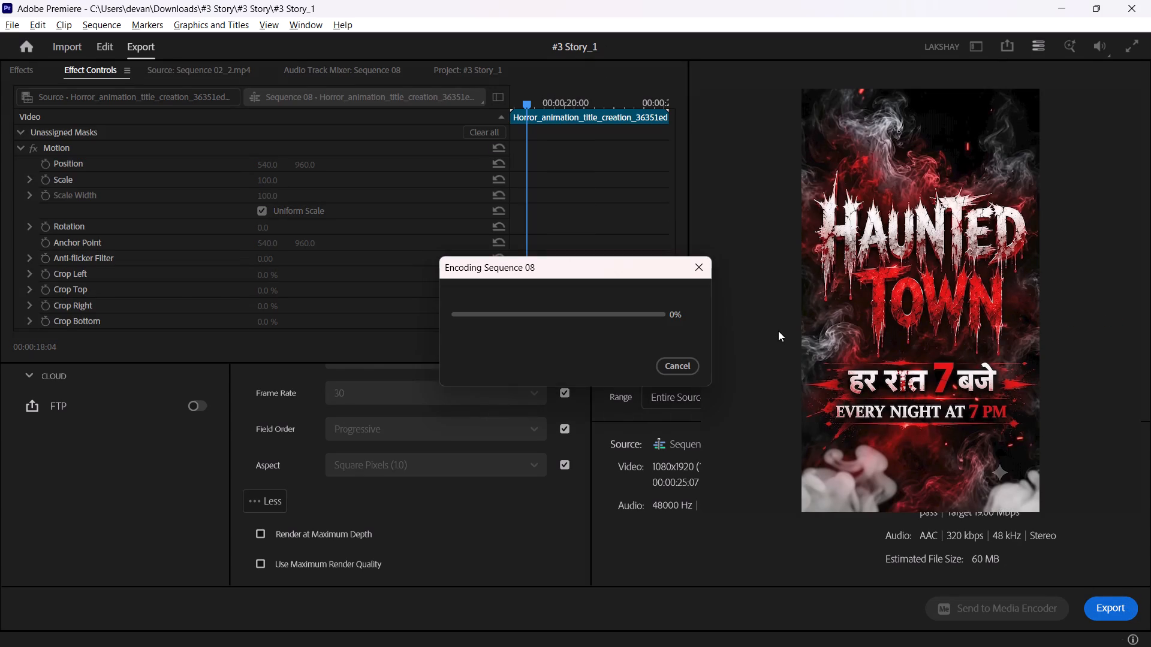
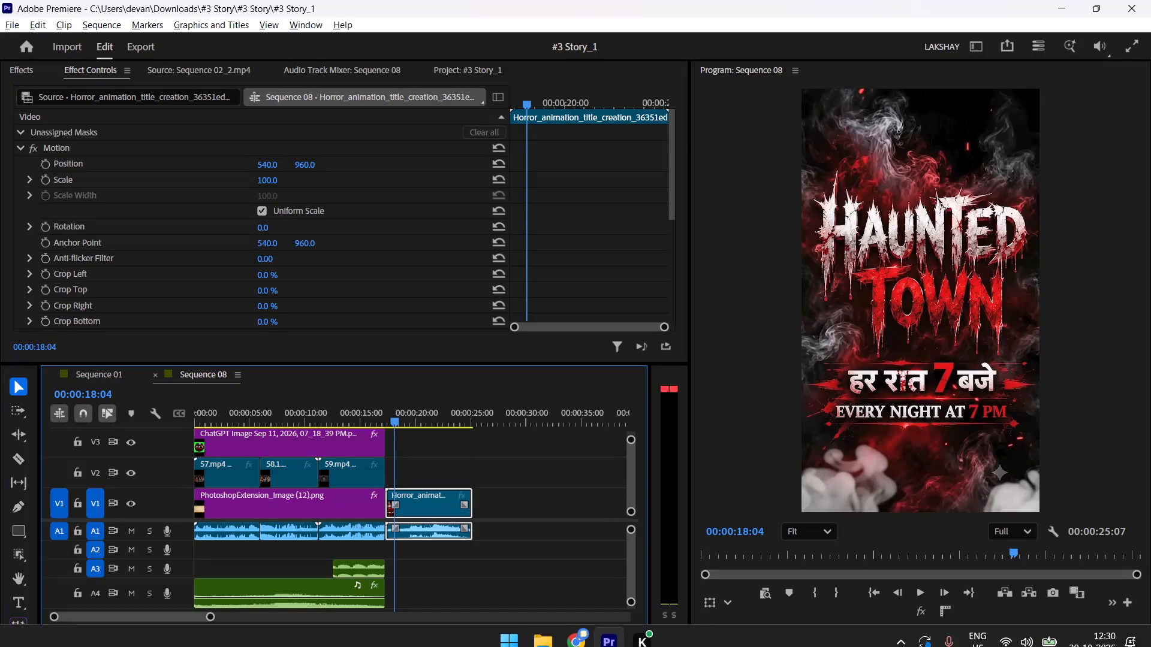
Save the project and return the Sequence 08 playhead to the start.
left_click(538, 477)
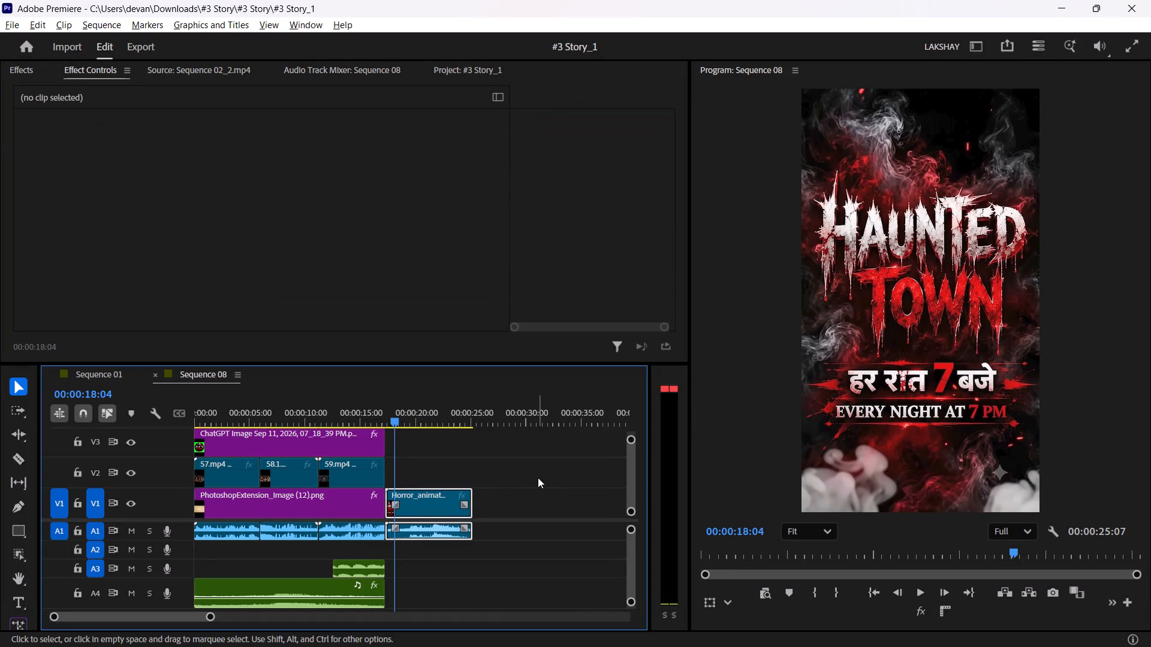
key("ctrl+s")
left_click_drag(395, 421, 43, 439)
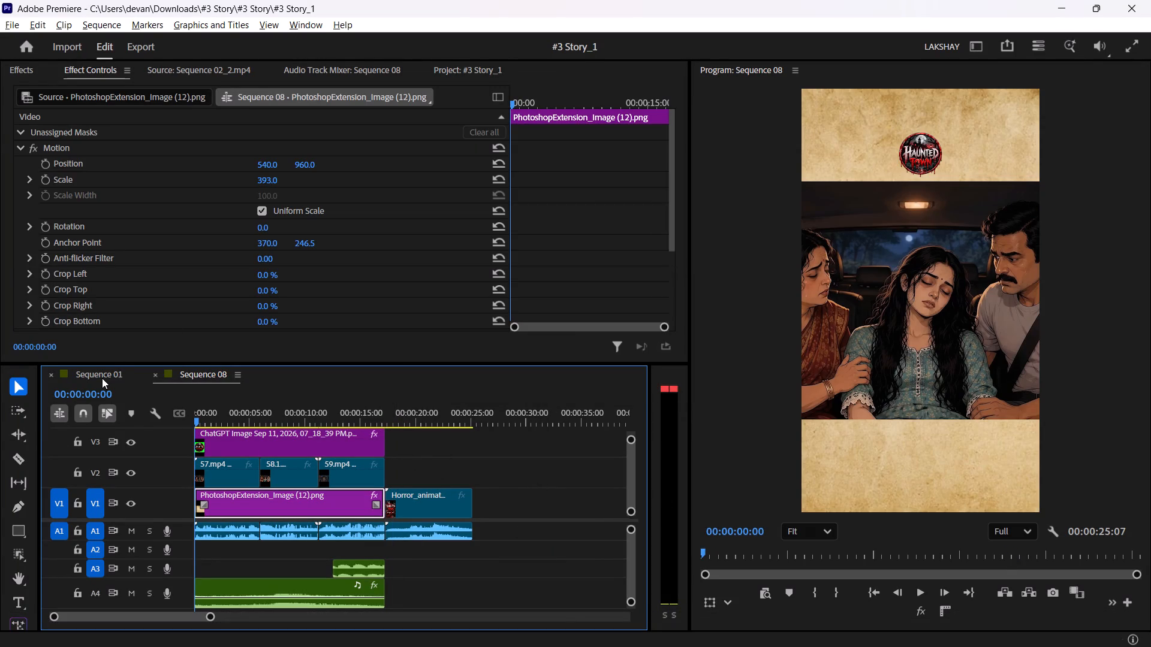
Play through Sequence 01 from the temple doorway clip 59.mp4 to the bedroom clip 61.mp4 to locate the next section.
left_click(99, 385)
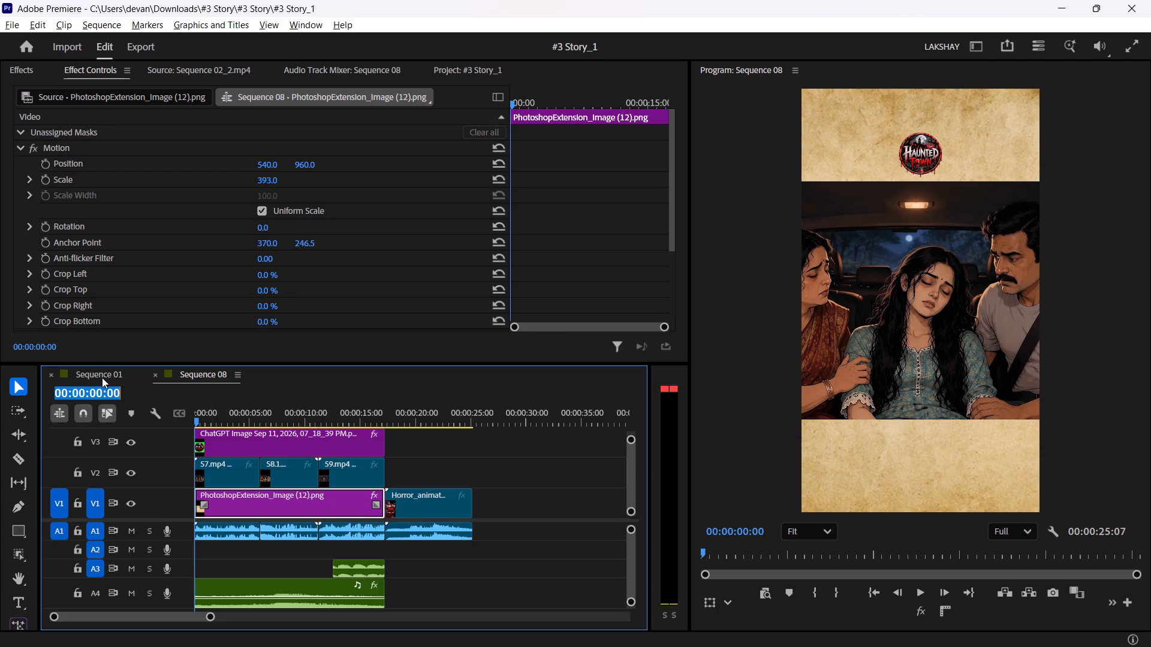
left_click(102, 376)
left_click_drag(537, 416, 546, 416)
key("space")
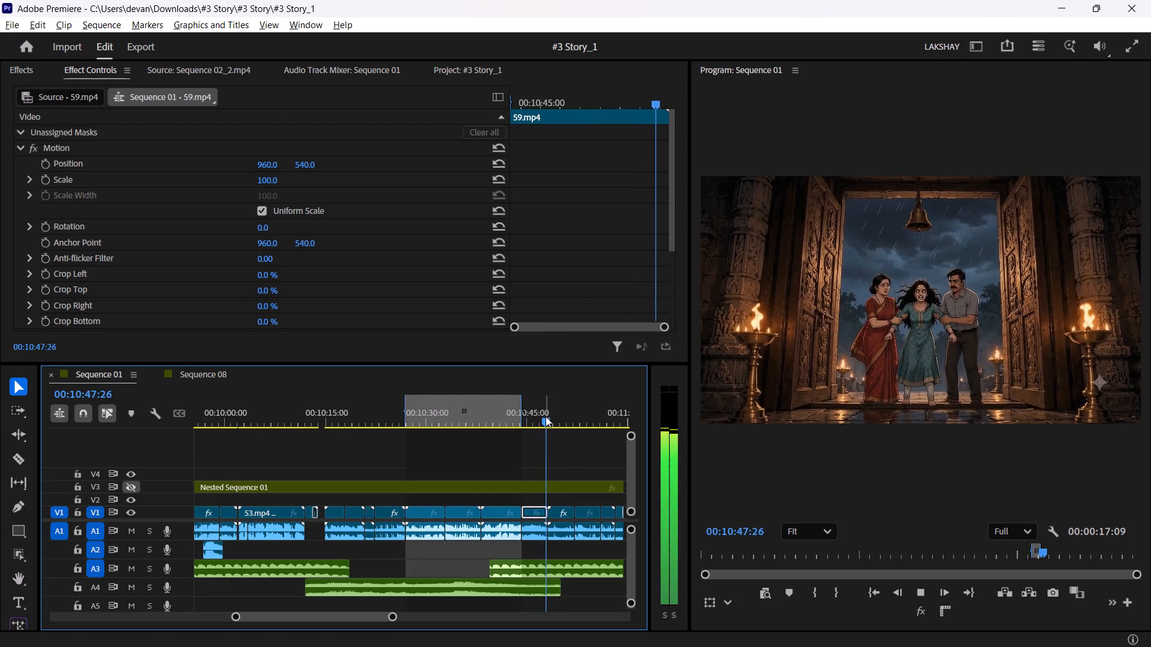
left_click_drag(549, 416, 578, 416)
key("space")
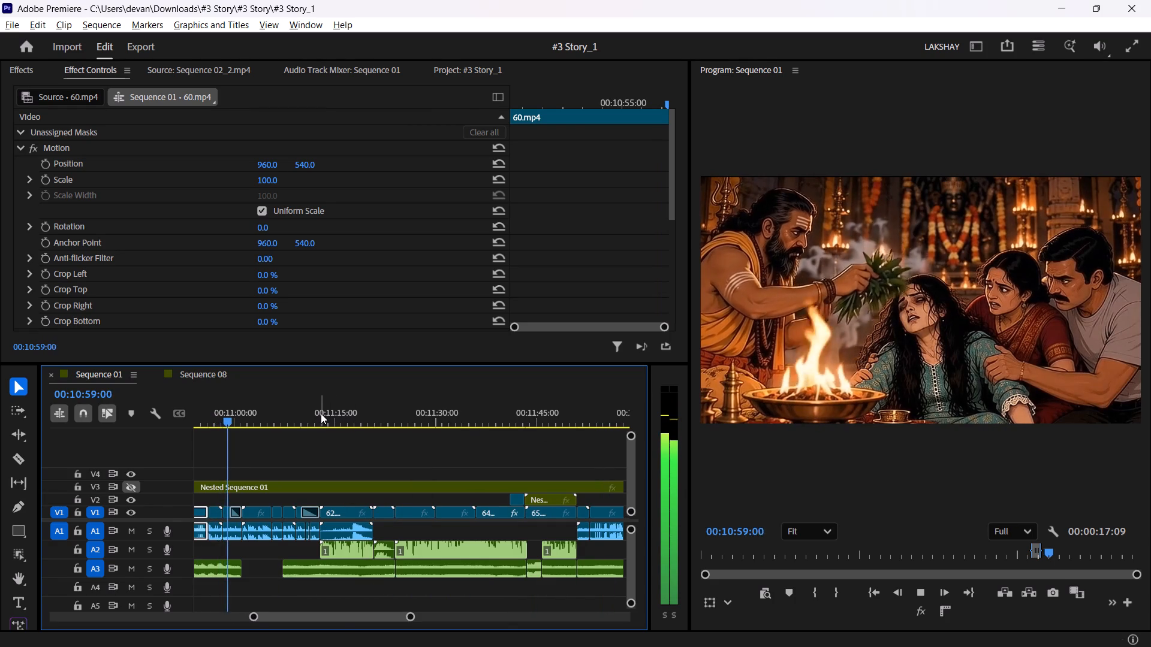
key("space")
key("space")
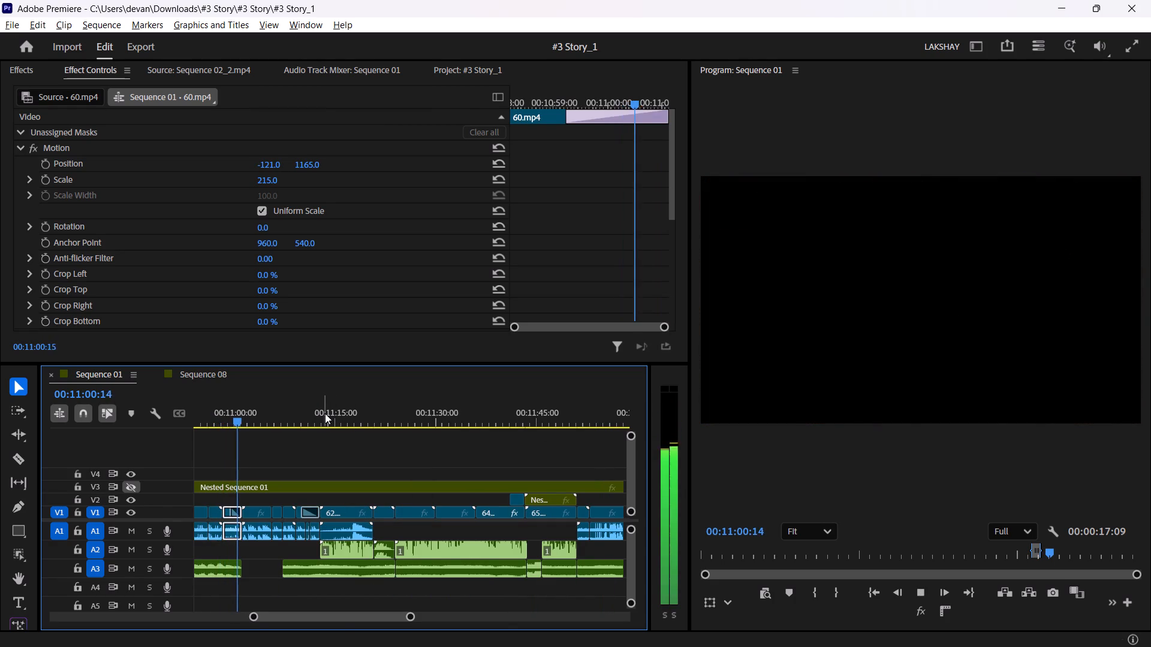
key("space")
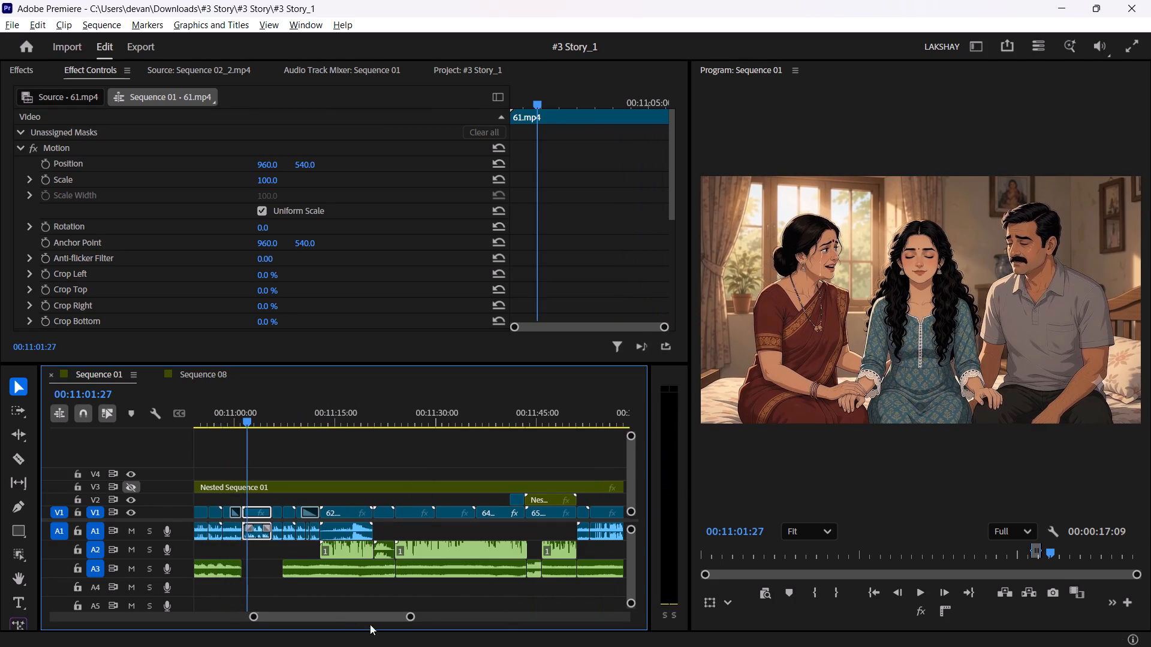
Set the Out point in Sequence 01 at 00:11:01:03, at the end of the faded 60.mp4 clip before 61.mp4.
left_click_drag(411, 617, 282, 611)
left_click_drag(251, 406, 158, 434)
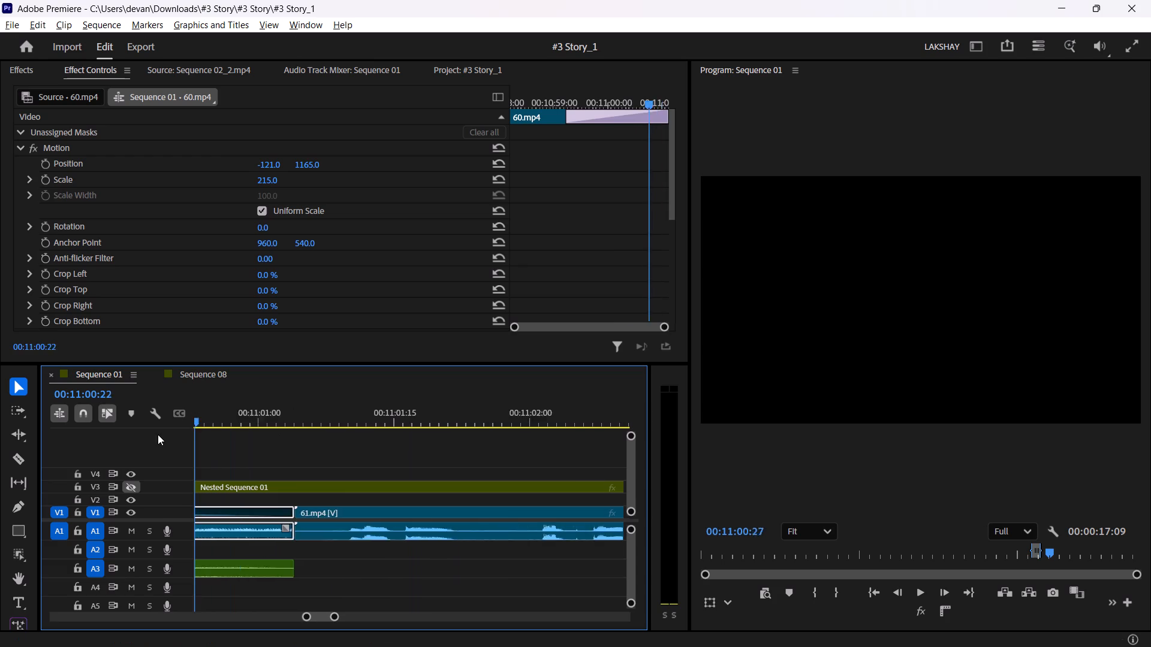
left_click_drag(158, 434, 474, 449)
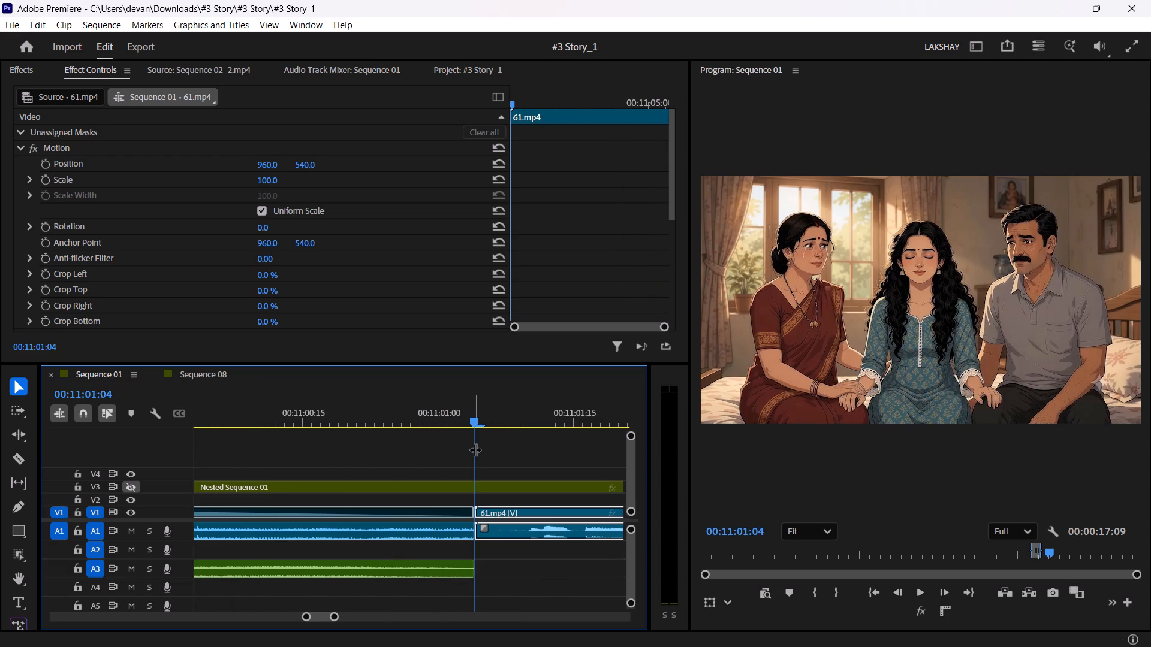
key("o")
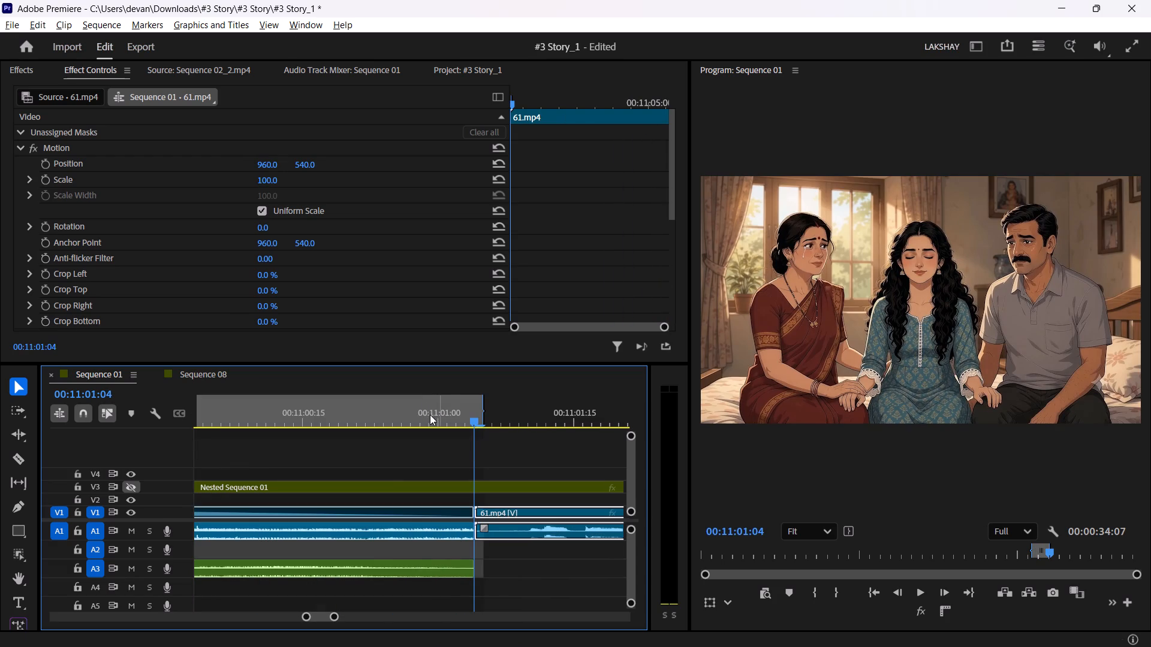
left_click_drag(445, 418, 462, 422)
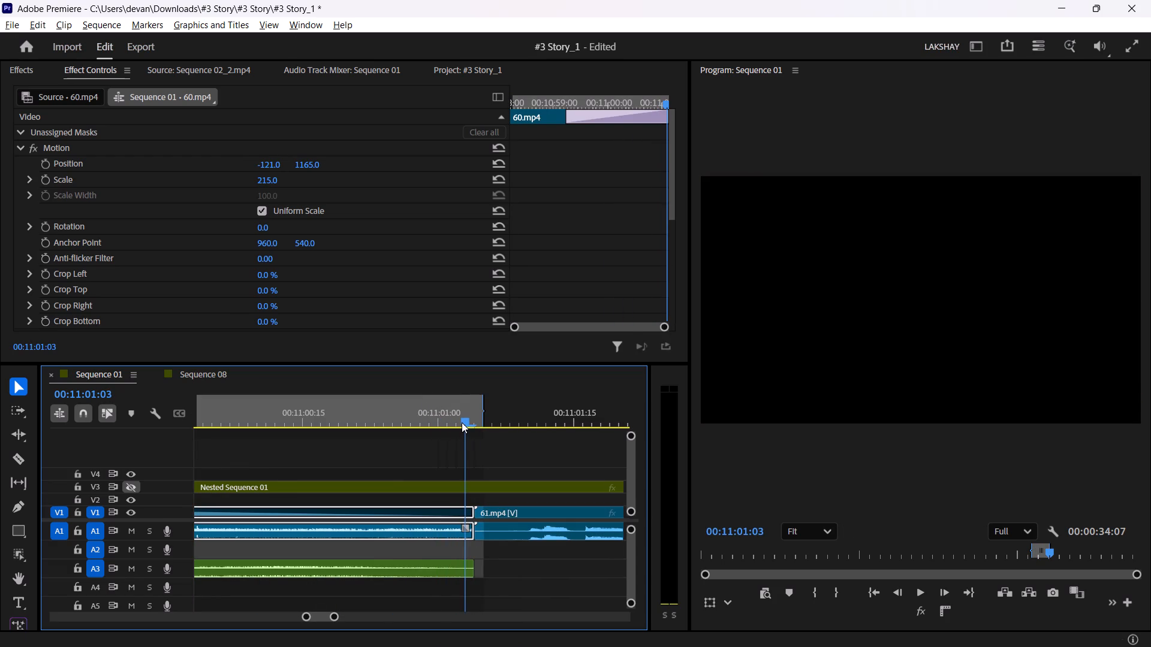
left_click_drag(462, 422, 282, 452)
key("o")
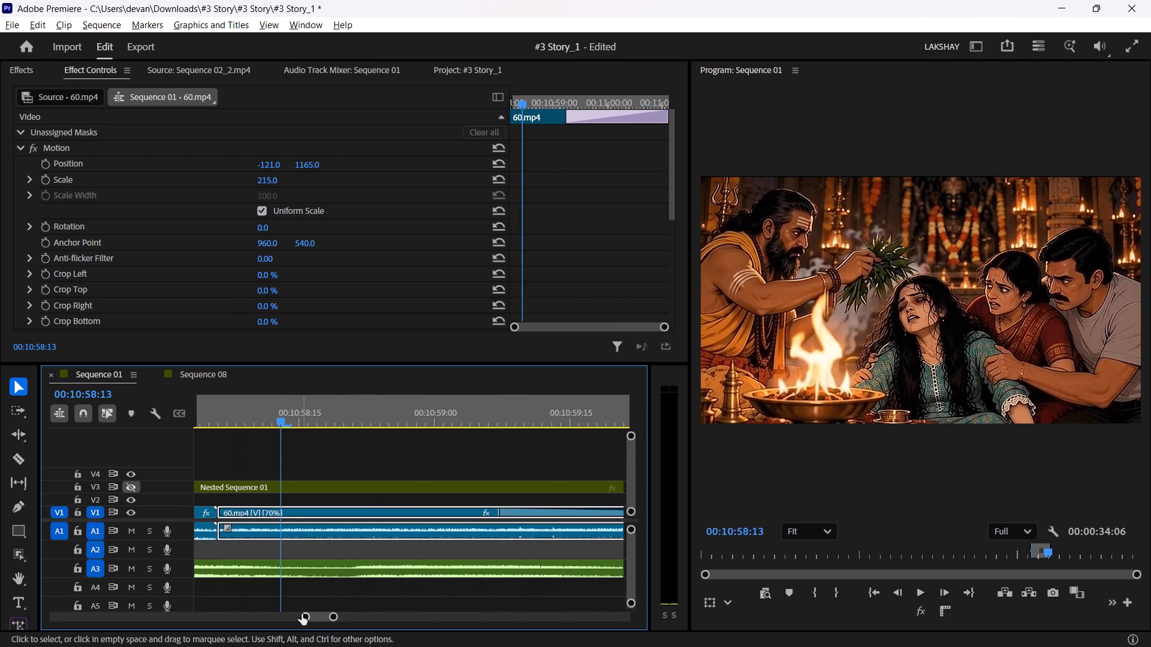
Set the In point in Sequence 01 at 00:10:44:07, at the start of the second 59.mp4 clip.
left_click_drag(302, 618, 120, 616)
left_click_drag(355, 413, 311, 425)
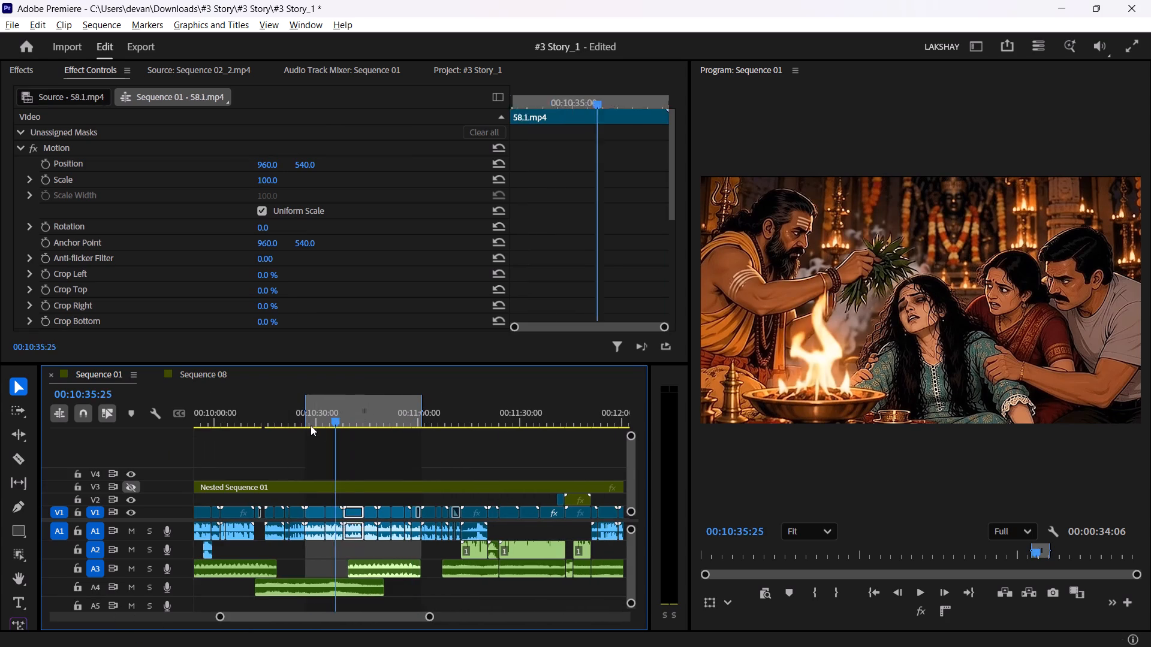
left_click_drag(311, 425, 331, 427)
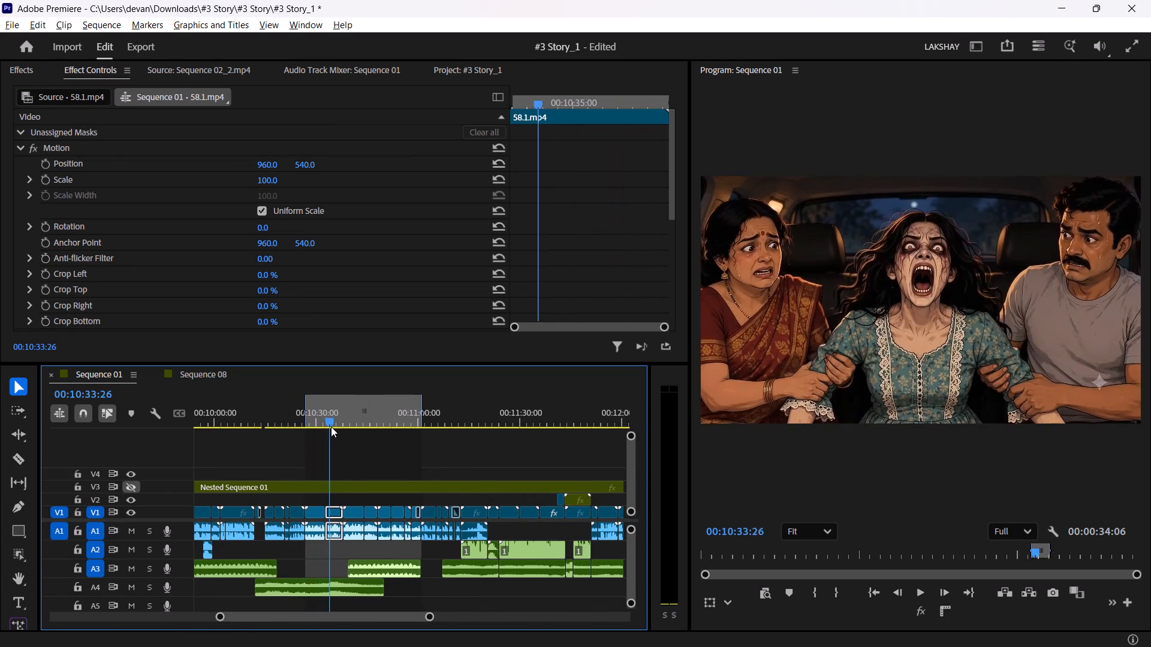
left_click_drag(331, 427, 367, 427)
left_click_drag(432, 615, 203, 599)
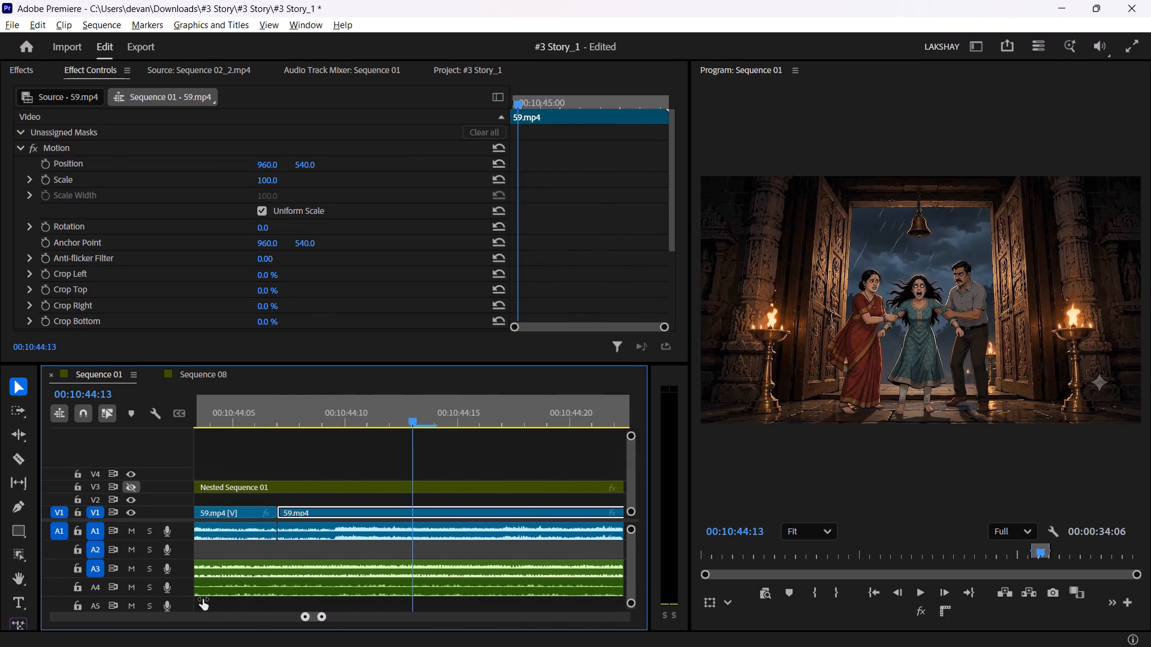
left_click_drag(203, 599, 192, 598)
left_click_drag(297, 413, 278, 421)
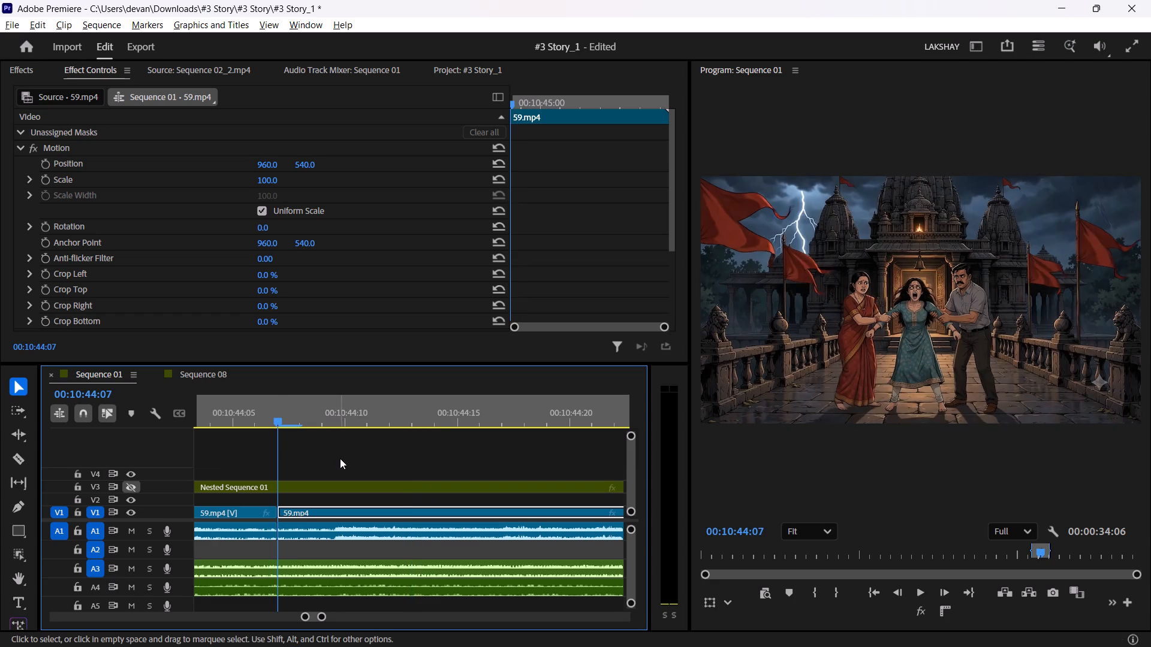
key("i")
left_click(345, 458)
Copy the marked 59.mp4 and 60.mp4 clips with their A3 and A4 audio from Sequence 01 into Sequence 08, well past the title animation.
left_click_drag(320, 616, 423, 619)
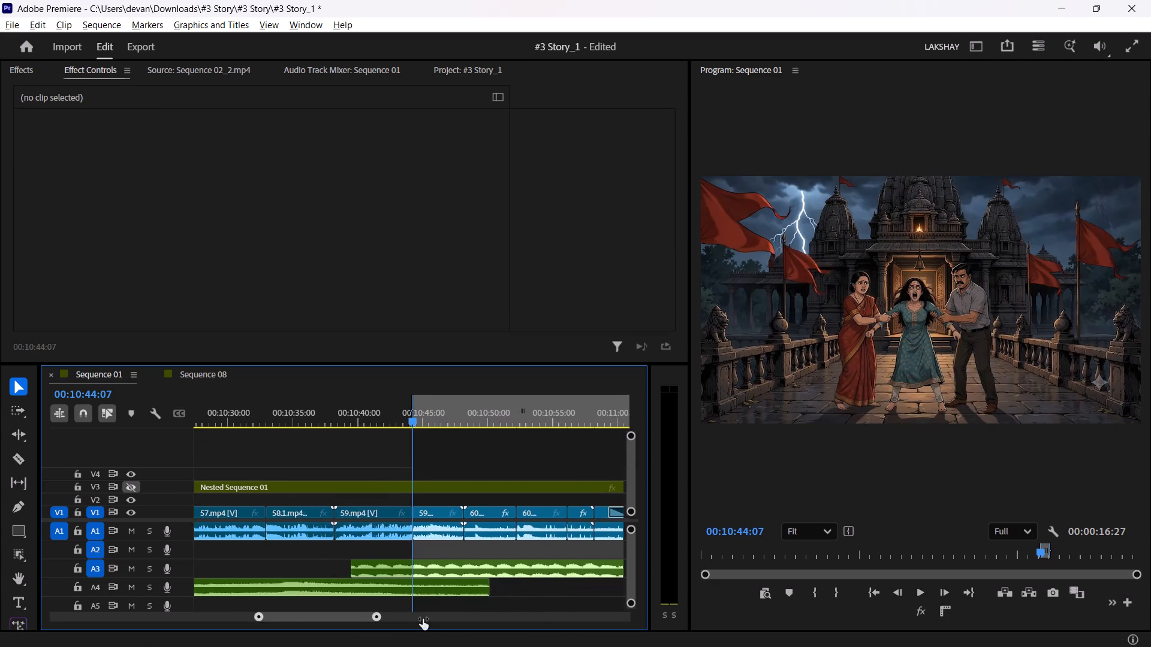
left_click_drag(423, 619, 460, 616)
left_click_drag(484, 590, 427, 526)
left_click(433, 499)
left_click(438, 457)
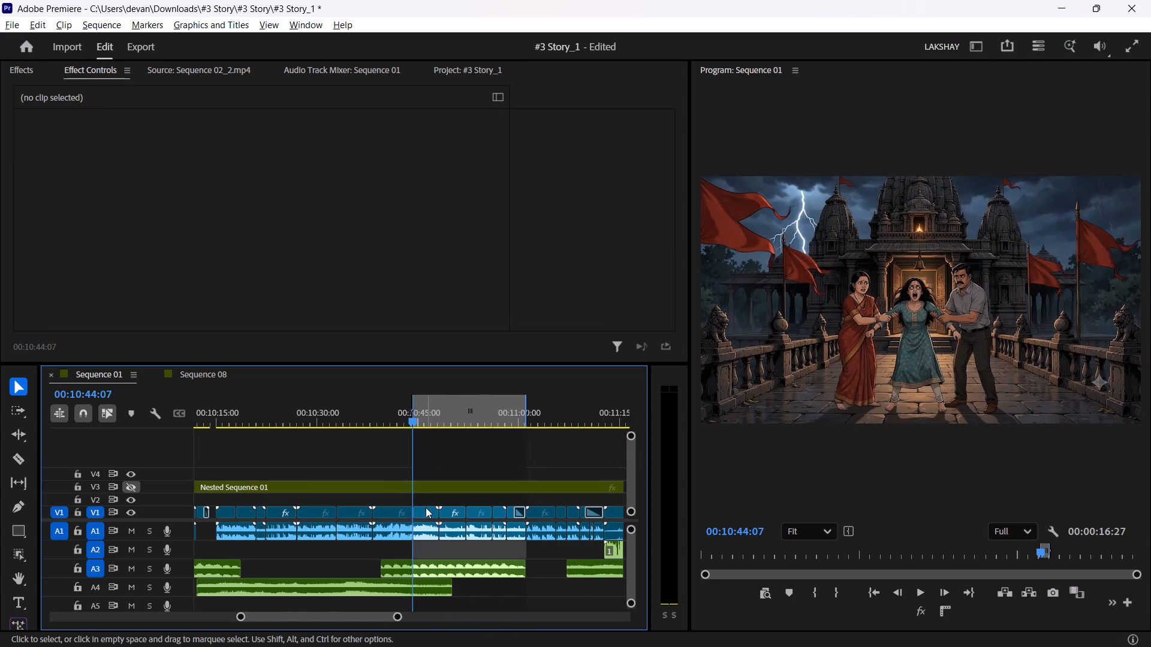
left_click_drag(420, 497, 514, 596)
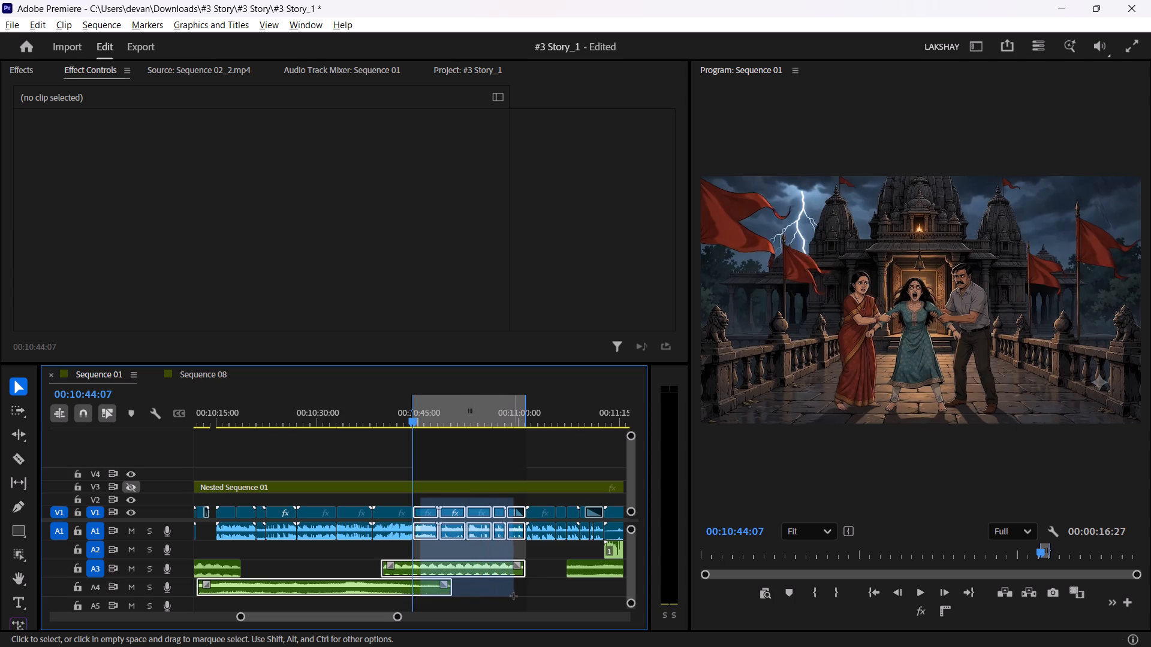
left_click_drag(514, 596, 516, 596)
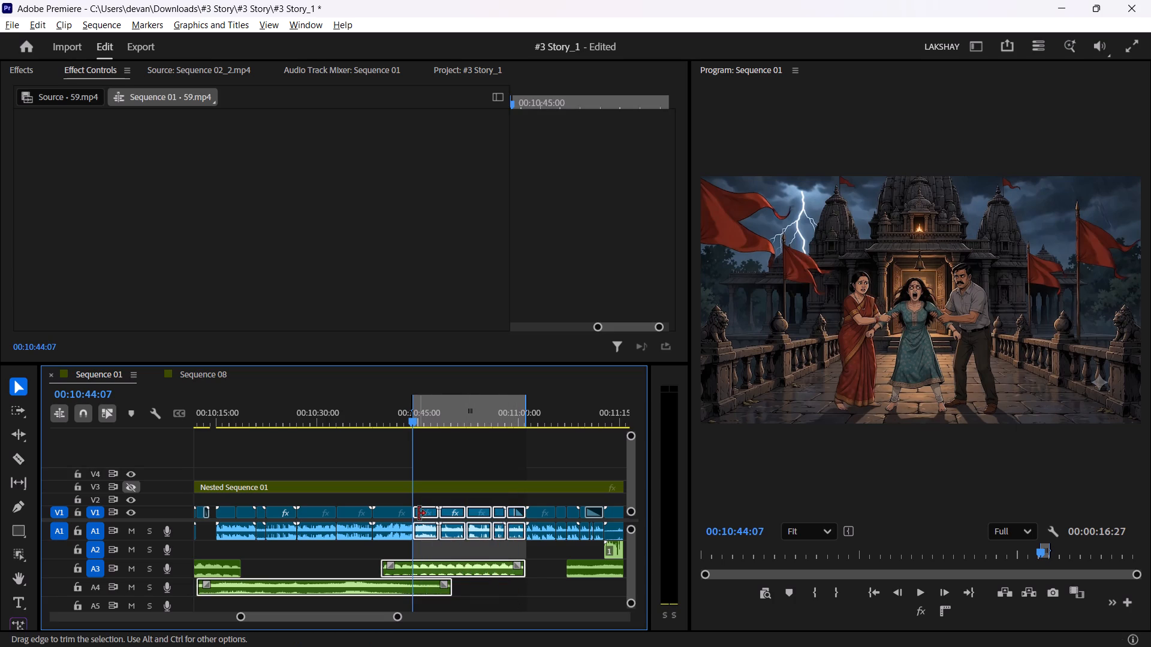
left_click_drag(424, 533, 233, 389)
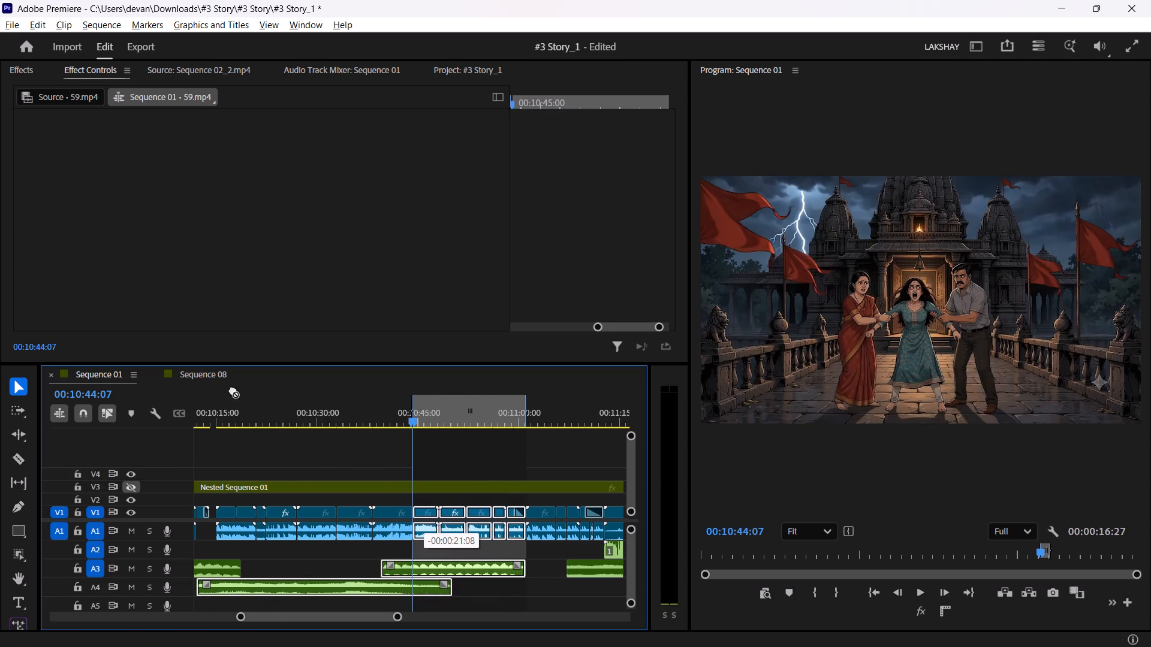
left_click_drag(233, 389, 513, 525)
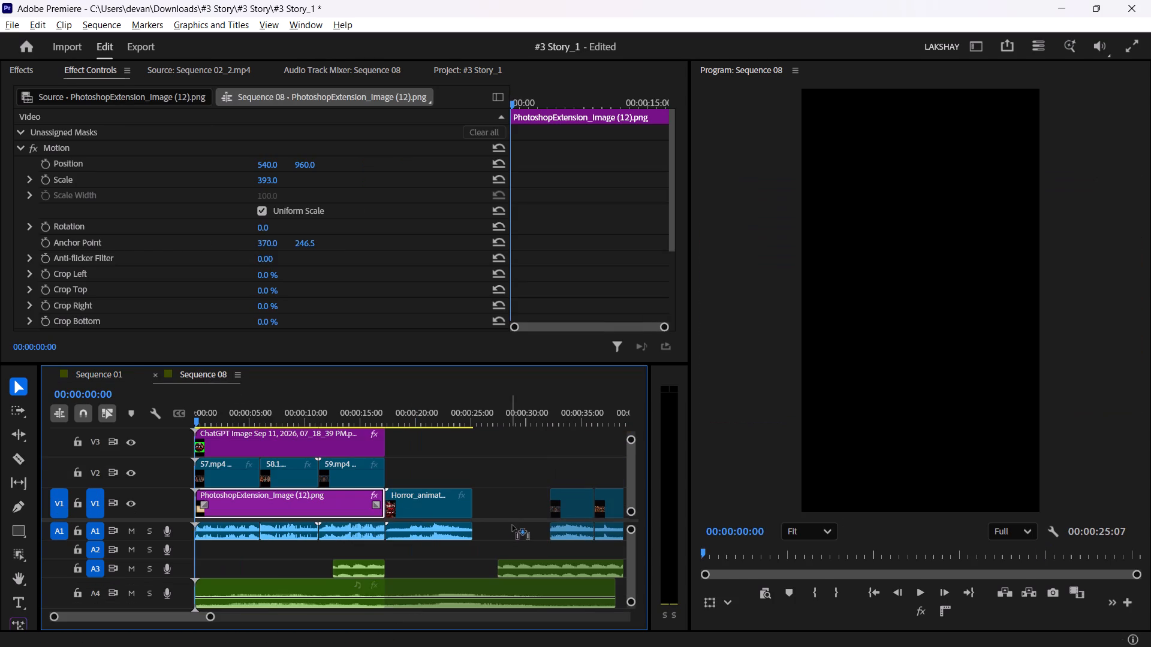
left_click_drag(513, 525, 550, 527)
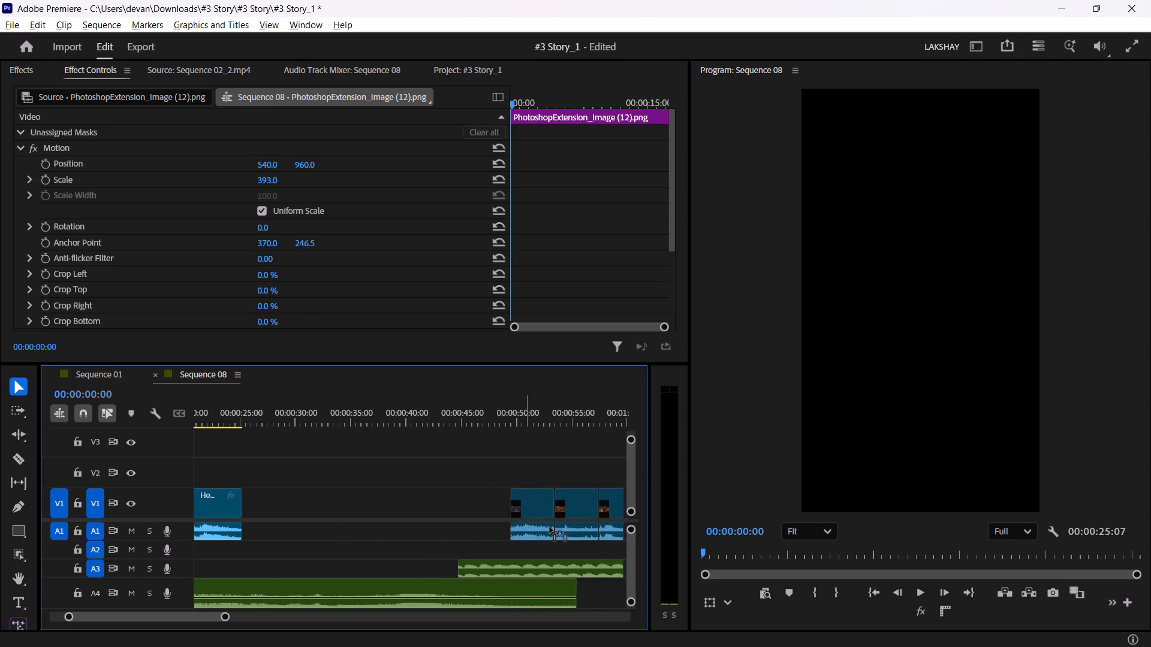
left_click_drag(550, 527, 573, 528)
Trim the starts of the copied A3 and A4 audio clips to match the start of the new video section in Sequence 08.
left_click_drag(221, 619, 249, 619)
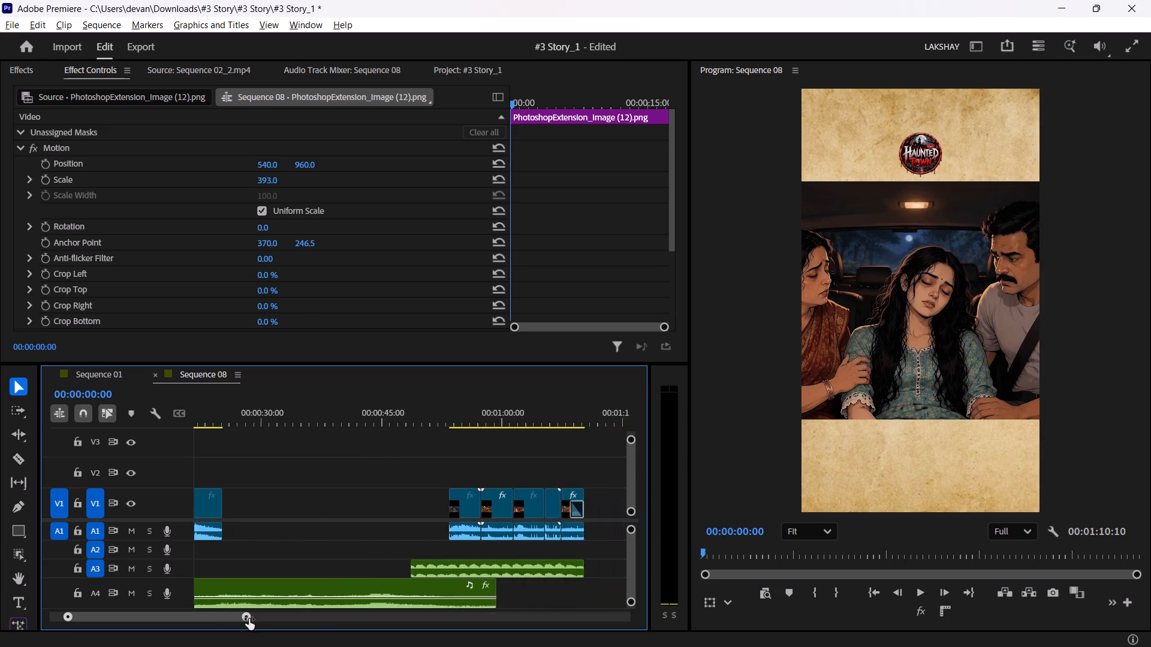
left_click_drag(249, 619, 286, 620)
left_click_drag(330, 572, 357, 579)
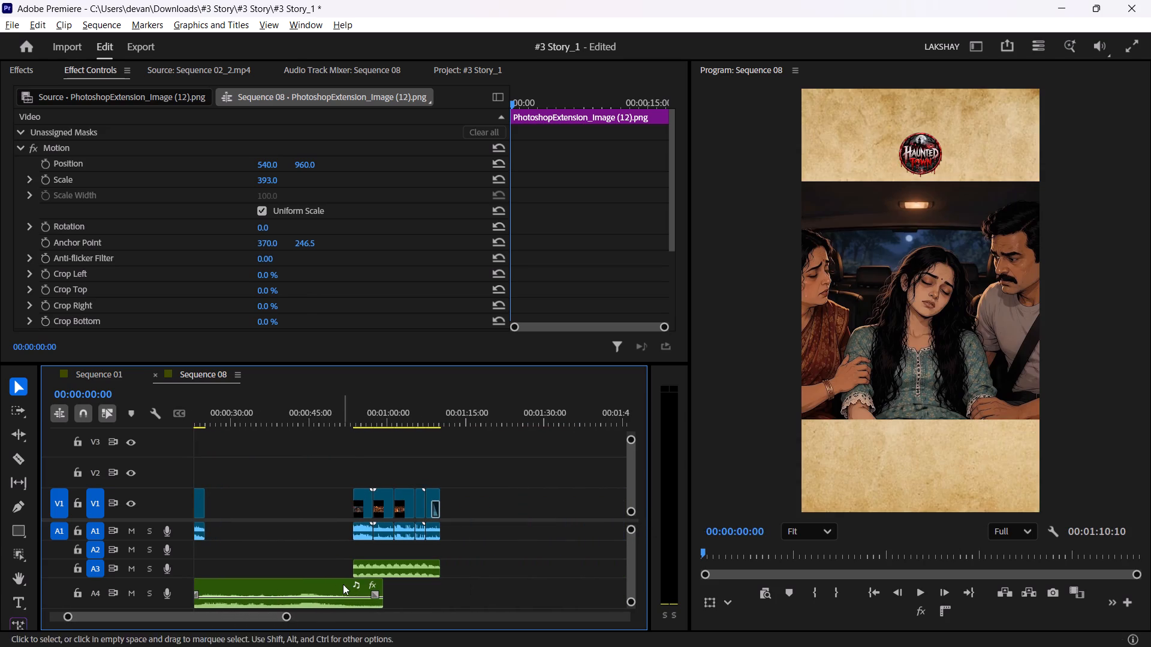
left_click_drag(285, 618, 332, 618)
left_click_drag(69, 618, 63, 618)
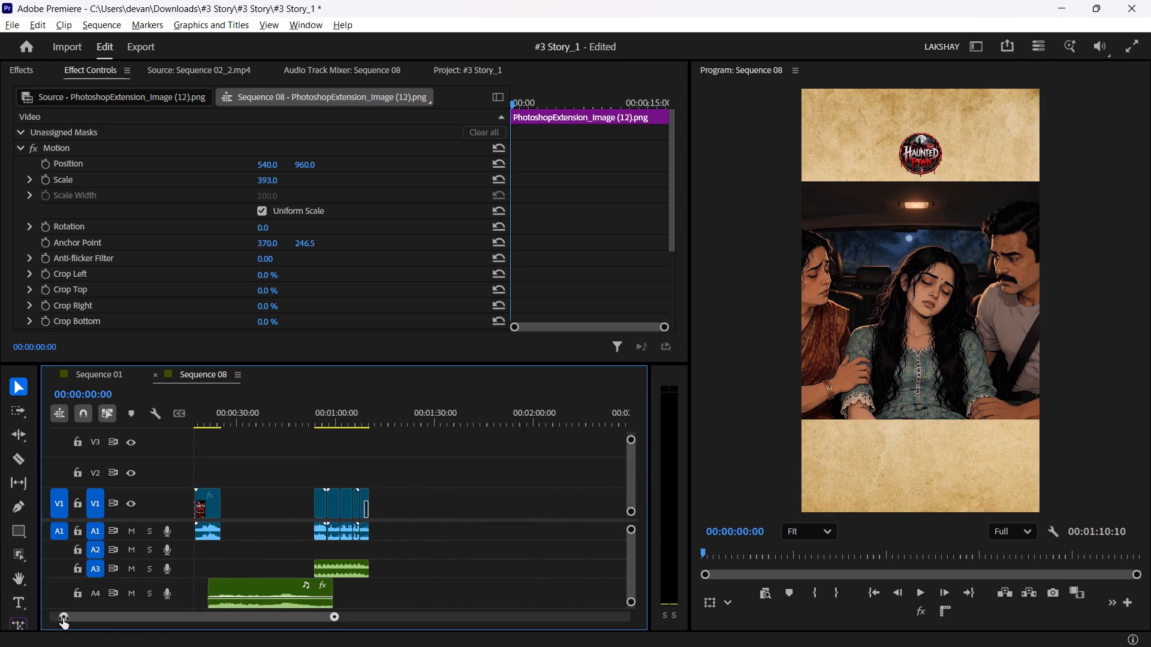
left_click_drag(63, 618, 62, 618)
left_click_drag(225, 584, 331, 597)
left_click(409, 577)
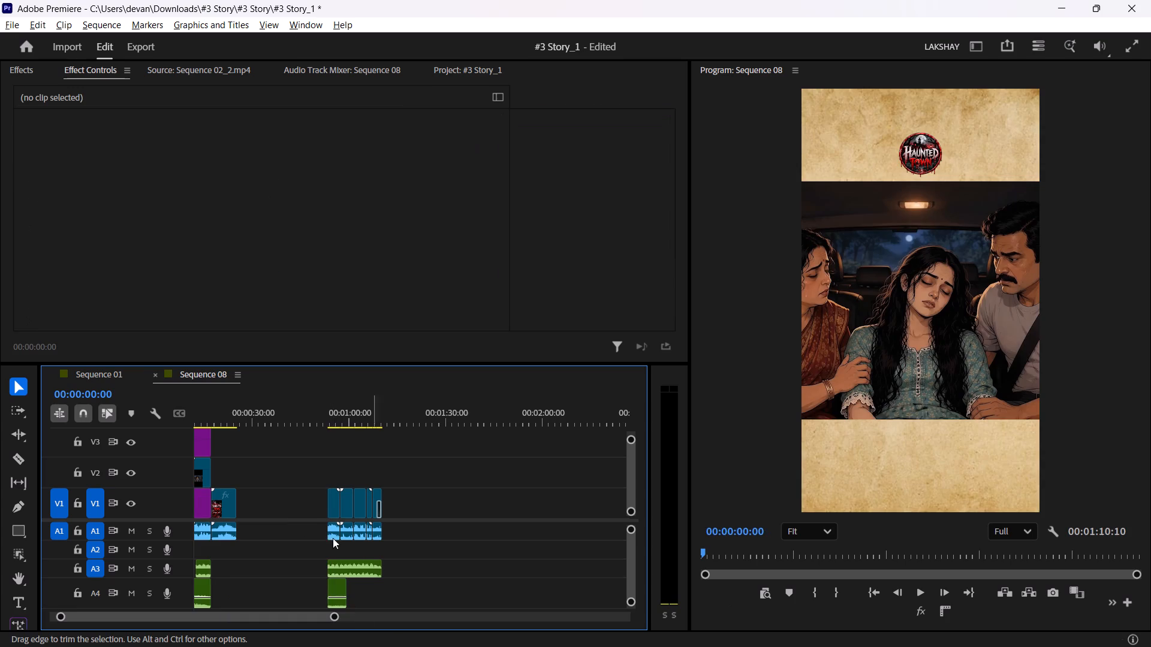
Delete the old 57.mp4, 58.1.mp4 and 59.mp4 clips and their A3 and A4 audio at the start of Sequence 08.
left_click(207, 479)
left_click(195, 470)
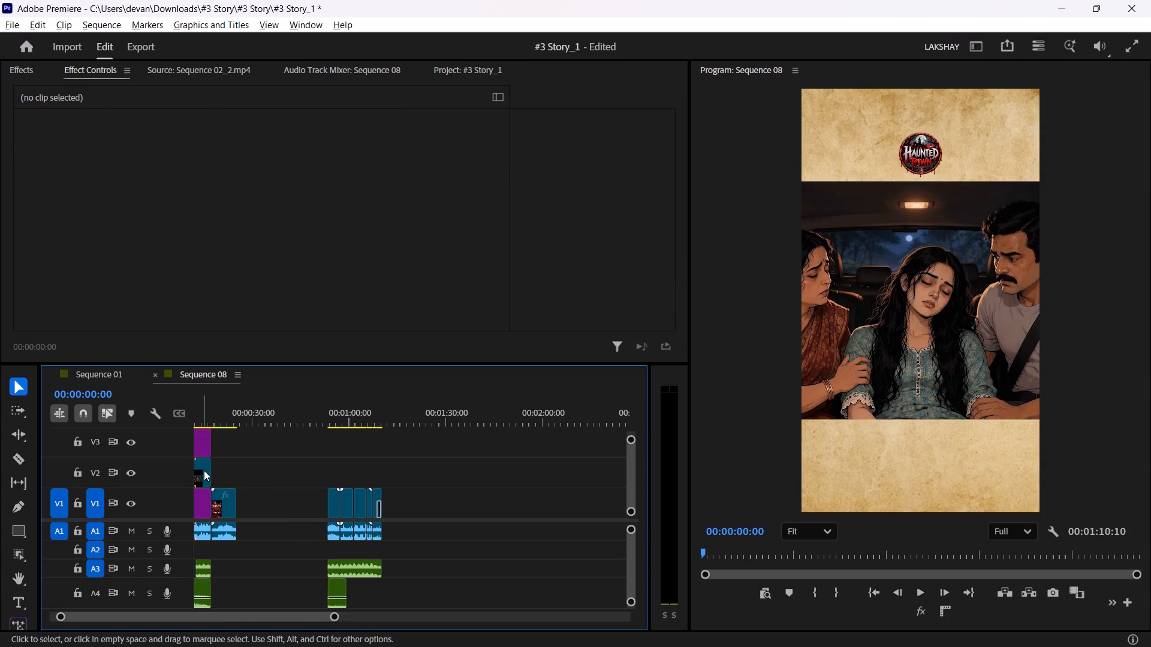
left_click(204, 470)
key("Delete")
left_click_drag(232, 557, 185, 590)
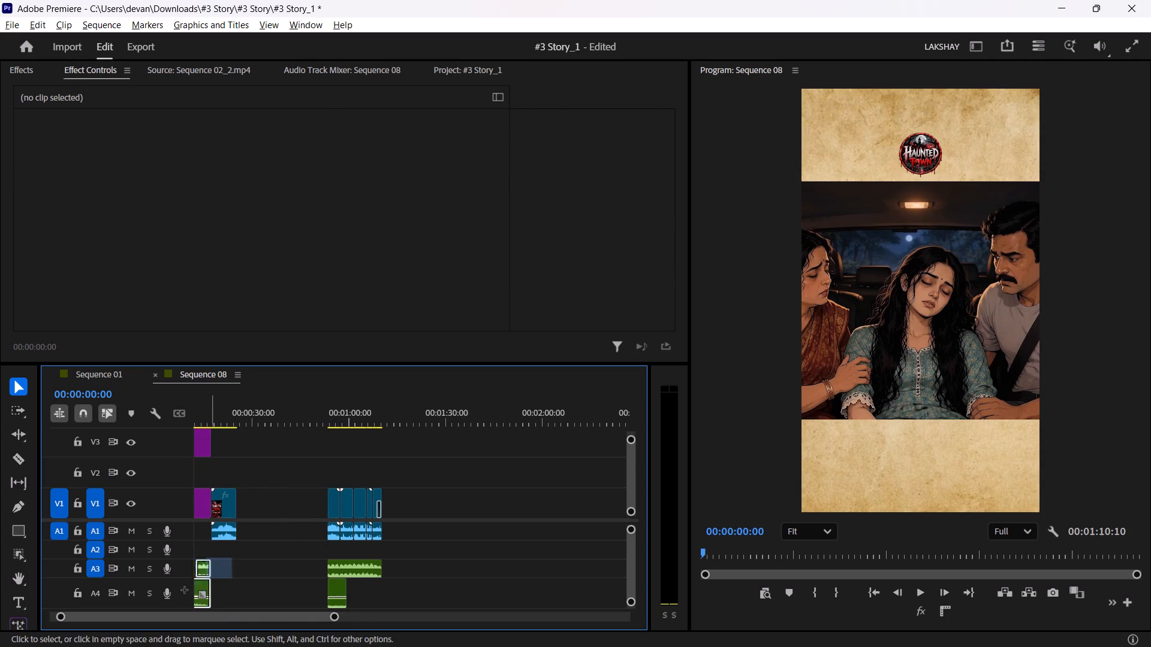
left_click_drag(185, 590, 147, 611)
key("Delete")
left_click_drag(250, 466, 177, 482)
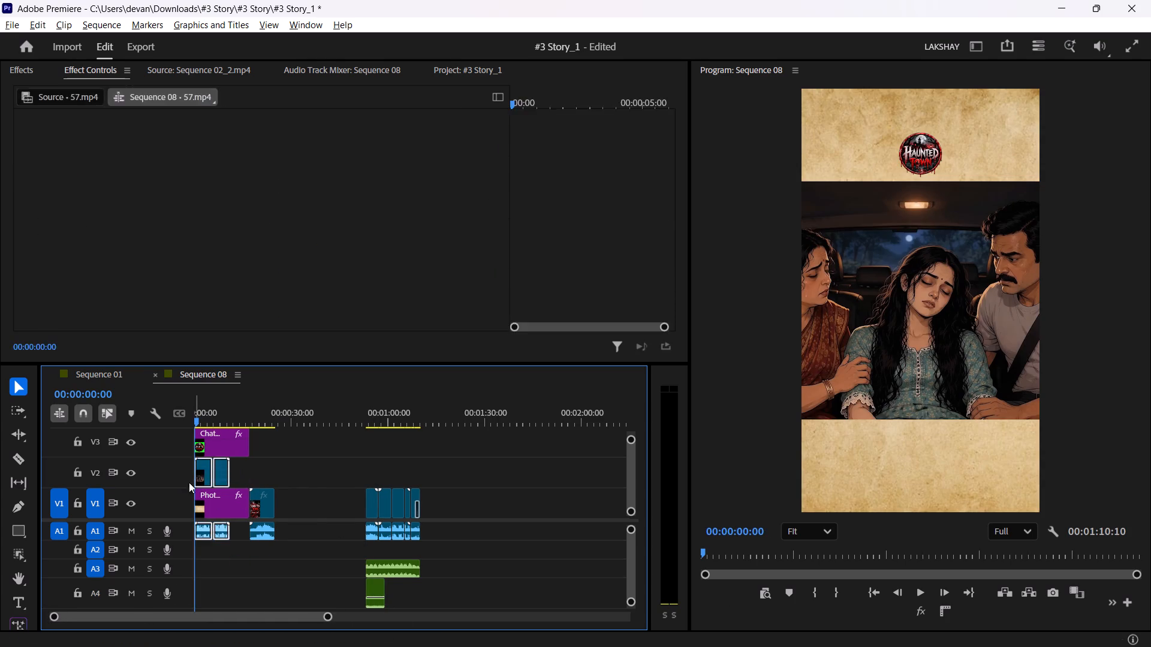
key("Delete")
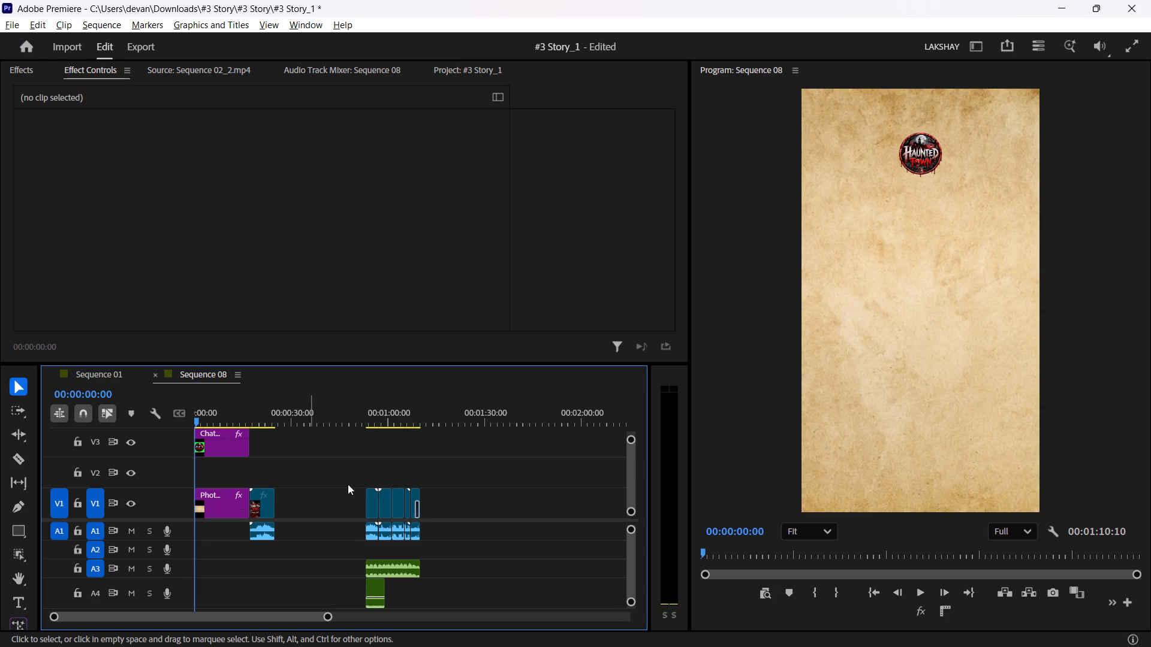
Move the newly copied video clips in Sequence 08 from V1 up to V2.
left_click_drag(481, 485, 342, 518)
left_click_drag(372, 499, 372, 484)
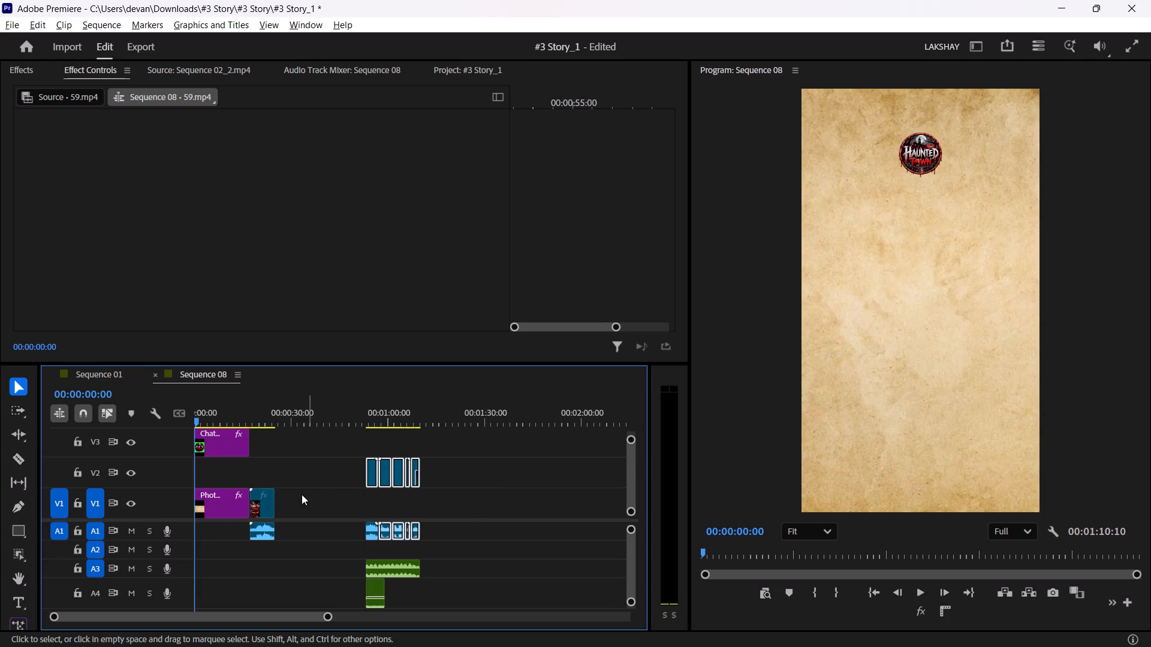
Move the PhotoshopExtension parchment background on V1 beneath the new temple clips and trim its end to match theirs.
left_click_drag(200, 503, 388, 515)
key("ctrl+z")
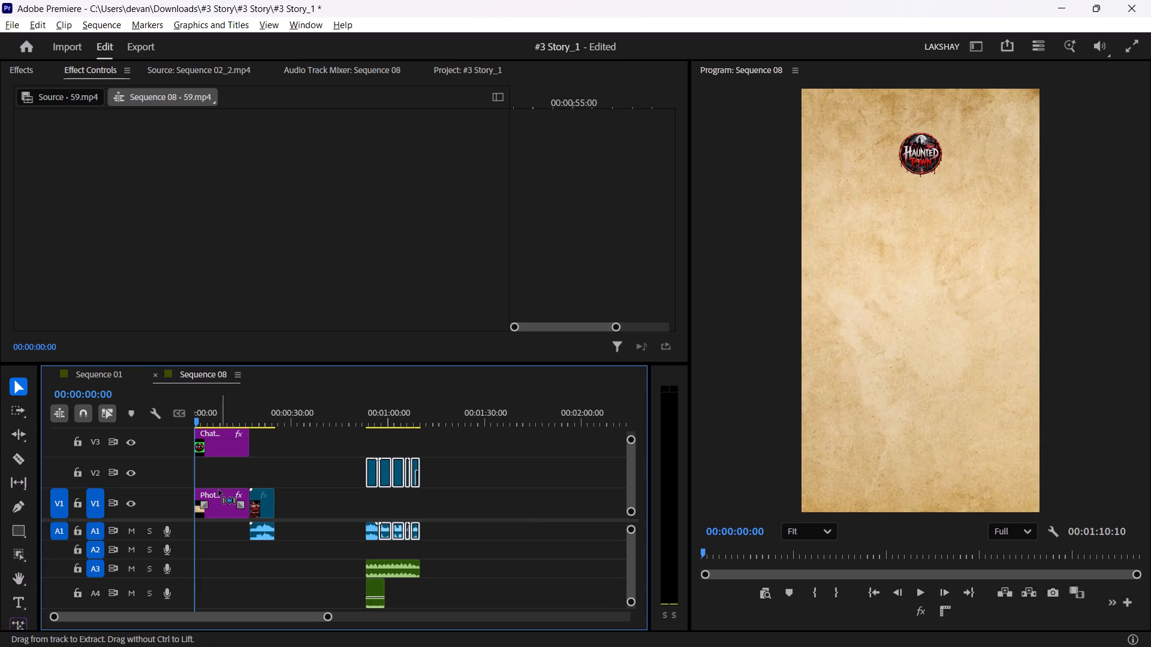
left_click_drag(216, 498, 388, 503)
left_click_drag(420, 500, 420, 509)
left_click(471, 497)
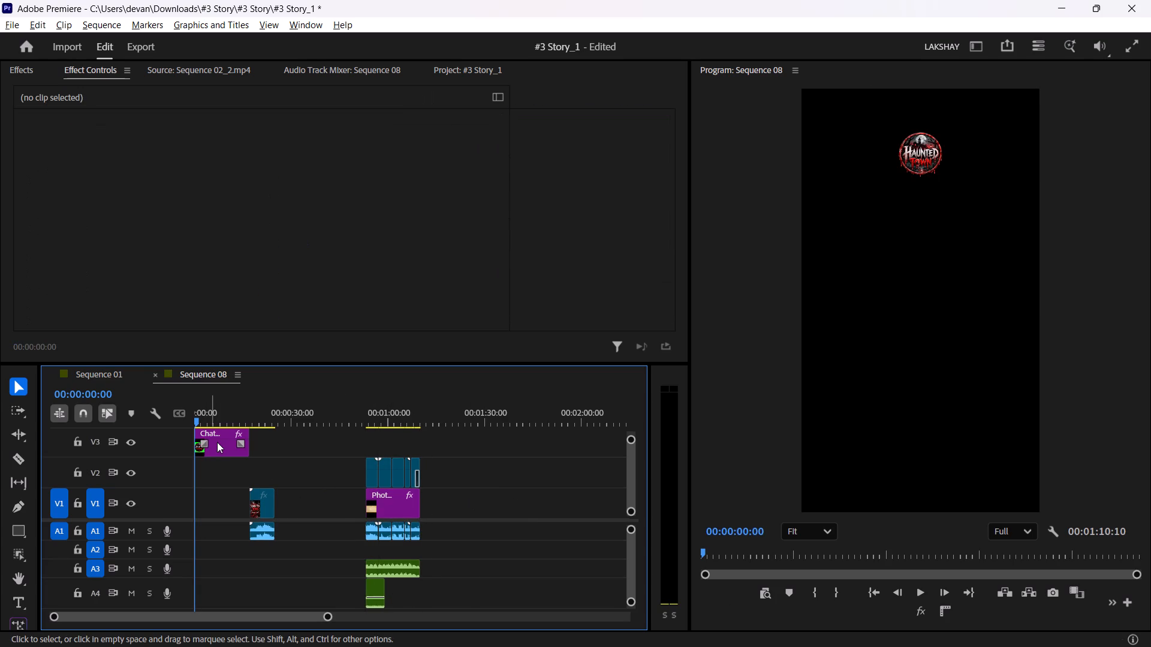
Move the Haunted Town logo image on V3 above the new temple clips and trim its end to match theirs.
left_click_drag(223, 442, 400, 456)
left_click_drag(438, 451, 445, 451)
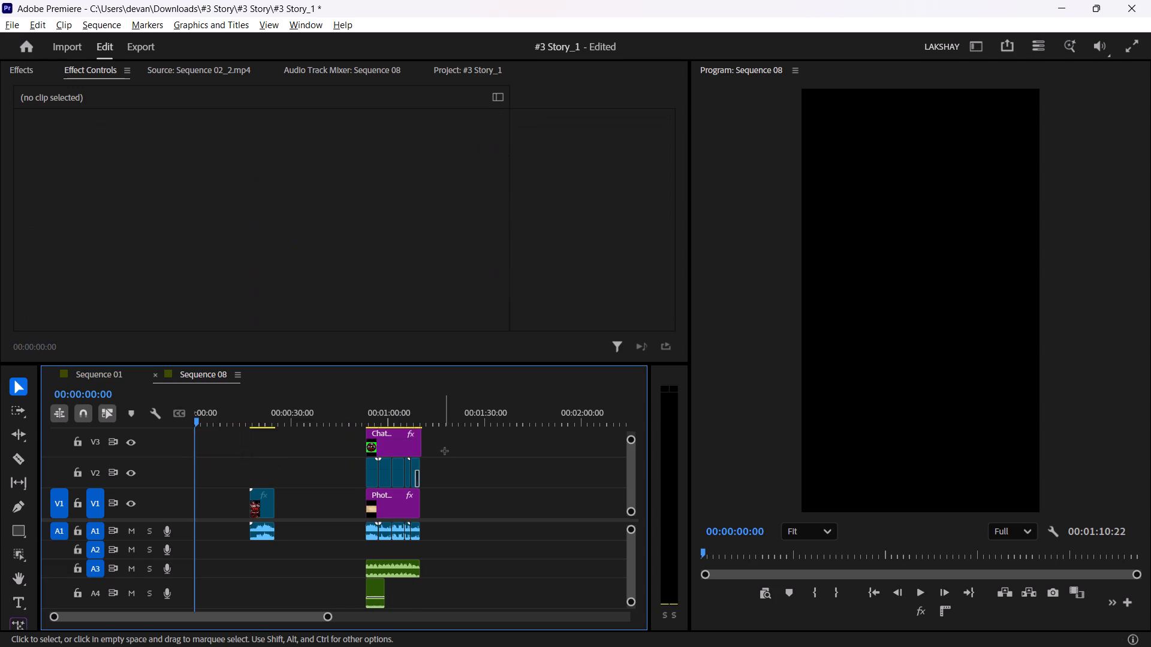
left_click_drag(445, 451, 444, 451)
left_click_drag(420, 446, 421, 465)
left_click(459, 468)
Move the horror title animation clip with its audio on V1 to directly after the new temple section.
left_click_drag(264, 507, 442, 516)
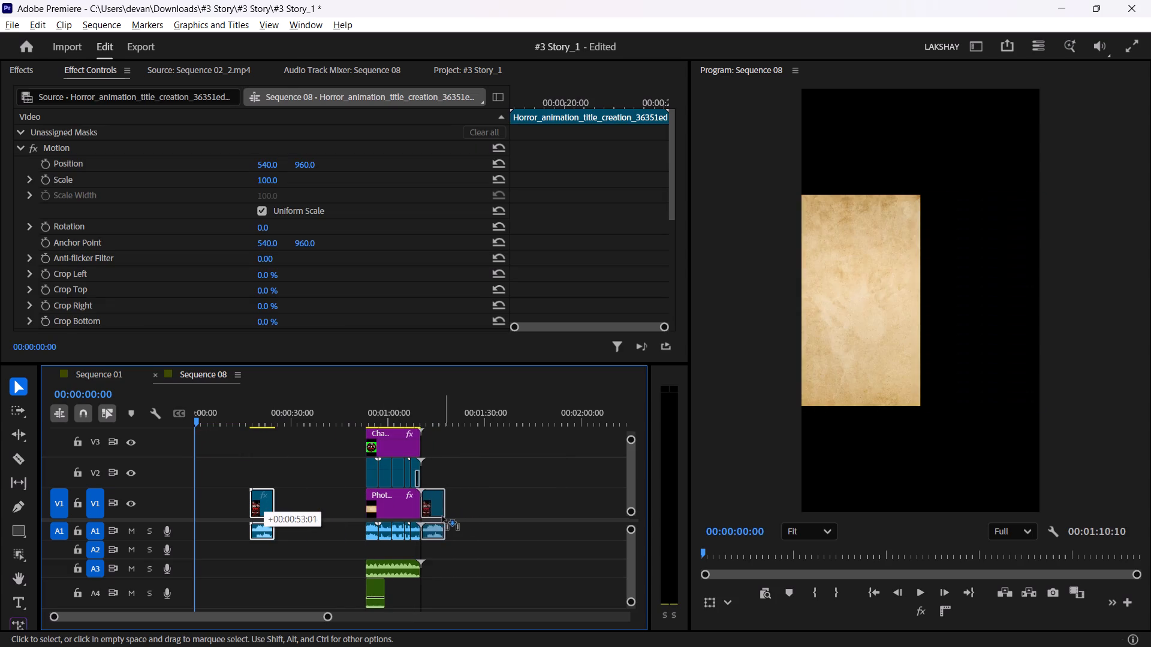
left_click_drag(442, 516, 439, 516)
Ripple delete the empty gap at the start of Sequence 08 so the temple section begins at 00:00.
left_click(276, 514)
right_click(276, 514)
left_click(306, 524)
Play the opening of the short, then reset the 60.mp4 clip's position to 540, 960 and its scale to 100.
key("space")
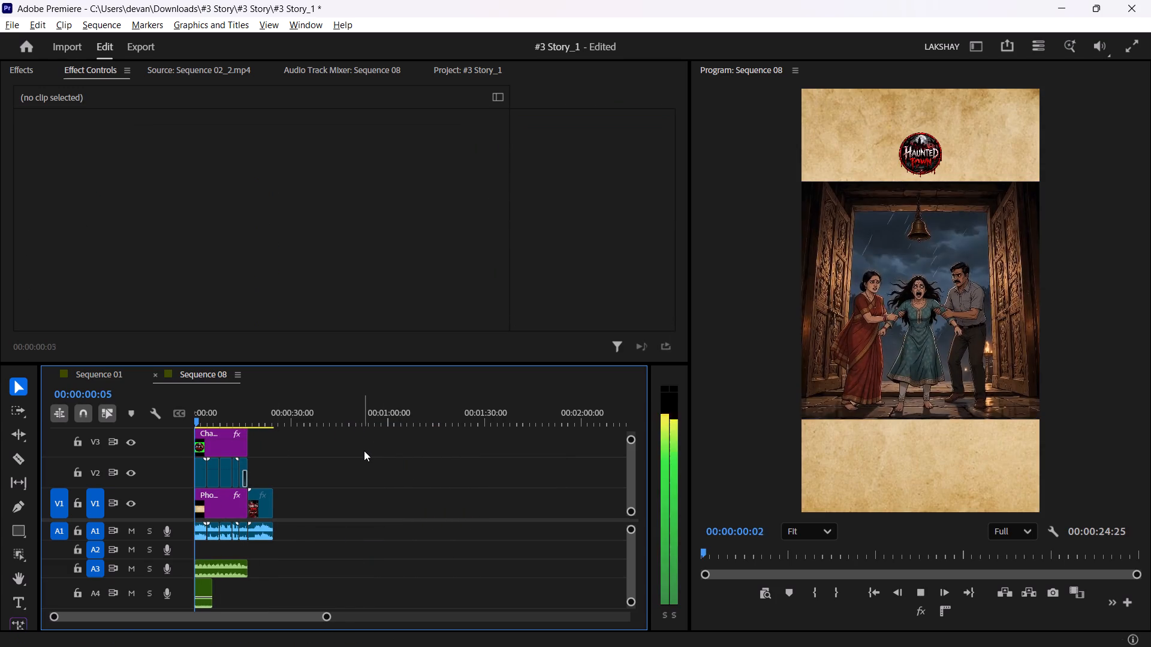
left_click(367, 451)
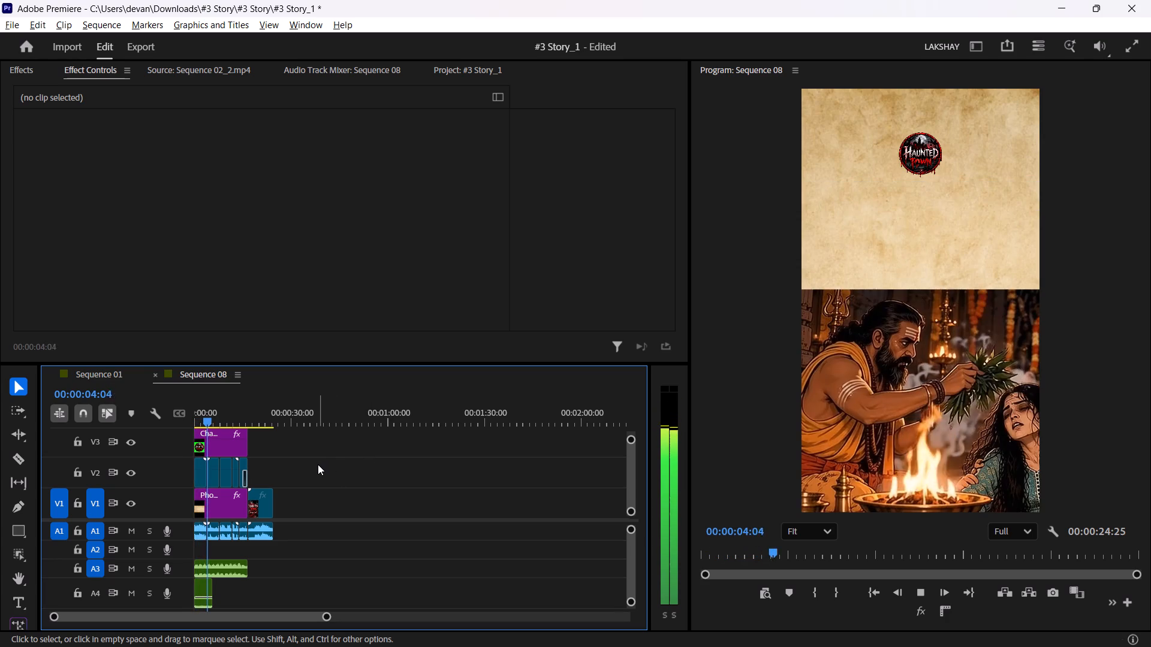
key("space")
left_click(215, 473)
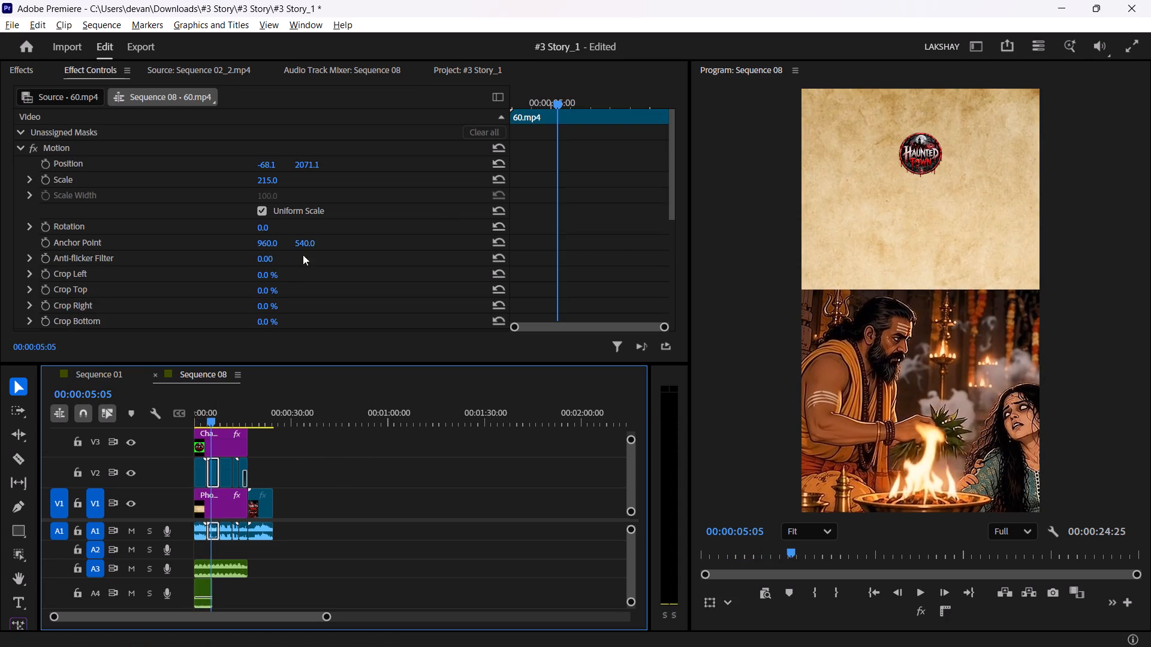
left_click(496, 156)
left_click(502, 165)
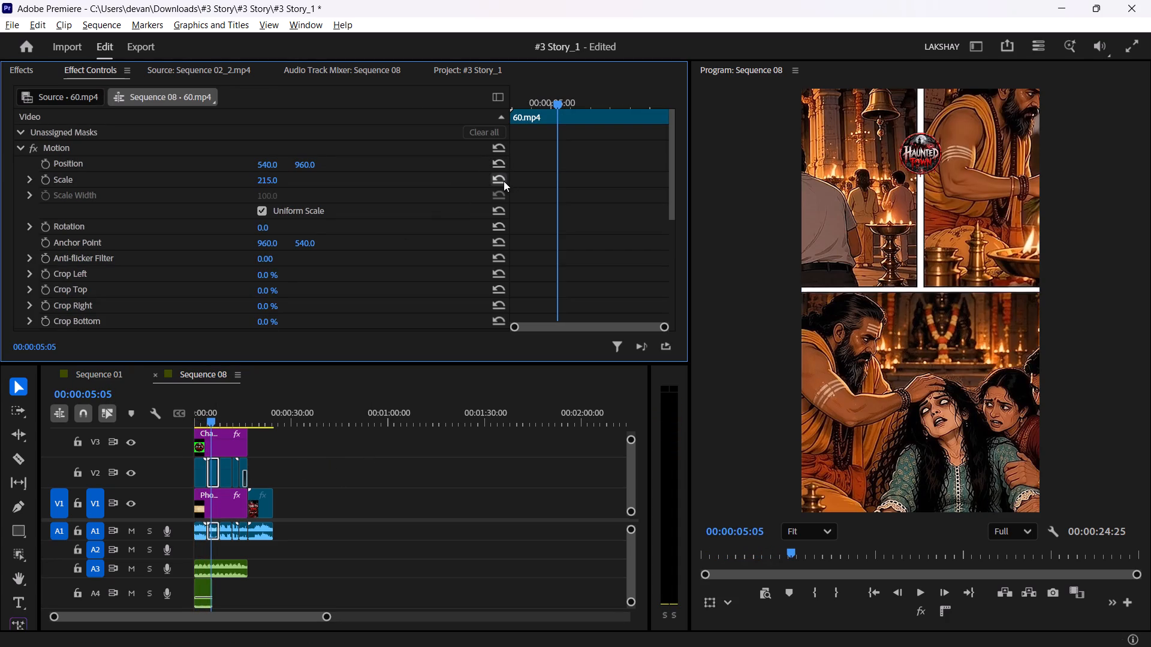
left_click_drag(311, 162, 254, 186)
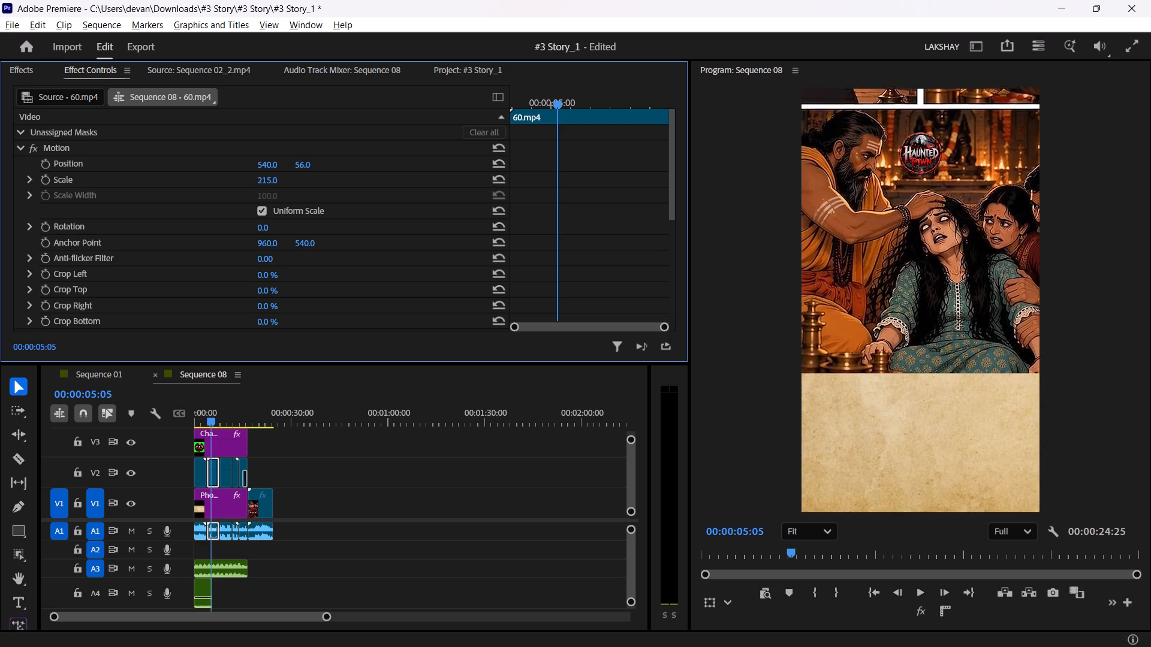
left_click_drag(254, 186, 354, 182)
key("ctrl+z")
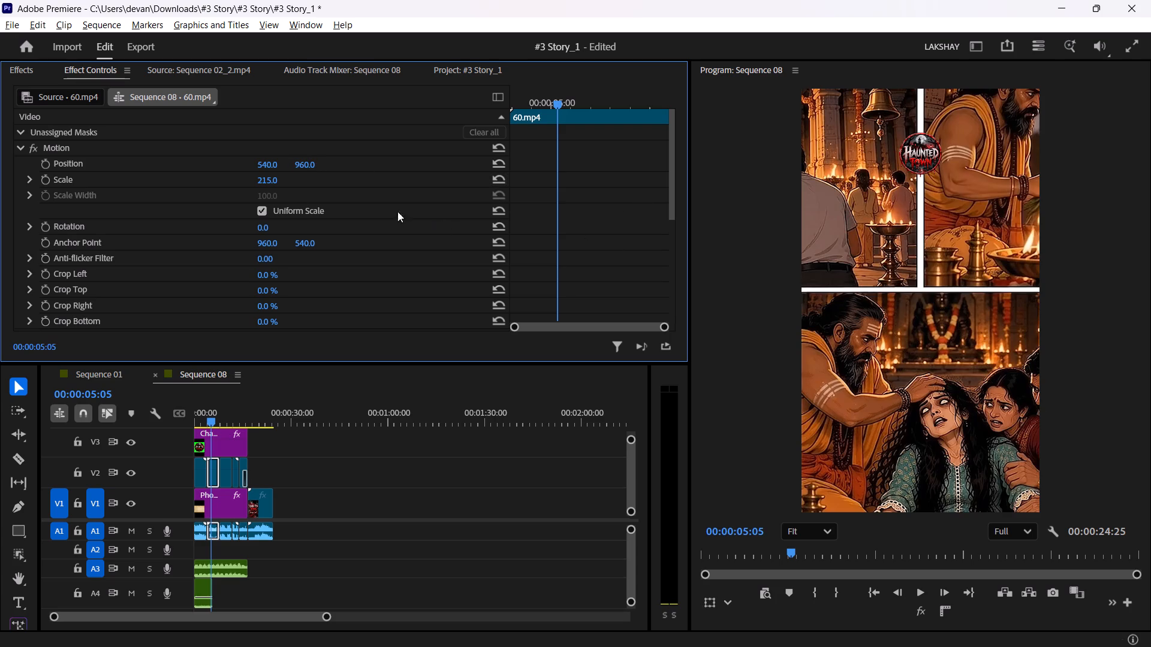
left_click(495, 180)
Review the framing and timing of the 60.mp4 comic-panel clip and its neighbouring clips by playing that section.
key("space")
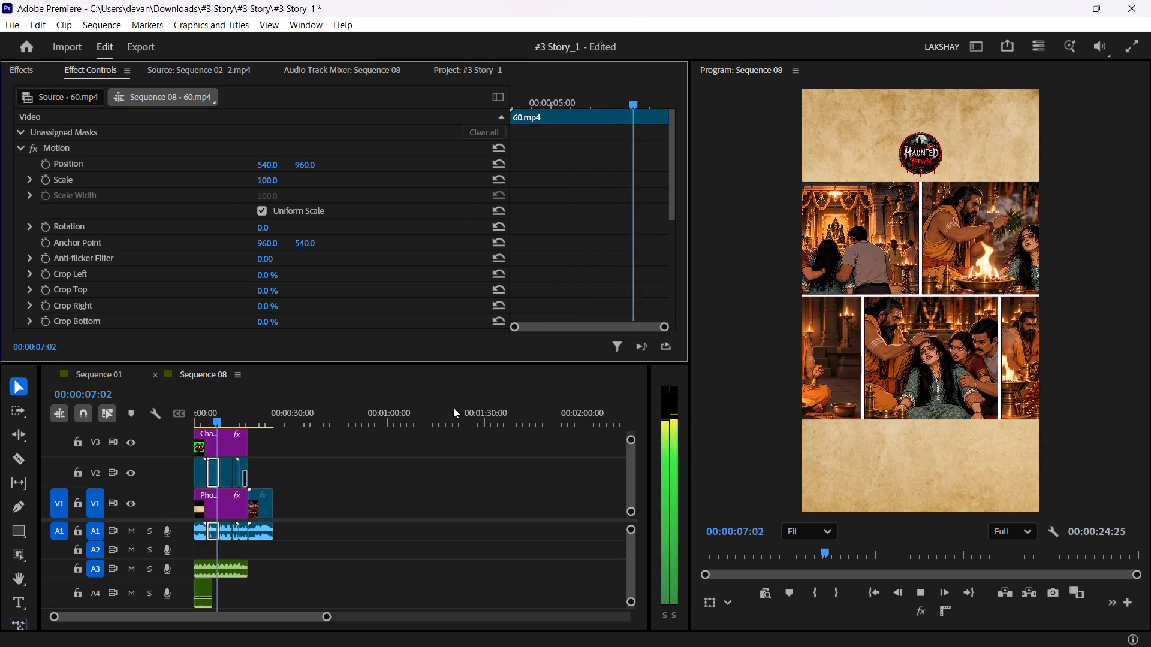
left_click(344, 448)
key("space")
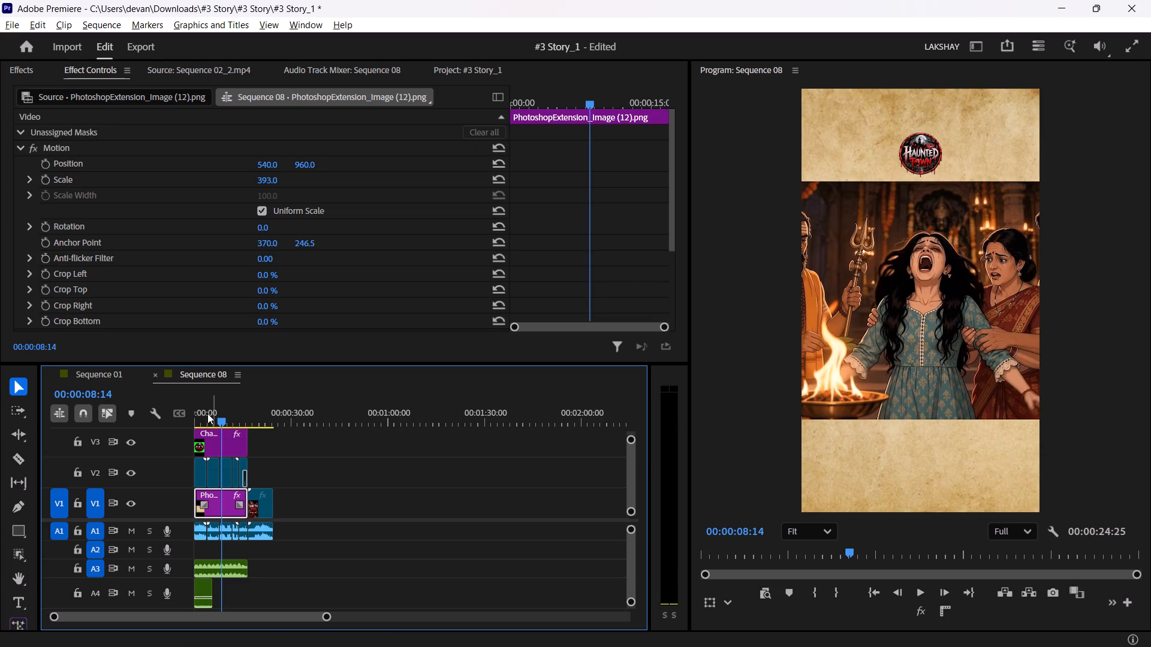
key("space")
left_click_drag(237, 409, 215, 404)
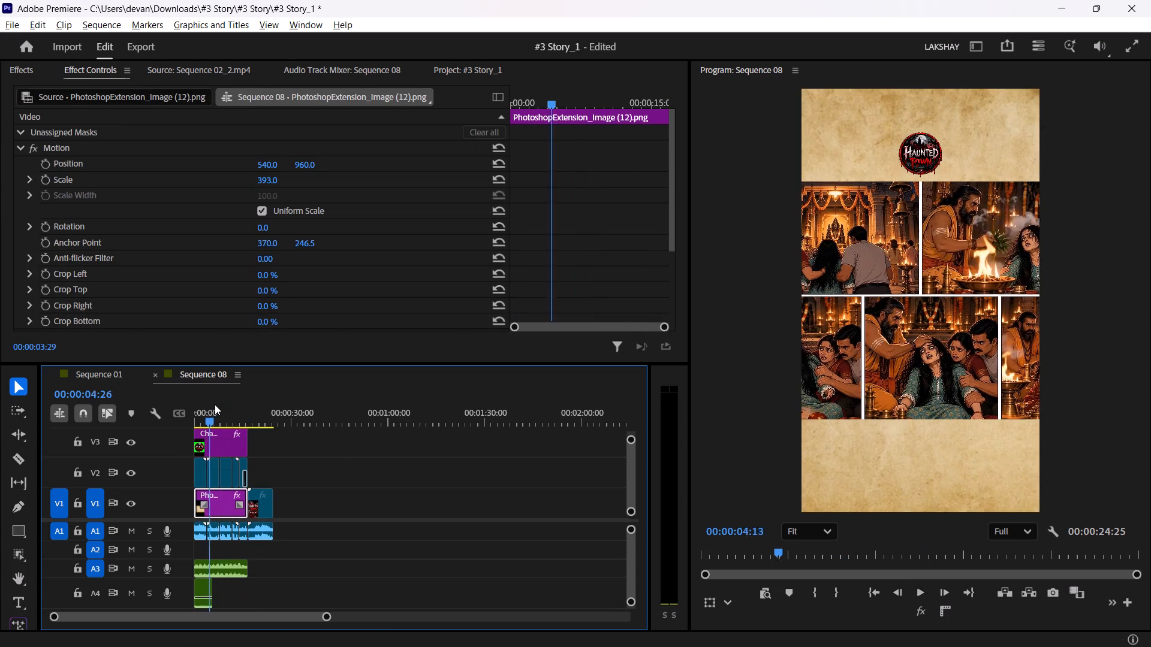
left_click_drag(215, 404, 216, 404)
left_click(213, 470)
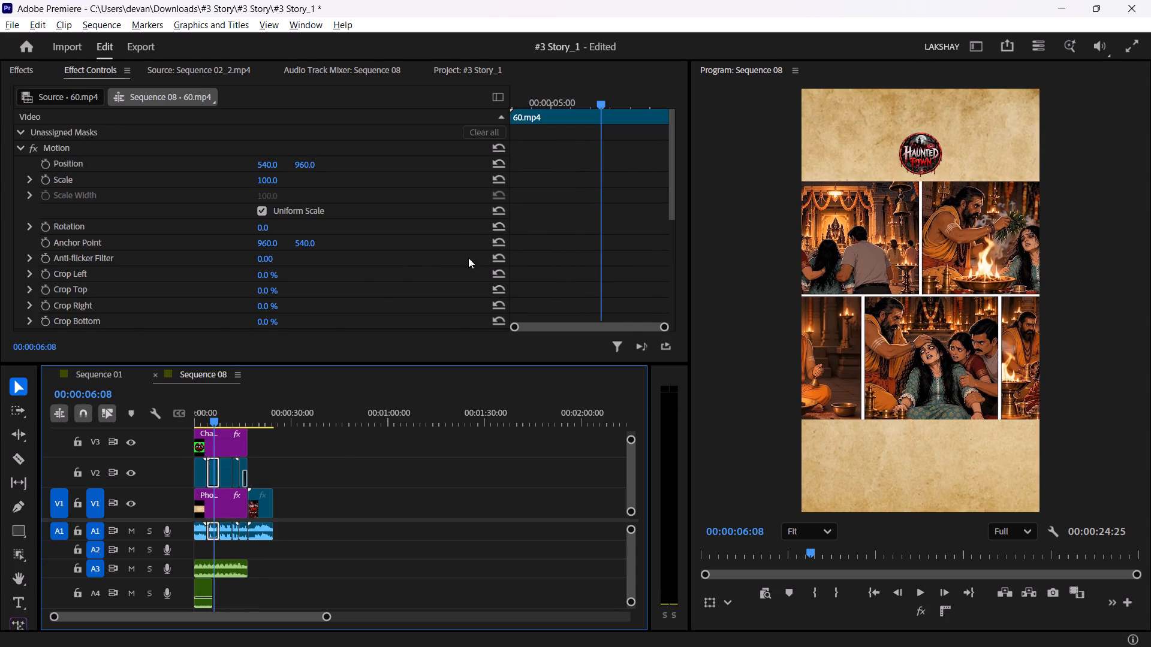
left_click_drag(207, 407, 198, 409)
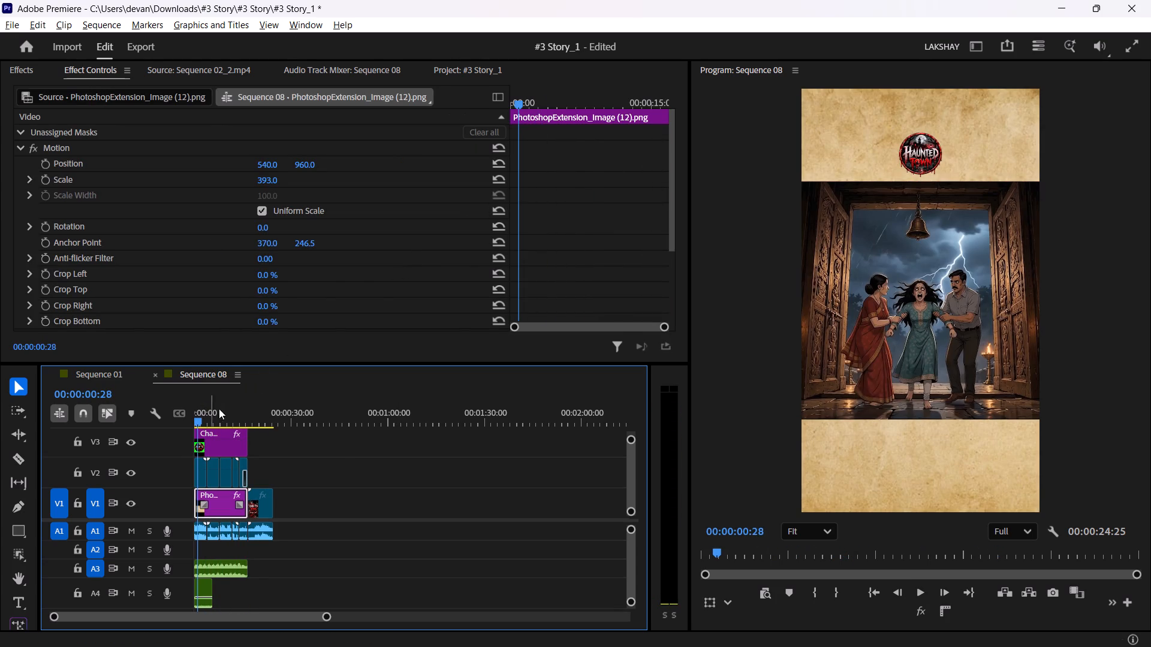
key("space")
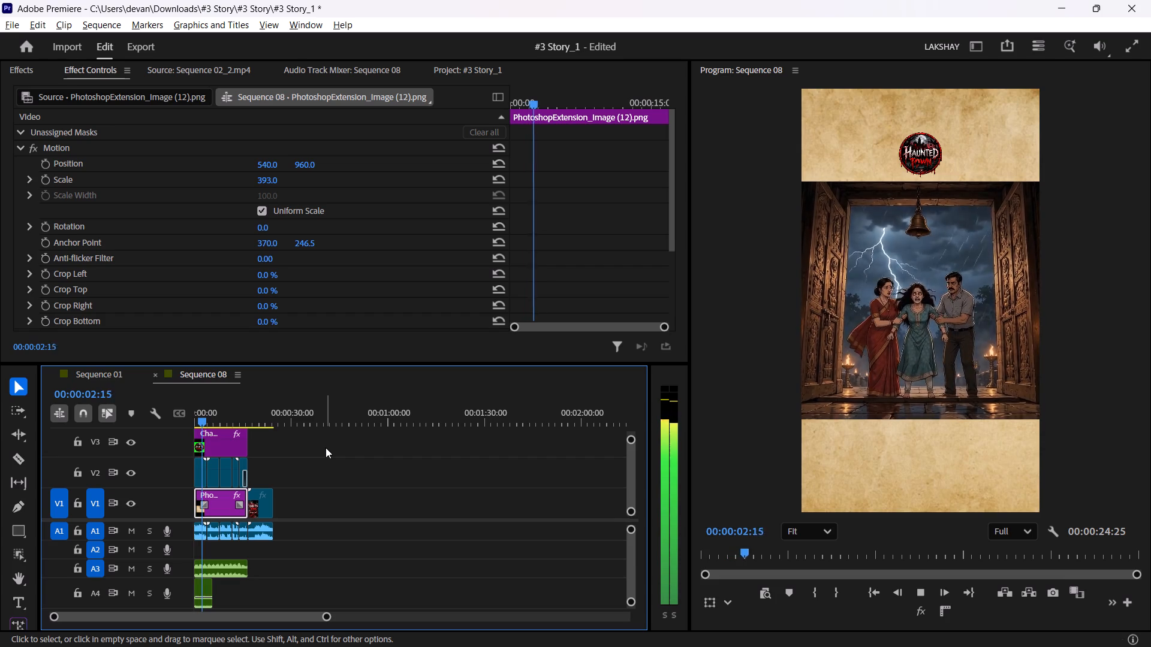
key("space")
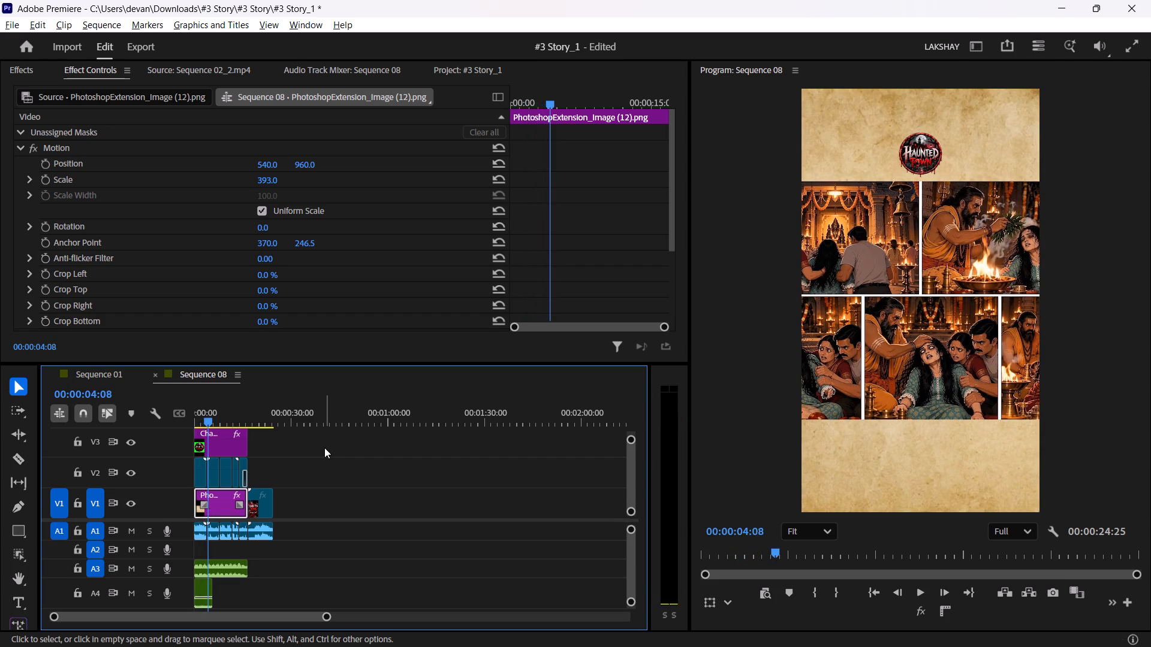
key("space")
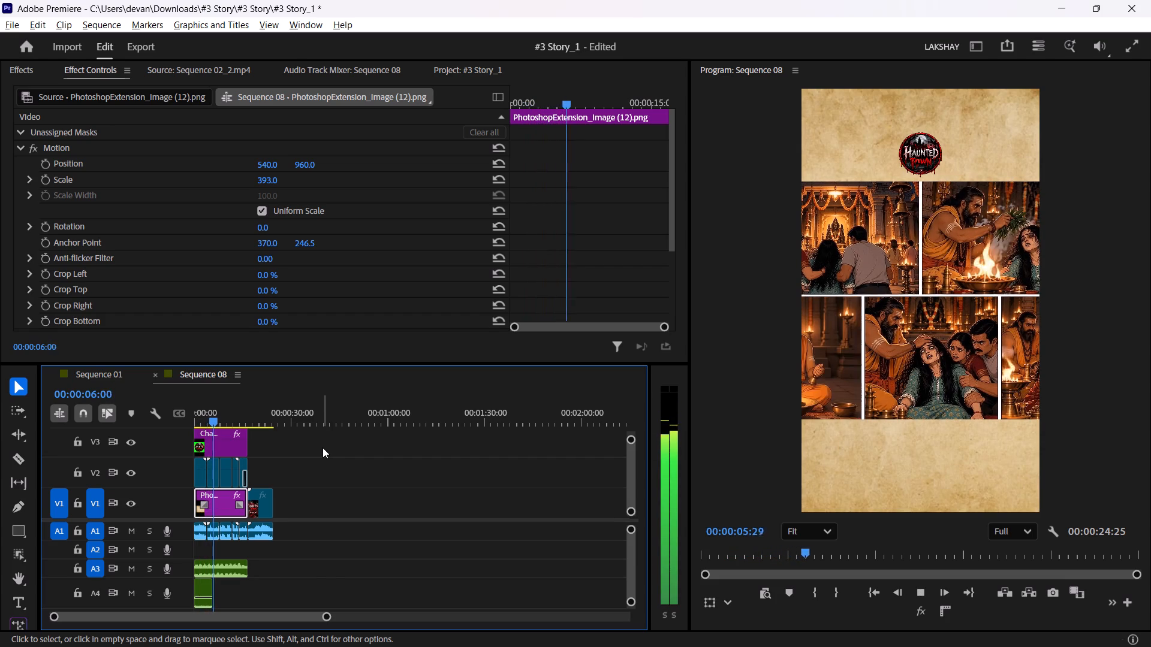
key("space")
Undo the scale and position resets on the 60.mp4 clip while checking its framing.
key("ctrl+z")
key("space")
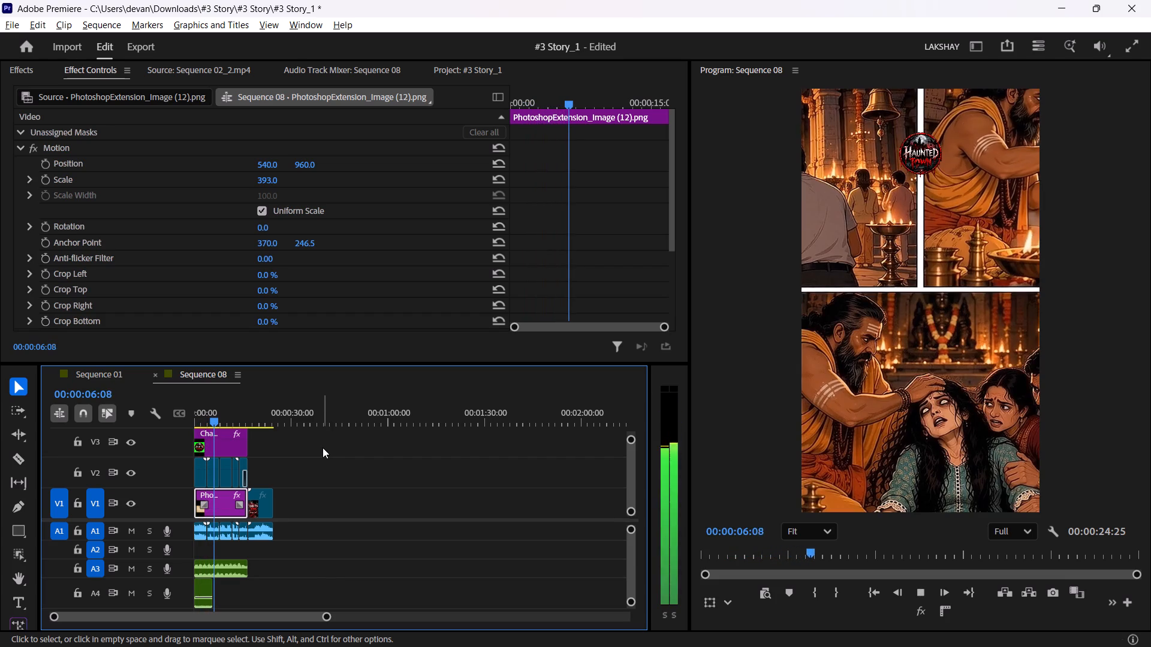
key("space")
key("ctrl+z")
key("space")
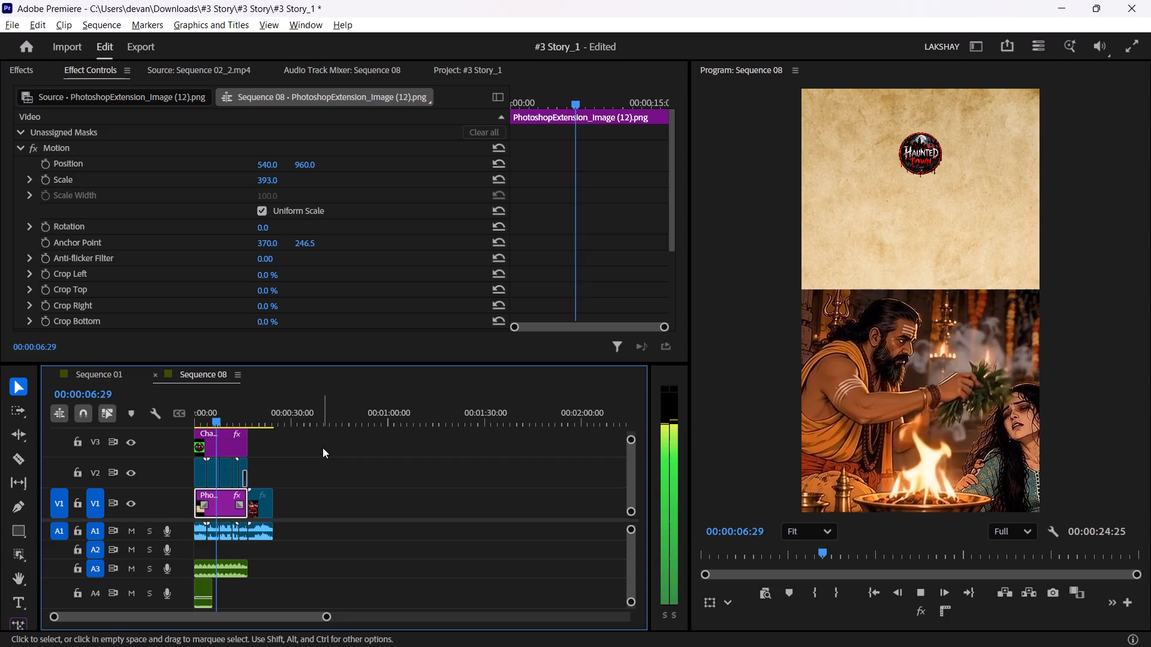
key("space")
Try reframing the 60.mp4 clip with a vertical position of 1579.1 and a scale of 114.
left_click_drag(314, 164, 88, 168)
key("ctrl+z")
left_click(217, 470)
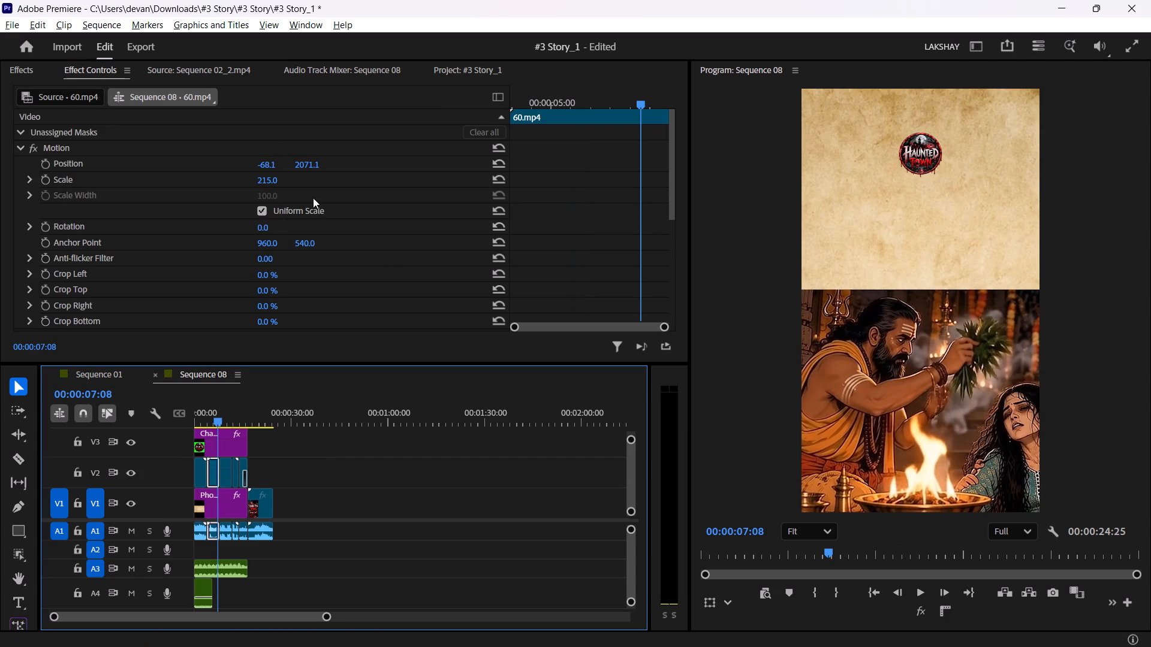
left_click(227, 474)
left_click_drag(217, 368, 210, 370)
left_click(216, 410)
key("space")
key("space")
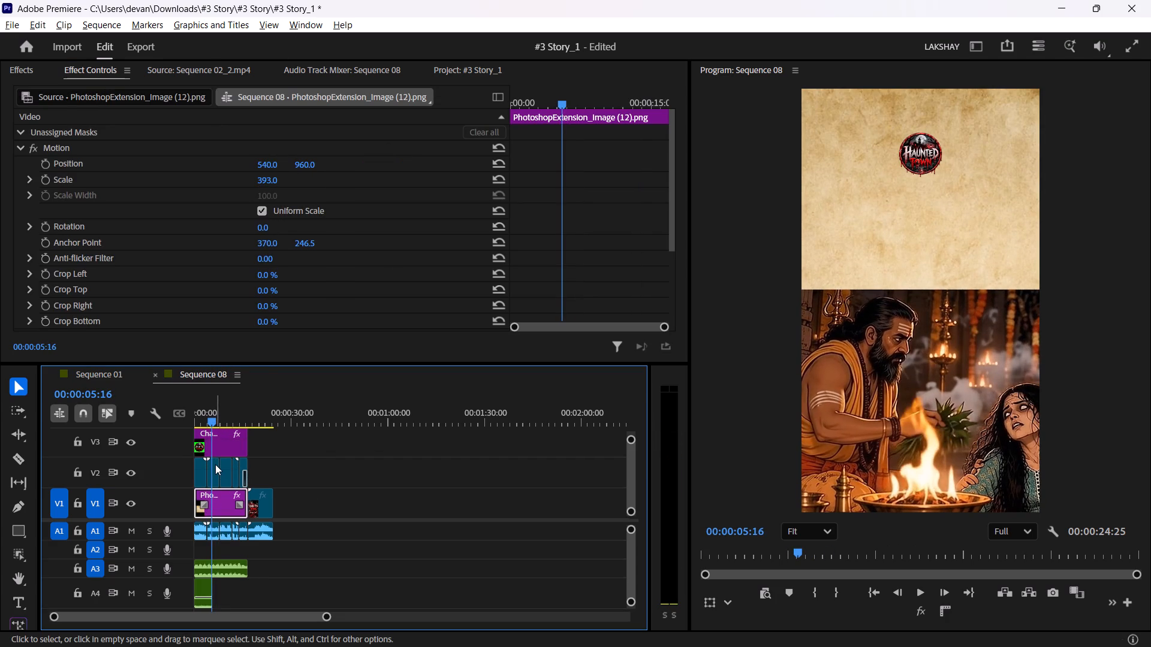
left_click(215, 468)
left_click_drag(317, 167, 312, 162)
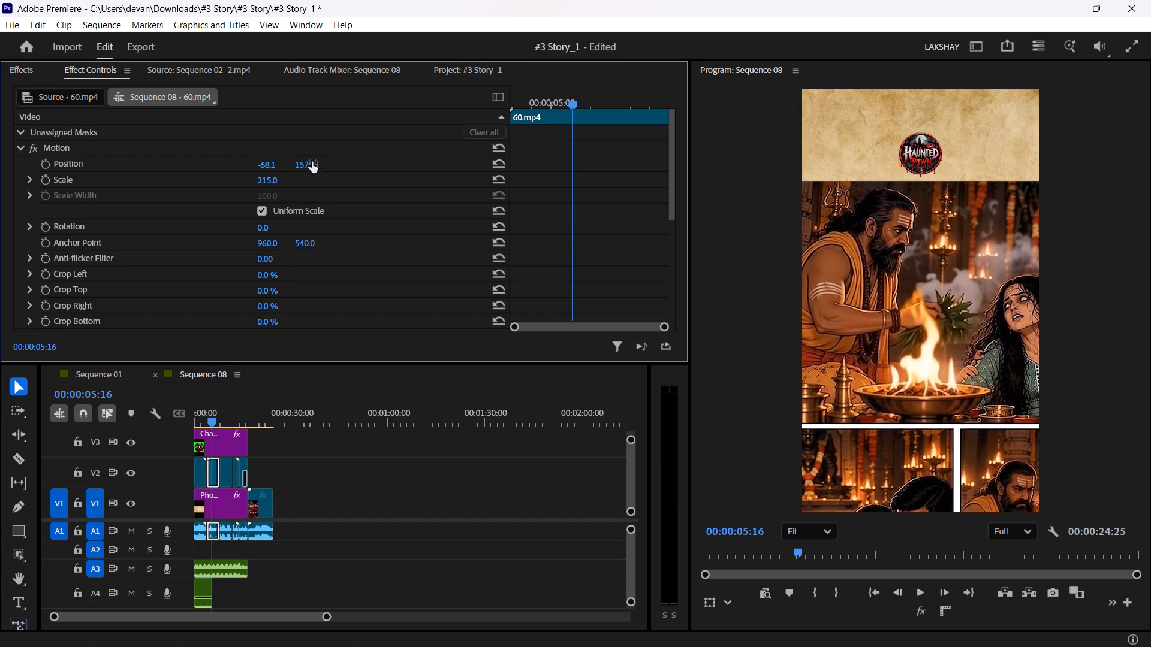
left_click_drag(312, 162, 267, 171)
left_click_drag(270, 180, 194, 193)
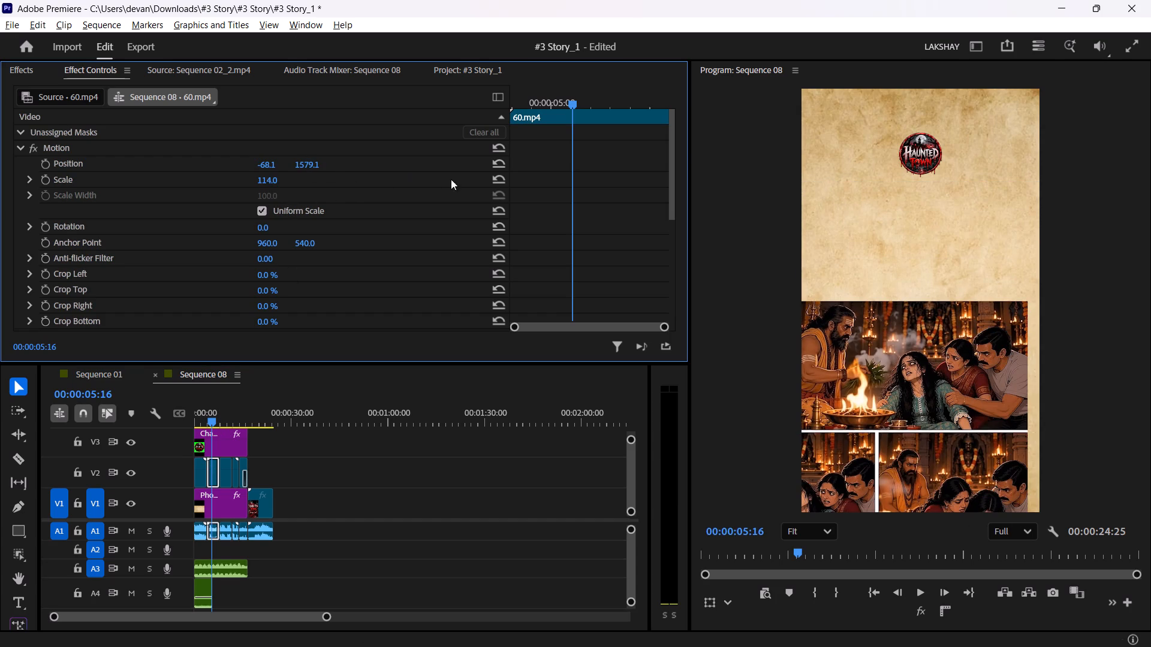
Reset the 60.mp4 clip's scale to 100 and set its position to 94, 960.
left_click(499, 186)
left_click(501, 179)
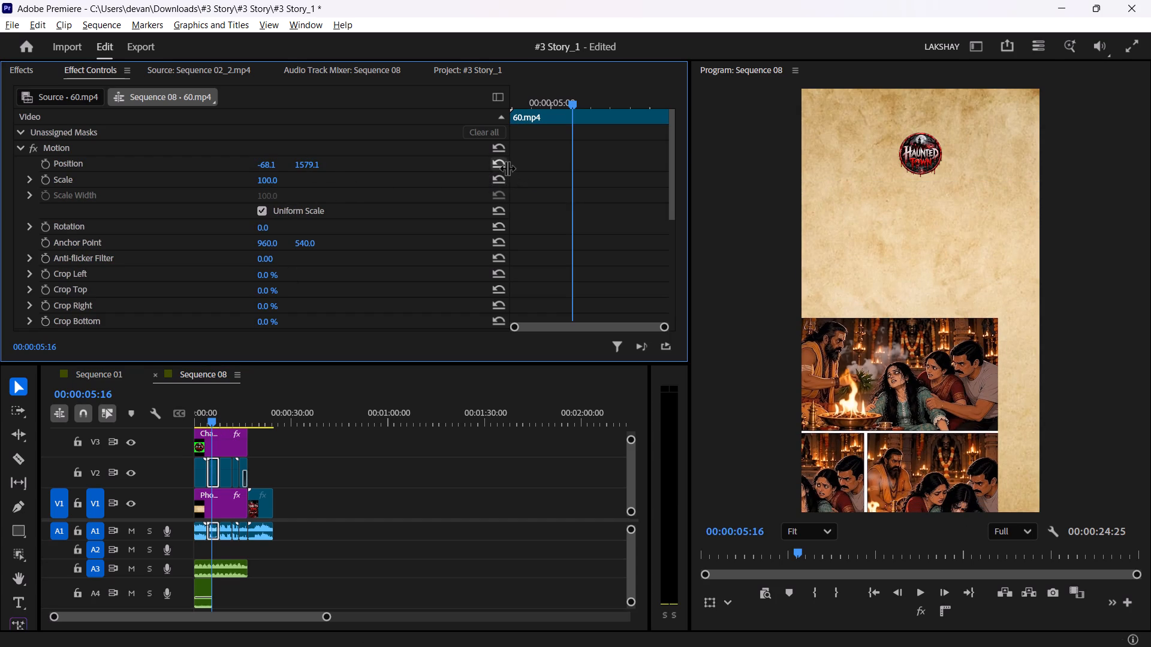
left_click(498, 164)
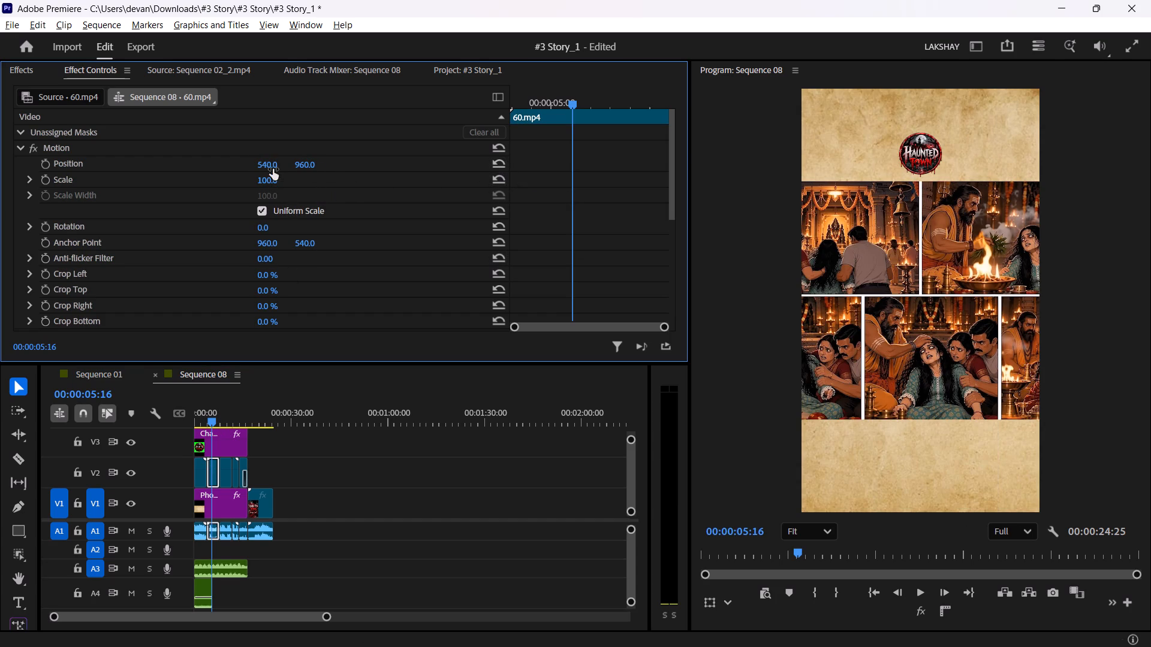
left_click_drag(273, 164, 531, 162)
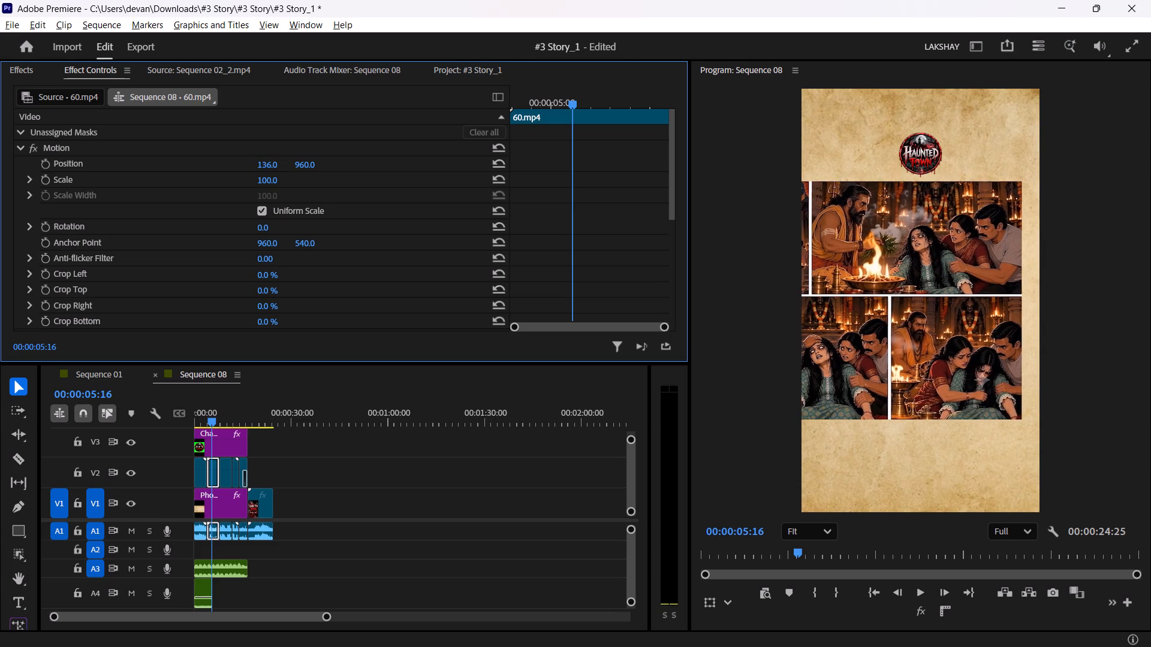
left_click_drag(531, 162, 484, 161)
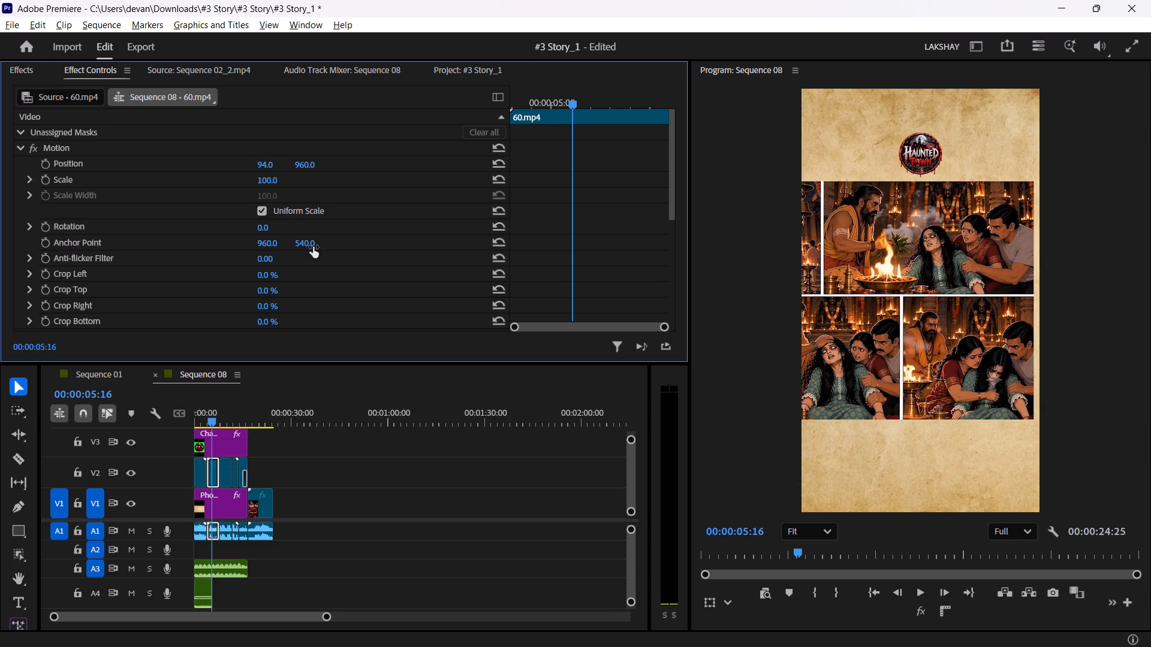
Crop the 60.mp4 clip 53% from the bottom and 51% from the left to isolate the fire ritual panel.
left_click_drag(262, 304, 277, 307)
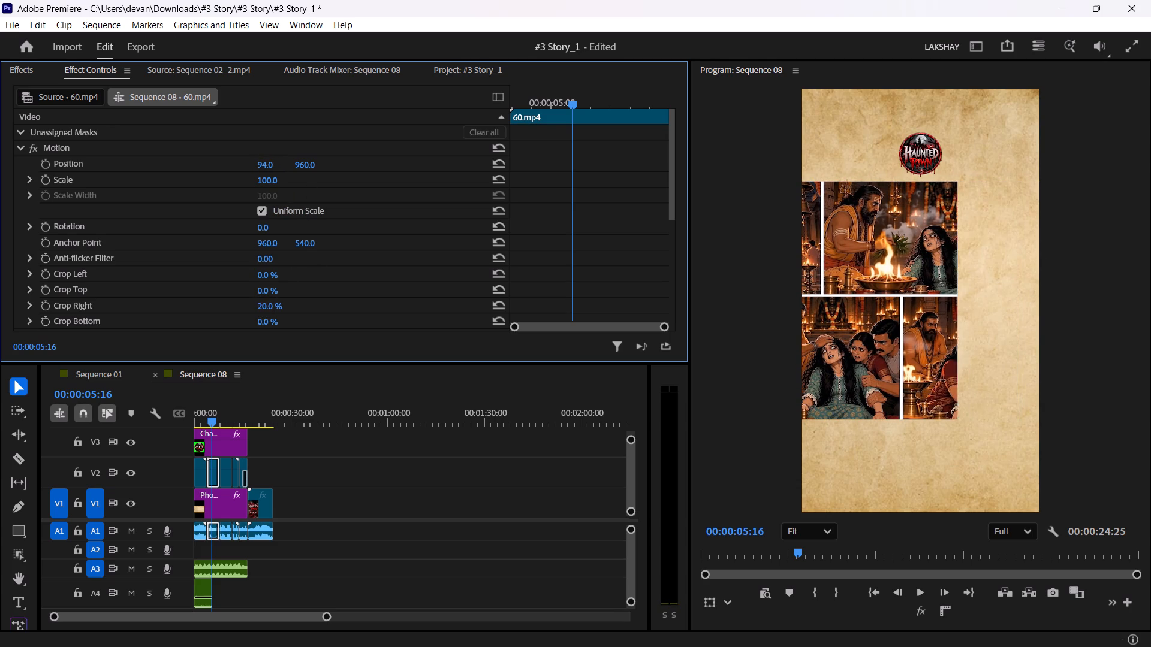
left_click_drag(277, 307, 131, 309)
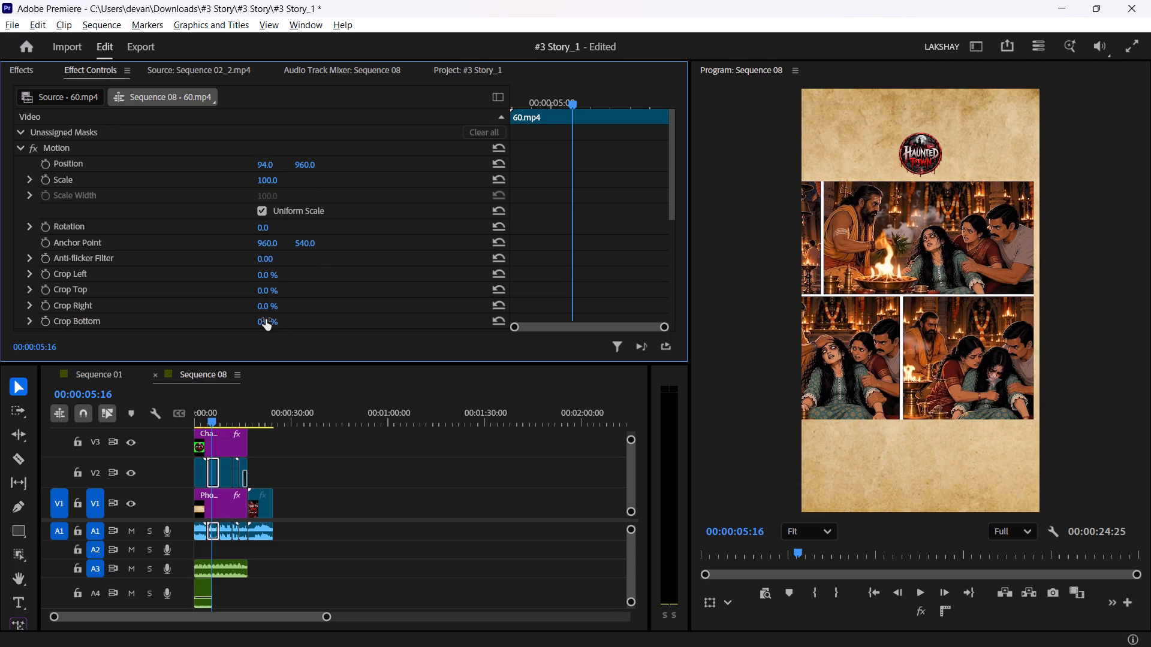
left_click_drag(266, 319, 301, 317)
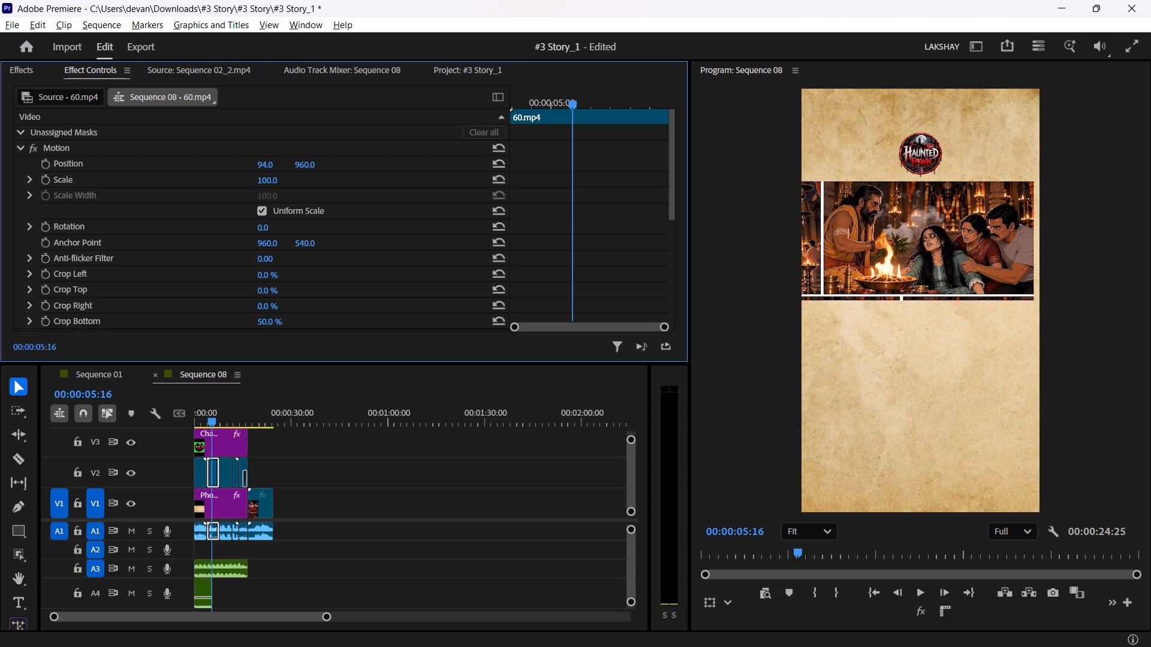
left_click_drag(301, 317, 306, 318)
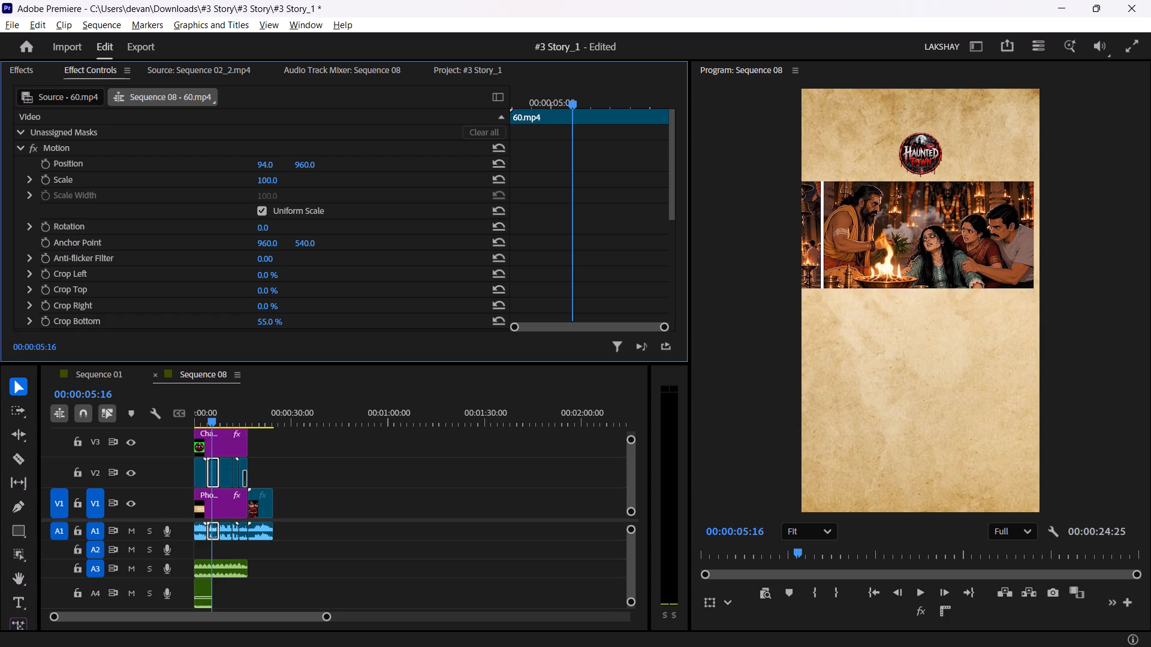
left_click_drag(306, 318, 304, 318)
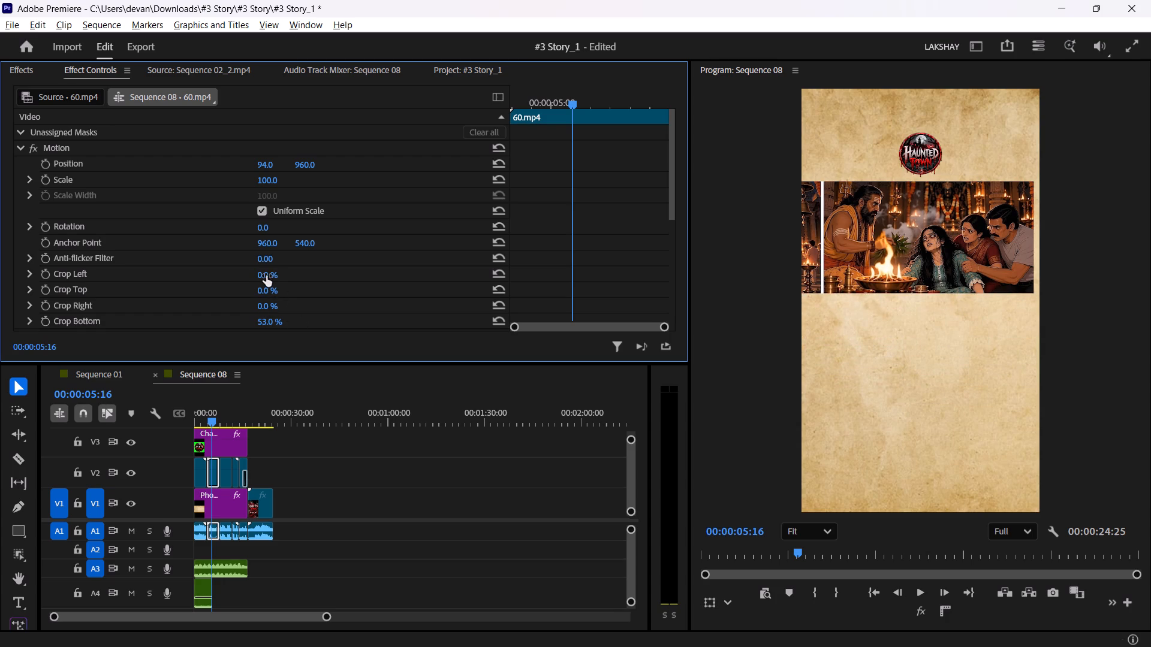
left_click_drag(267, 277, 311, 281)
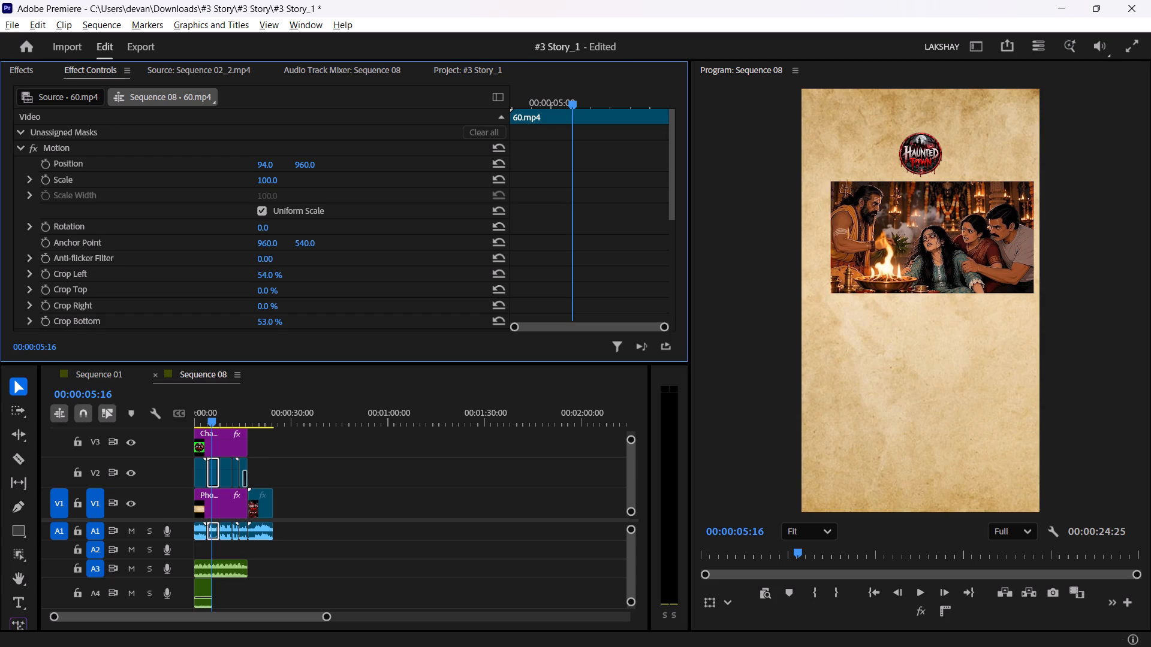
left_click_drag(311, 281, 308, 283)
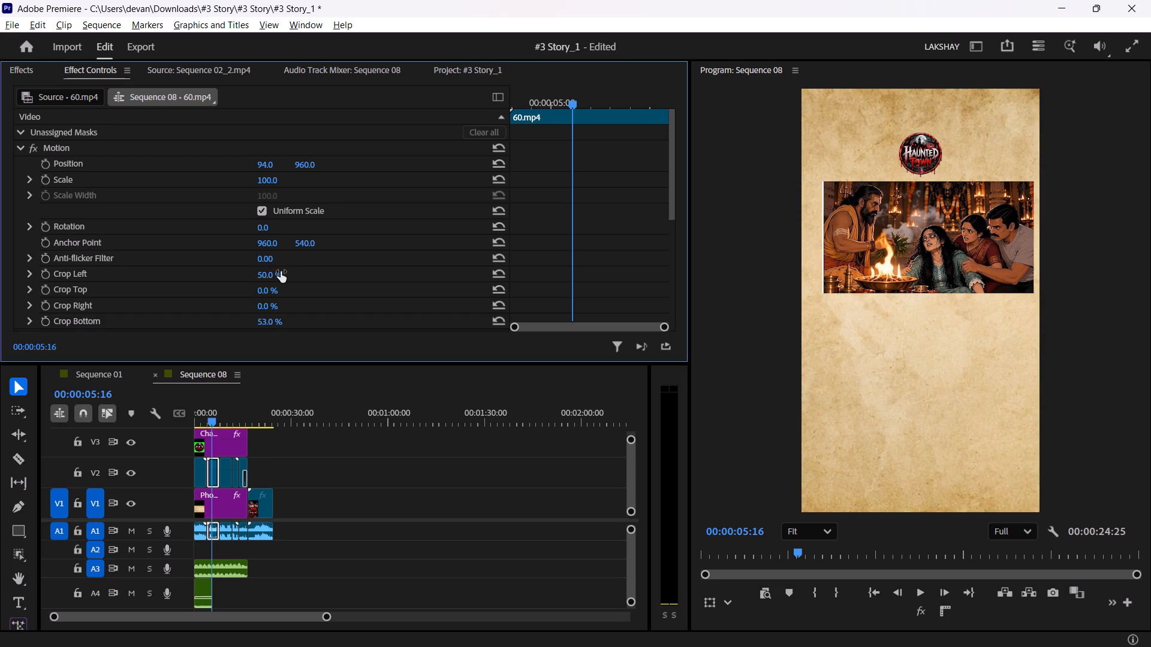
left_click(263, 271)
key("5")
key("1")
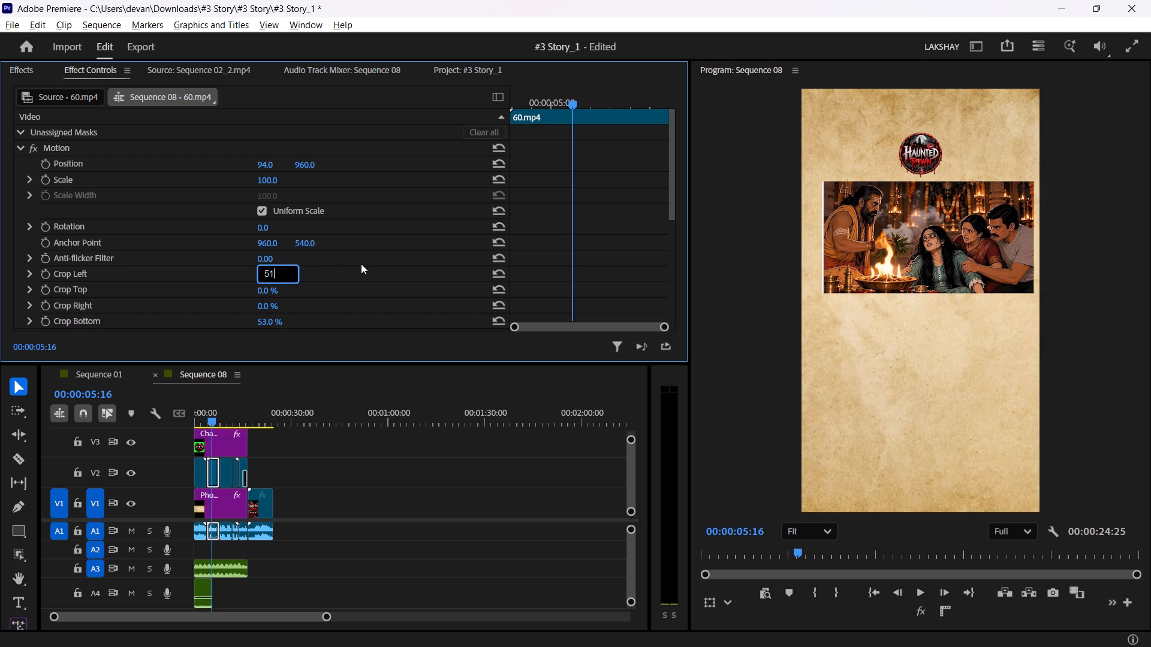
left_click(364, 264)
Scale the cropped fire ritual 60.mp4 clip to 200 and reposition it to about -170 horizontally and 1576 vertically.
left_click_drag(274, 183, 301, 185)
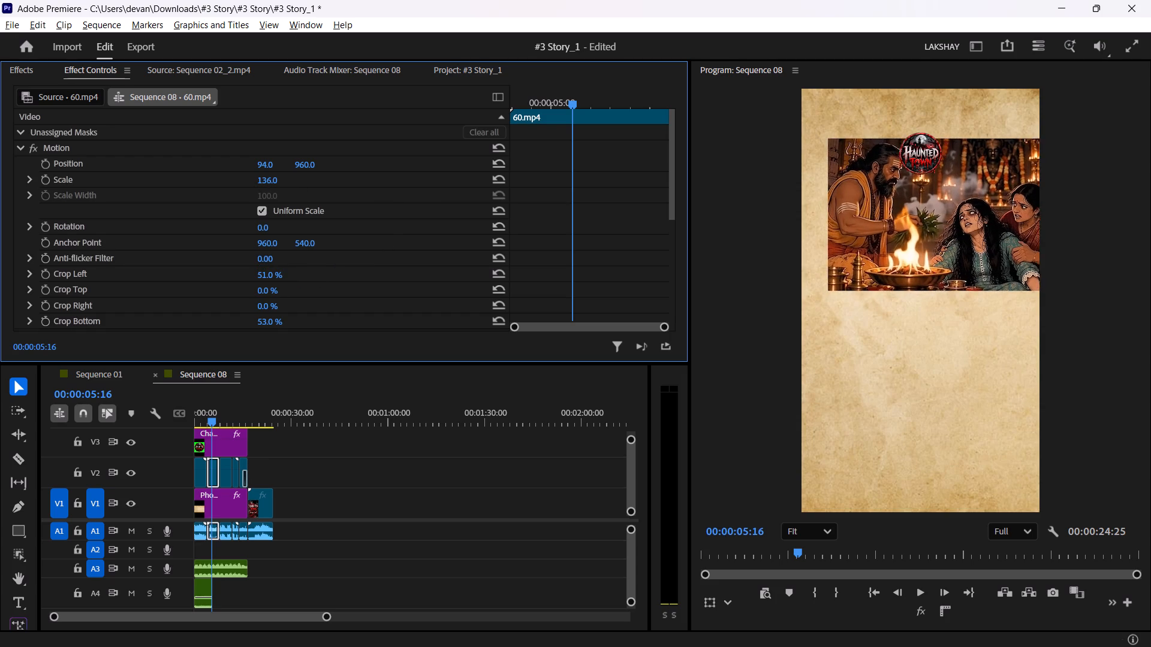
left_click_drag(301, 185, 309, 185)
left_click_drag(306, 164, 257, 162)
left_click(498, 163)
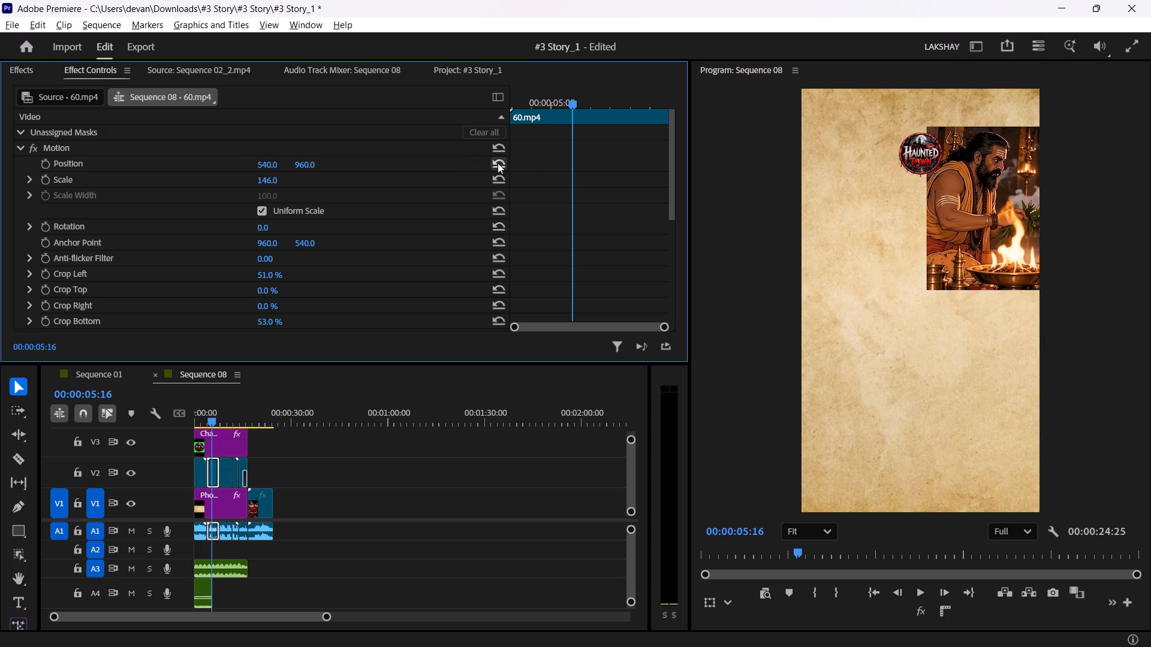
left_click_drag(307, 165, 330, 159)
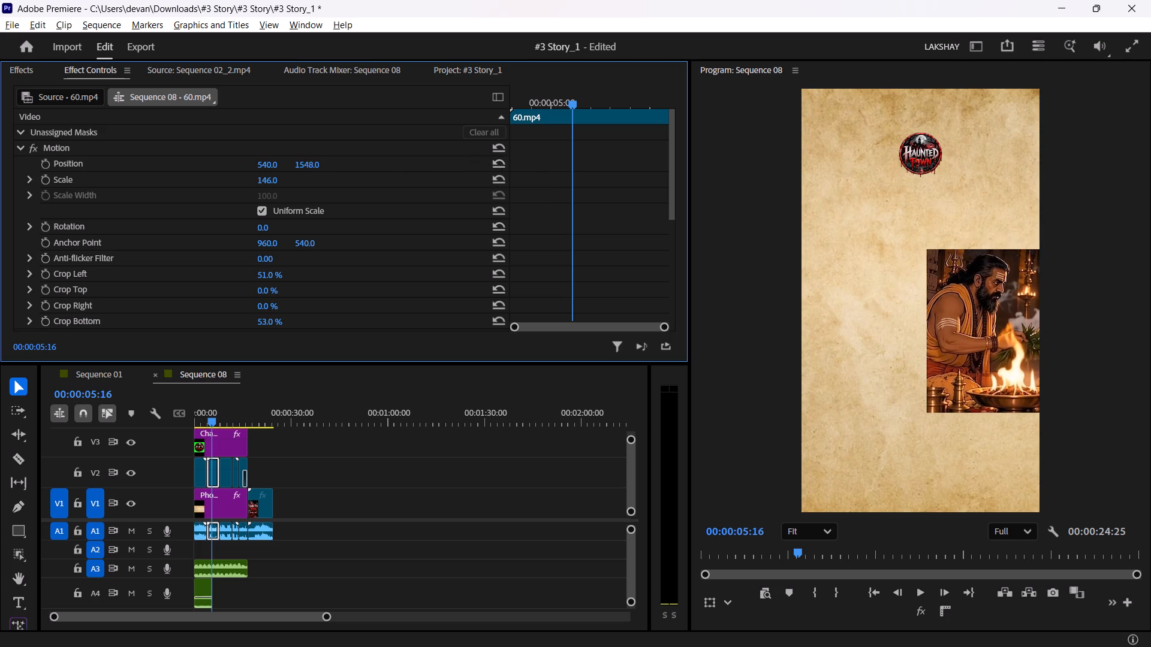
left_click_drag(330, 159, 202, 188)
left_click_drag(270, 168, 13, 181)
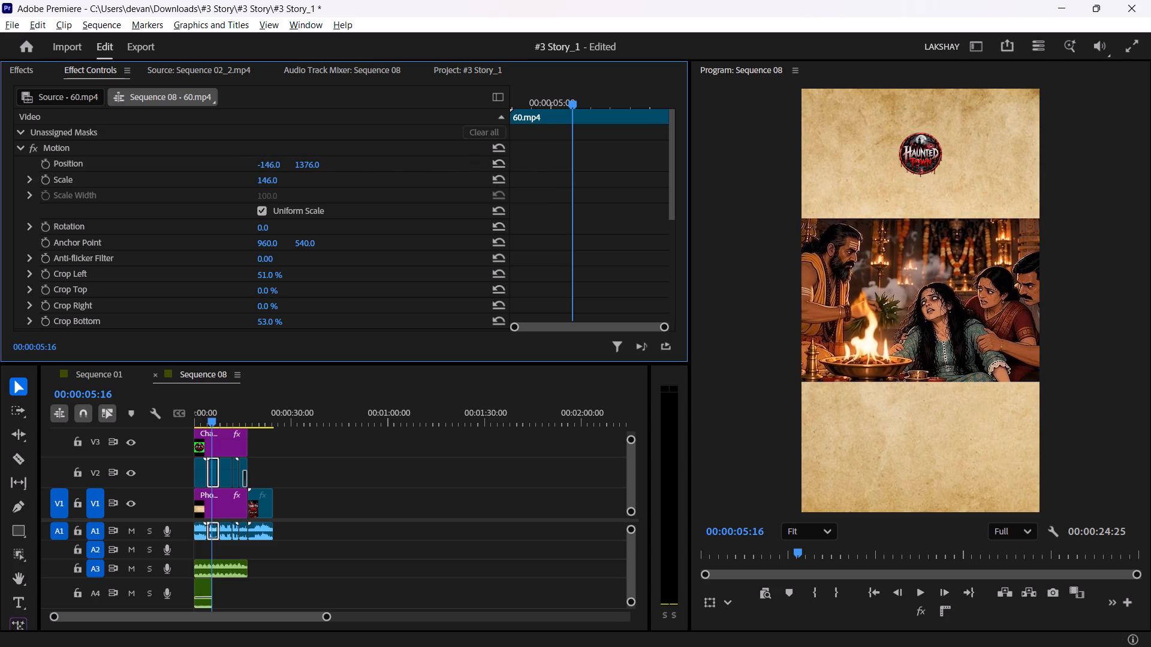
left_click_drag(13, 181, 9, 190)
left_click(278, 177)
type("200")
key("Return")
left_click_drag(308, 165, 457, 108)
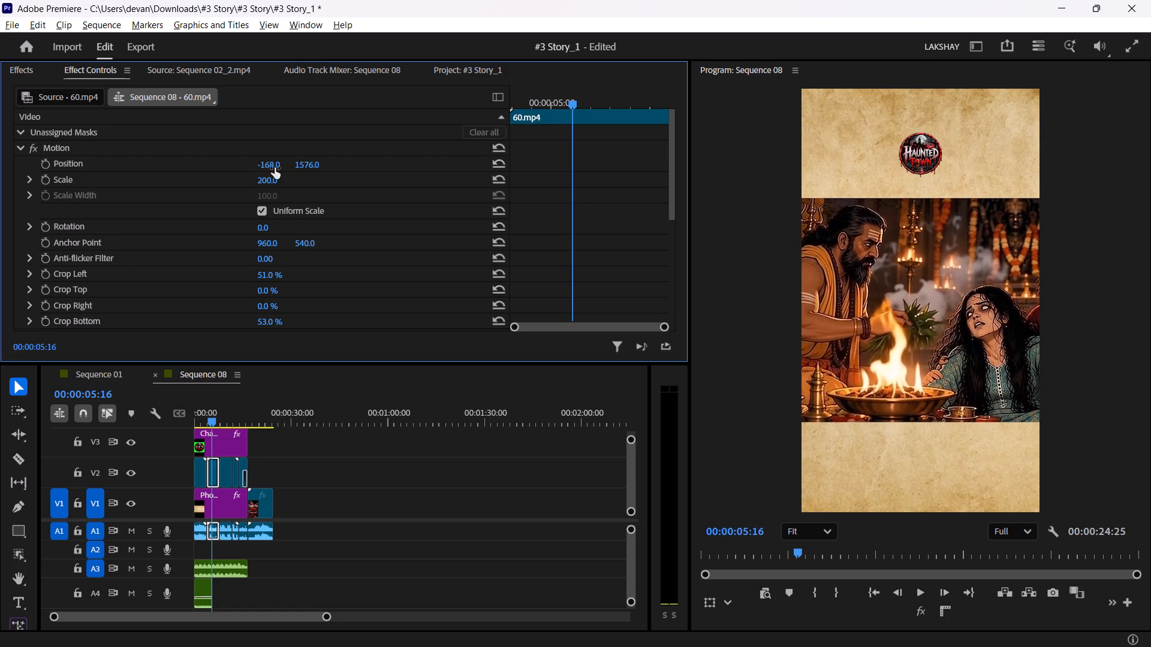
left_click_drag(286, 162, 279, 168)
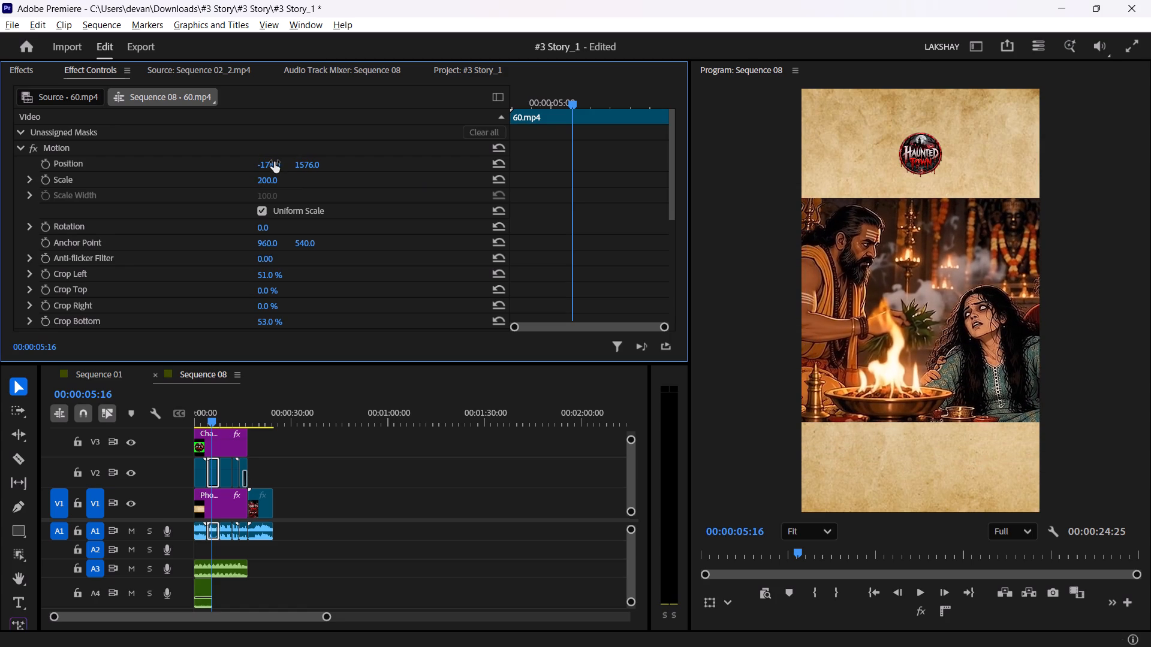
Play Sequence 08 onward from the fire ritual clip to examine the framing of the clips that follow.
key("space")
left_click(389, 483)
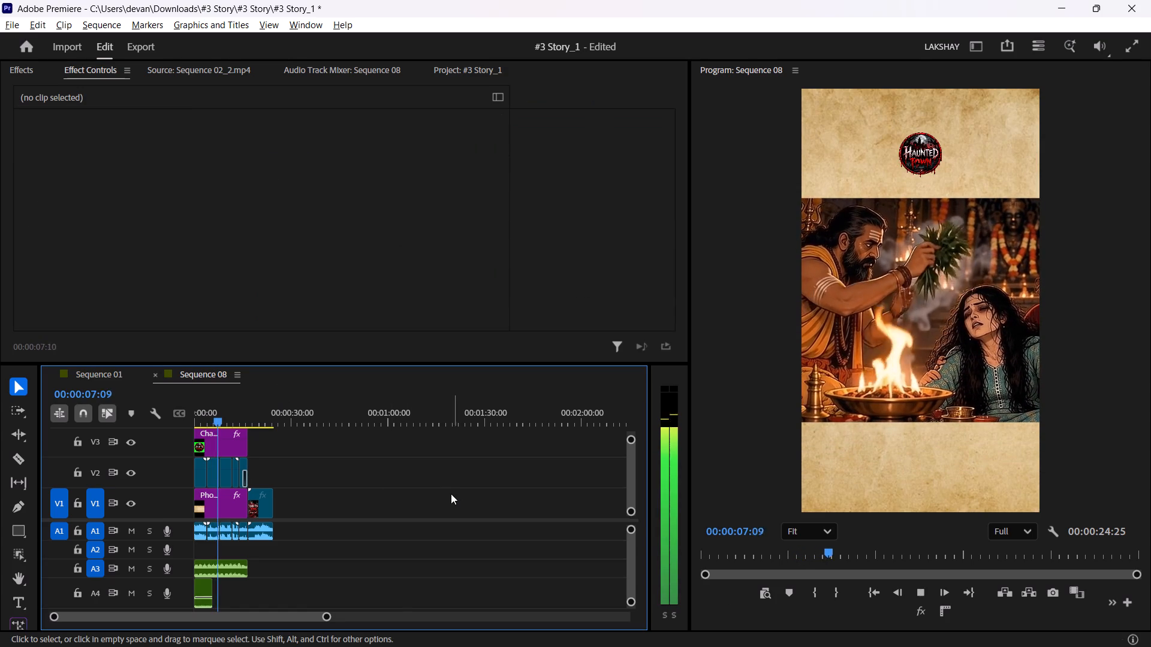
key("space")
key("space")
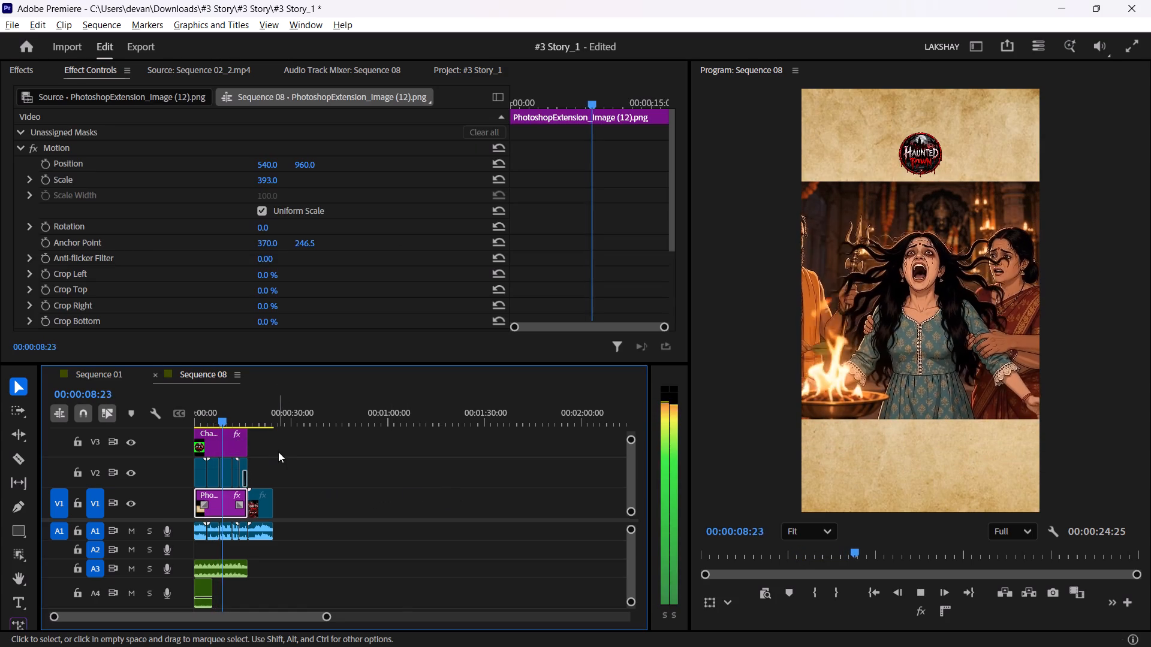
key("space")
key("space")
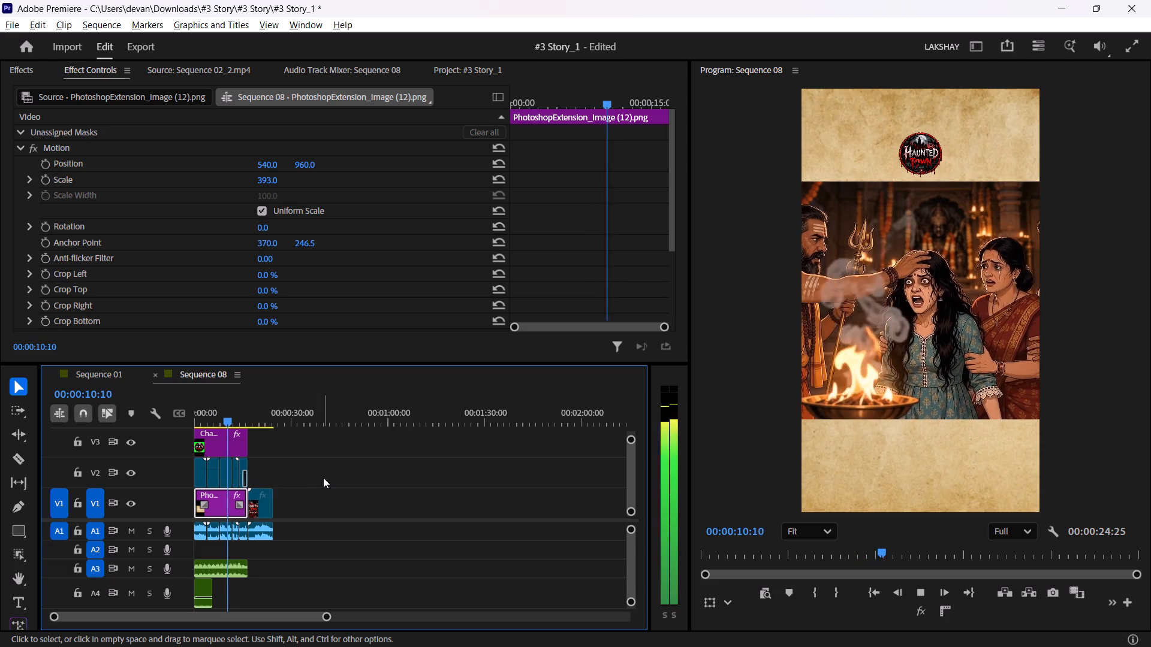
left_click(323, 476)
key("space")
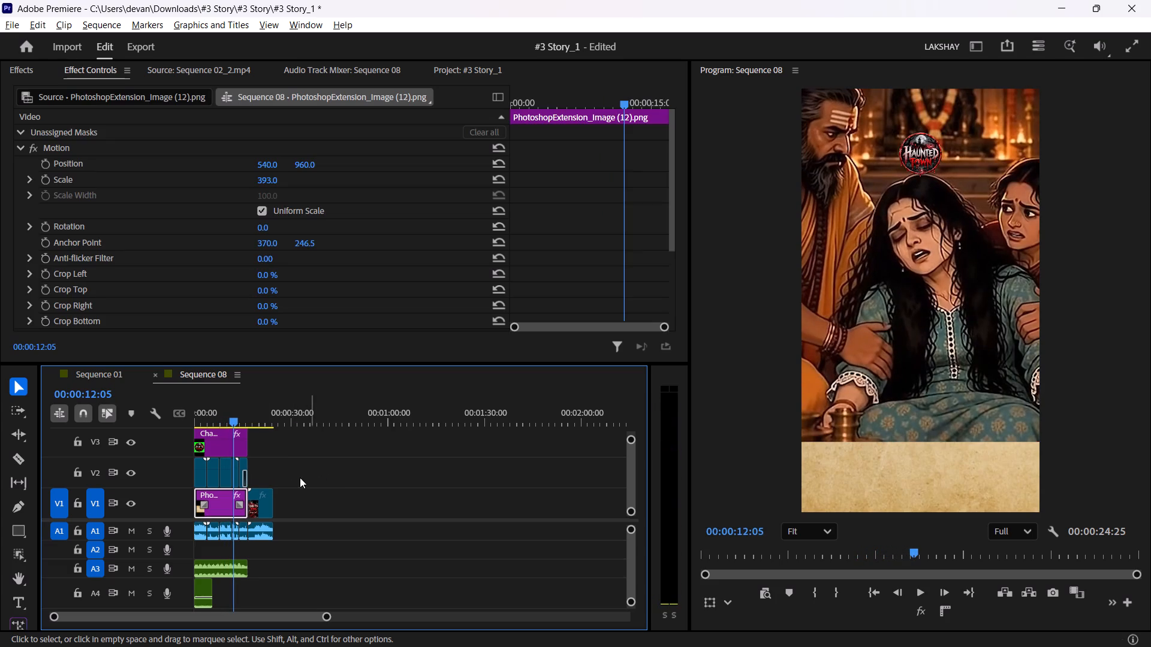
Reduce the 60.mp4 clip at 00:00:12:05 to a scale of 127 and set its vertical position to 578.4.
left_click_drag(326, 615, 139, 600)
left_click(433, 482)
left_click_drag(273, 178, 259, 178)
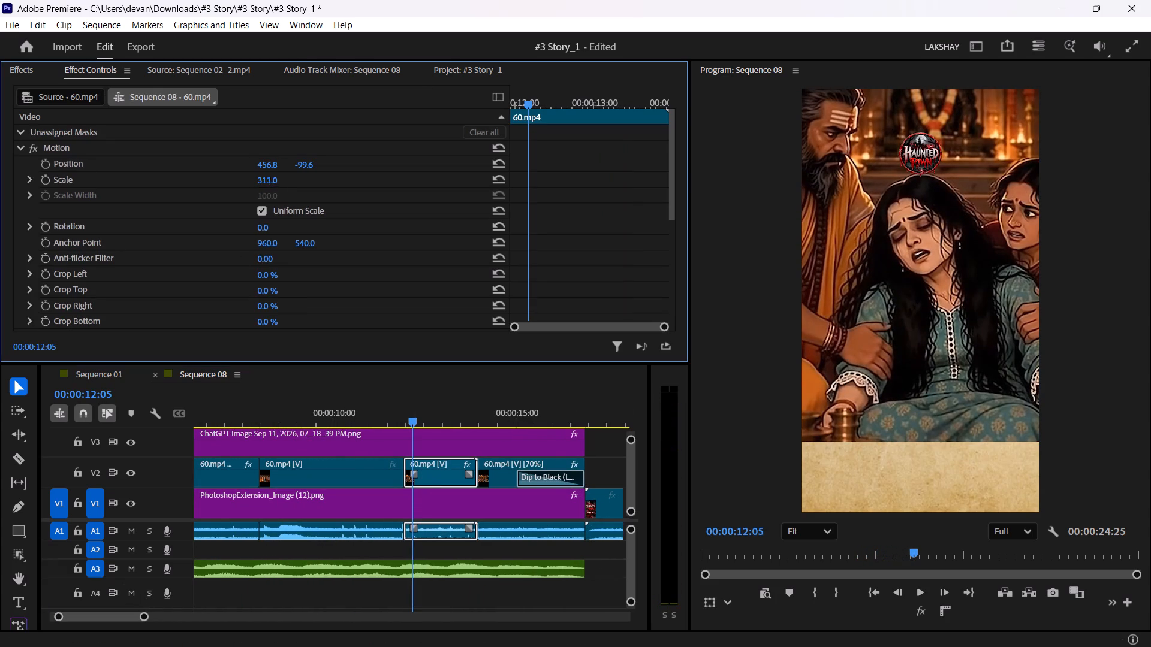
left_click_drag(259, 178, 131, 187)
left_click_drag(312, 161, 314, 161)
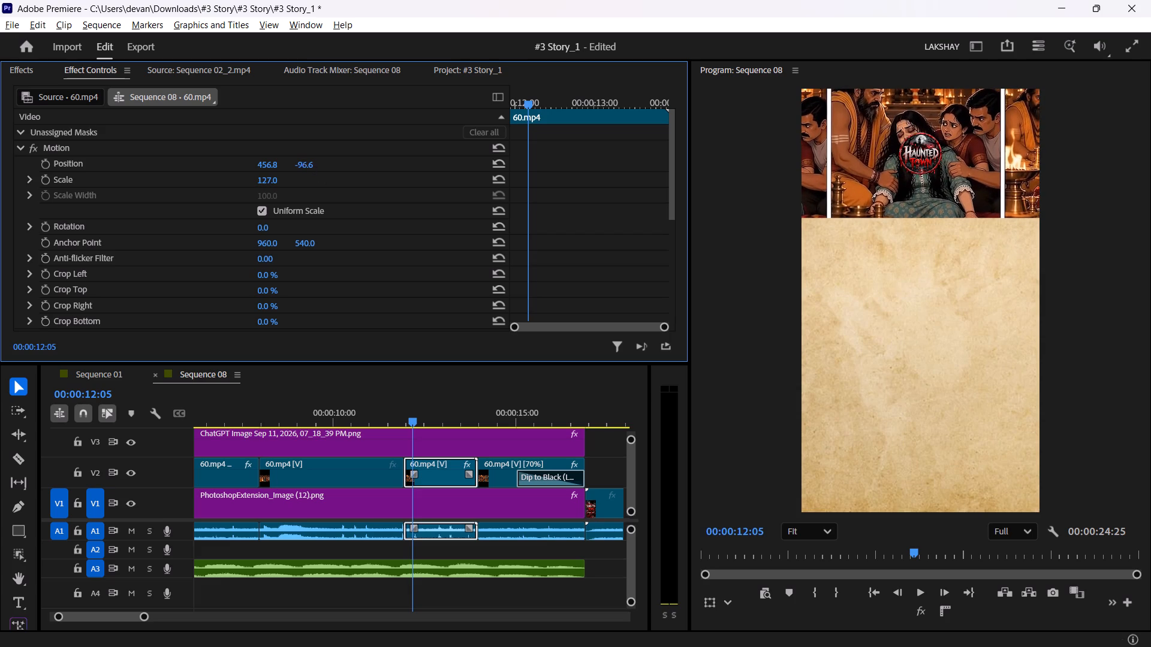
left_click_drag(314, 161, 817, 50)
key("space")
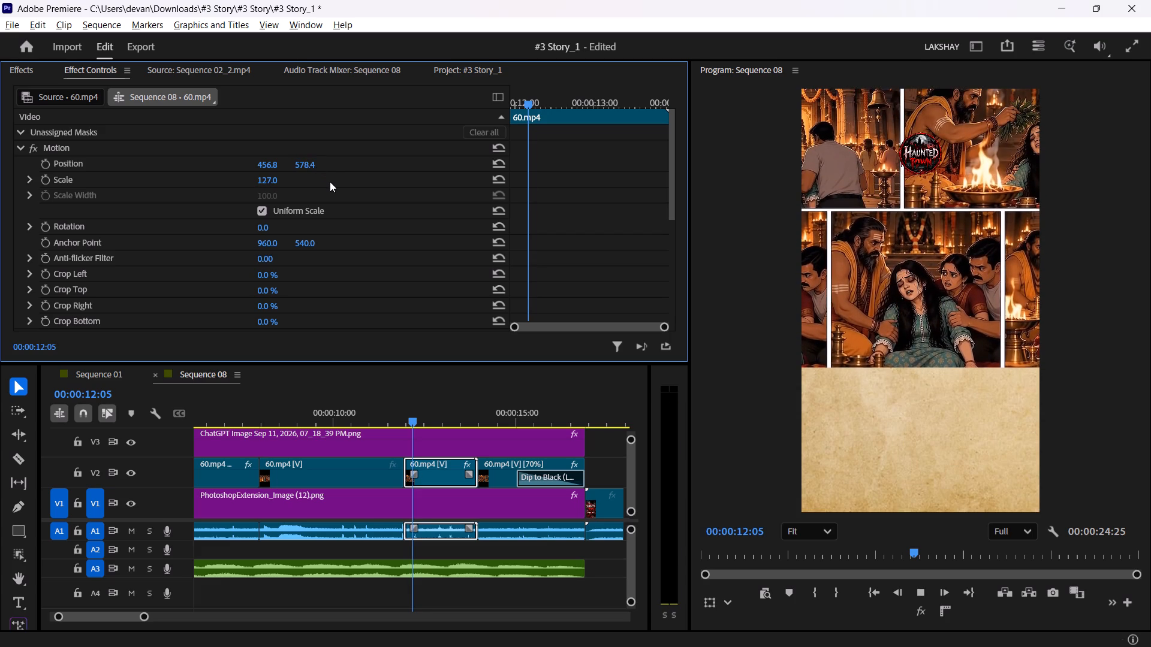
key("space")
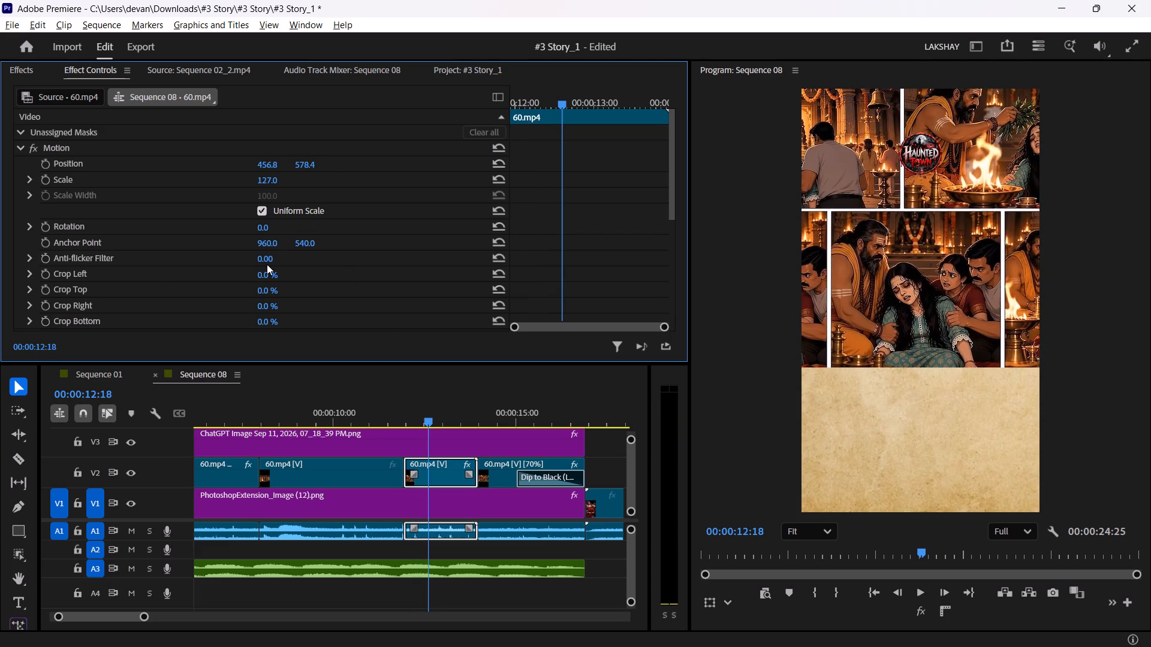
Crop the 60.mp4 clip 37% from the left, to the edge of the panel with the collapsed woman.
left_click_drag(266, 258, 373, 256)
key("ctrl+z")
left_click_drag(263, 273, 282, 280)
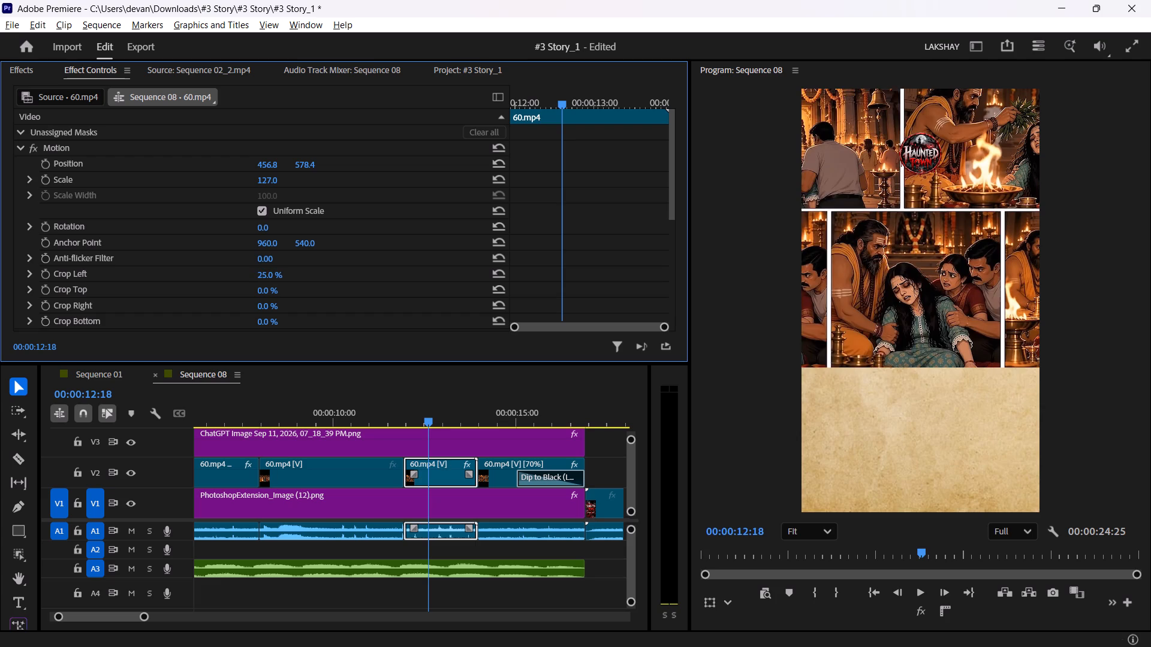
left_click_drag(282, 280, 291, 283)
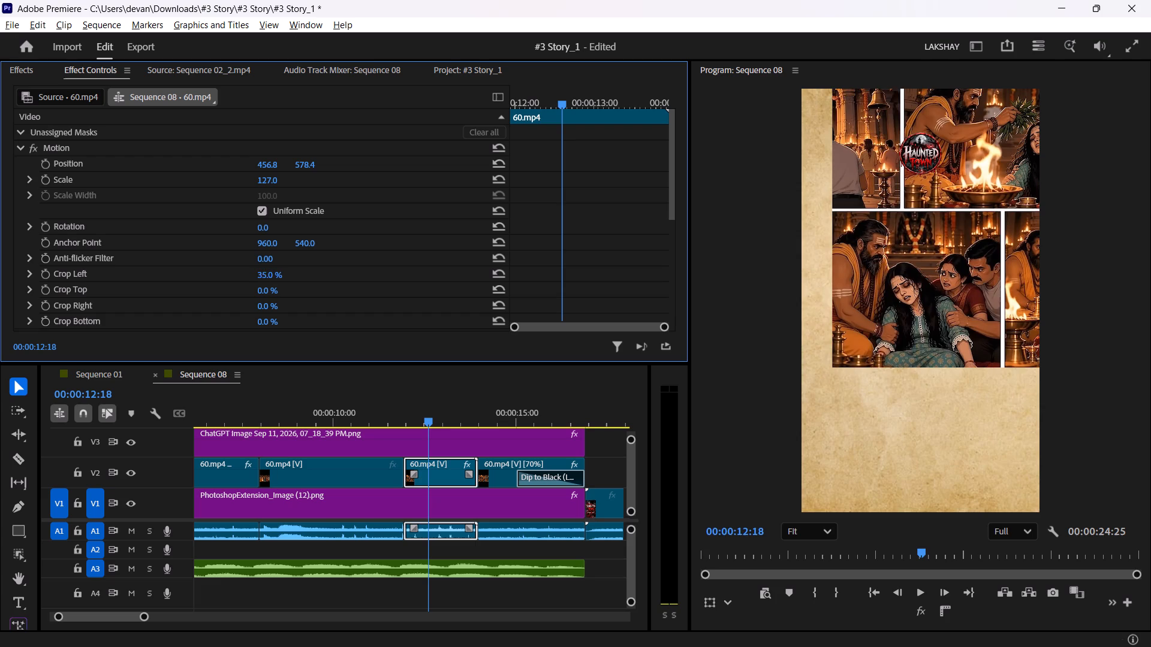
left_click_drag(291, 283, 294, 284)
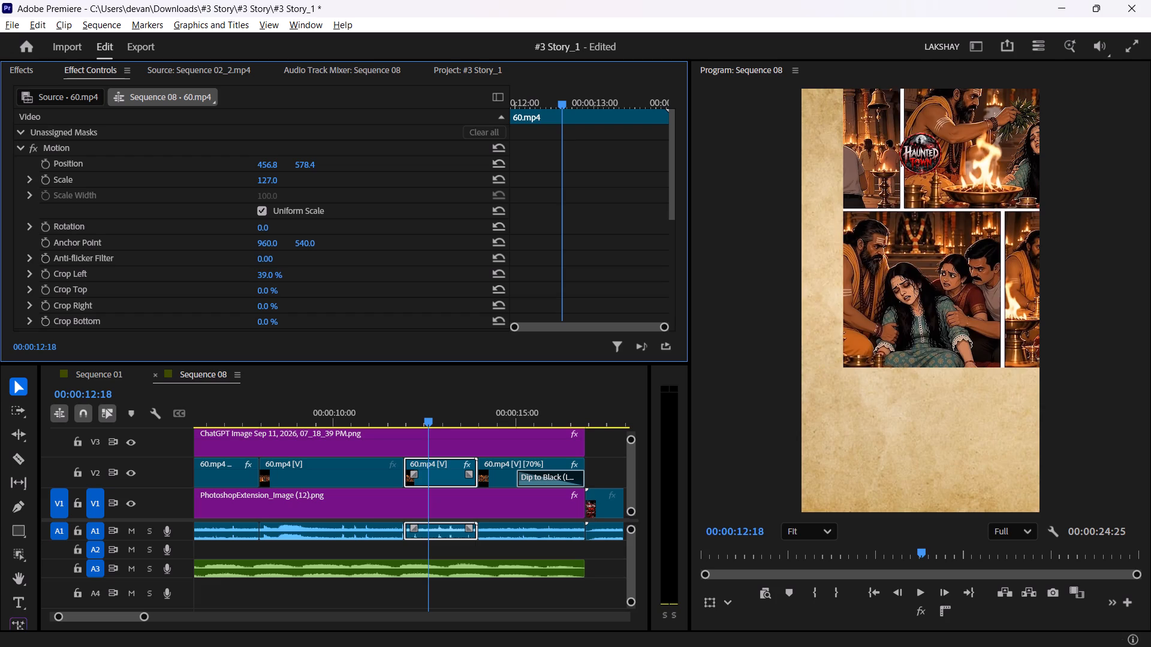
left_click_drag(294, 284, 294, 286)
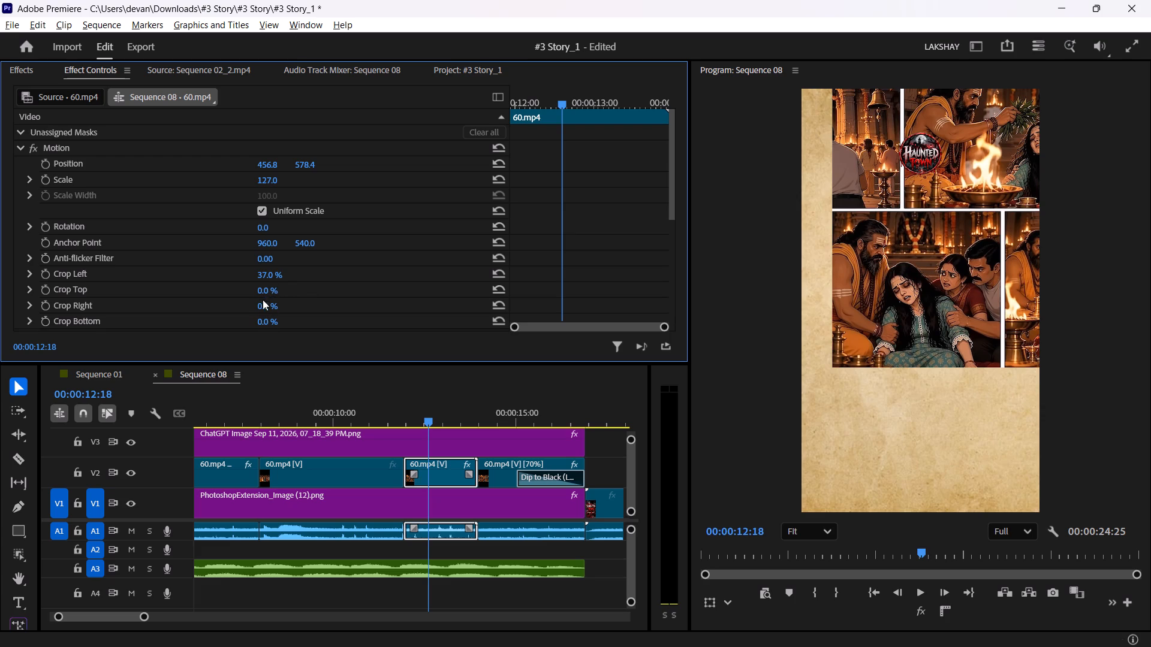
Crop the 60.mp4 clip 31.6% from the right to cut off the neighbouring panel and its white border.
left_click_drag(263, 306, 287, 307)
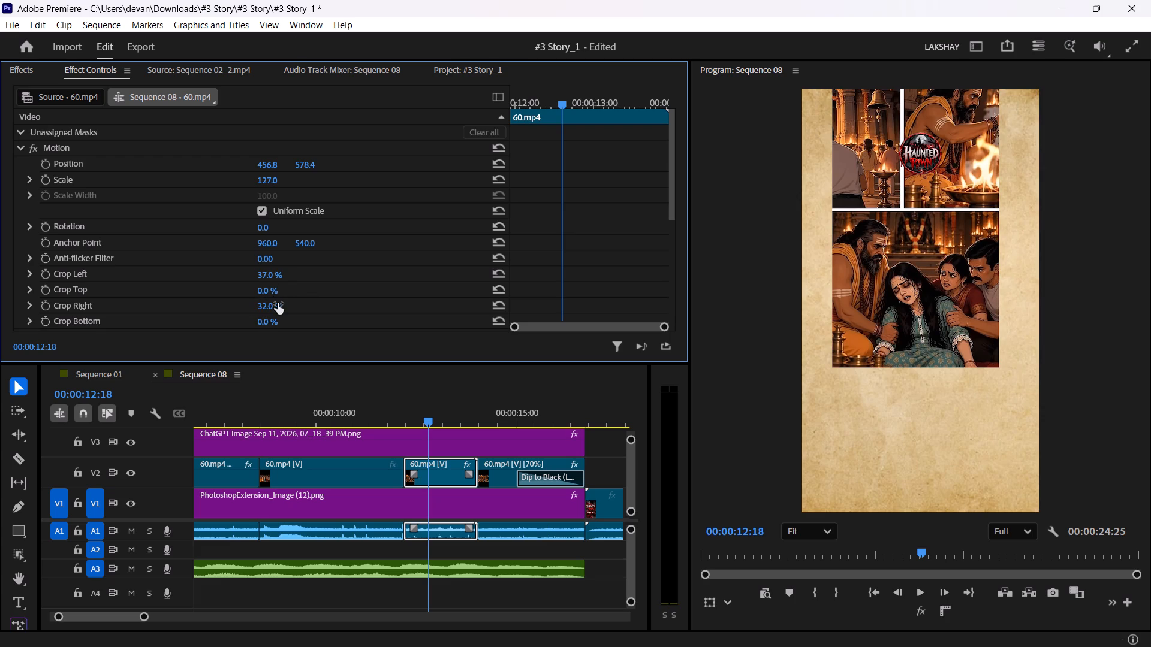
left_click(279, 309)
key("3")
key("1")
left_click(402, 297)
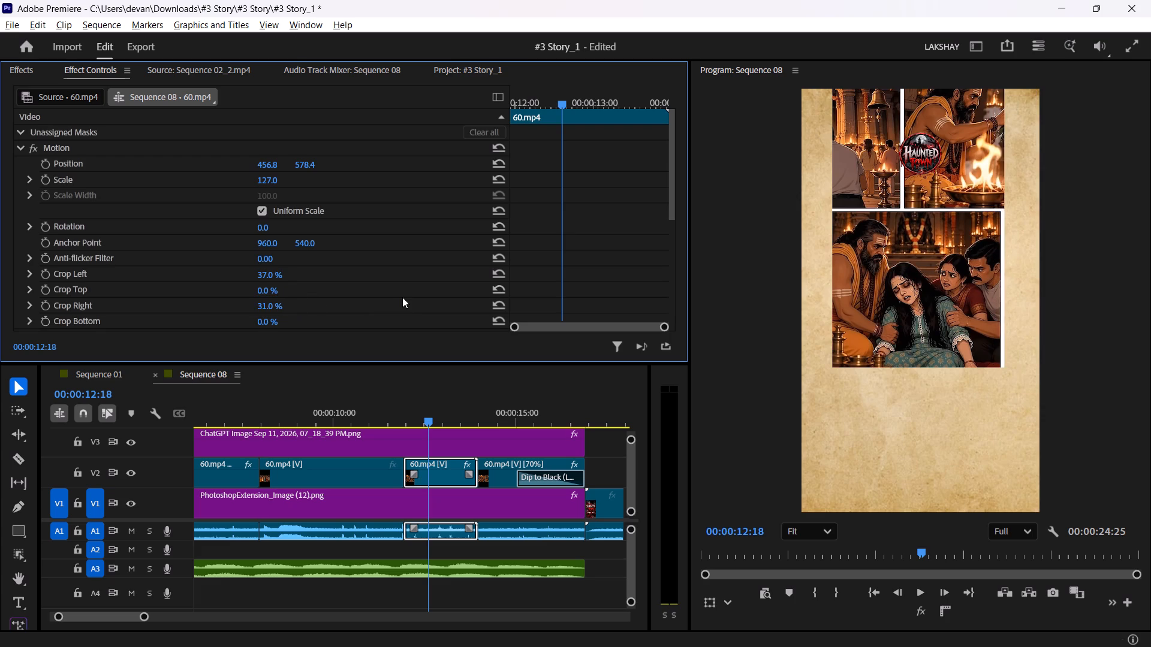
left_click(276, 306)
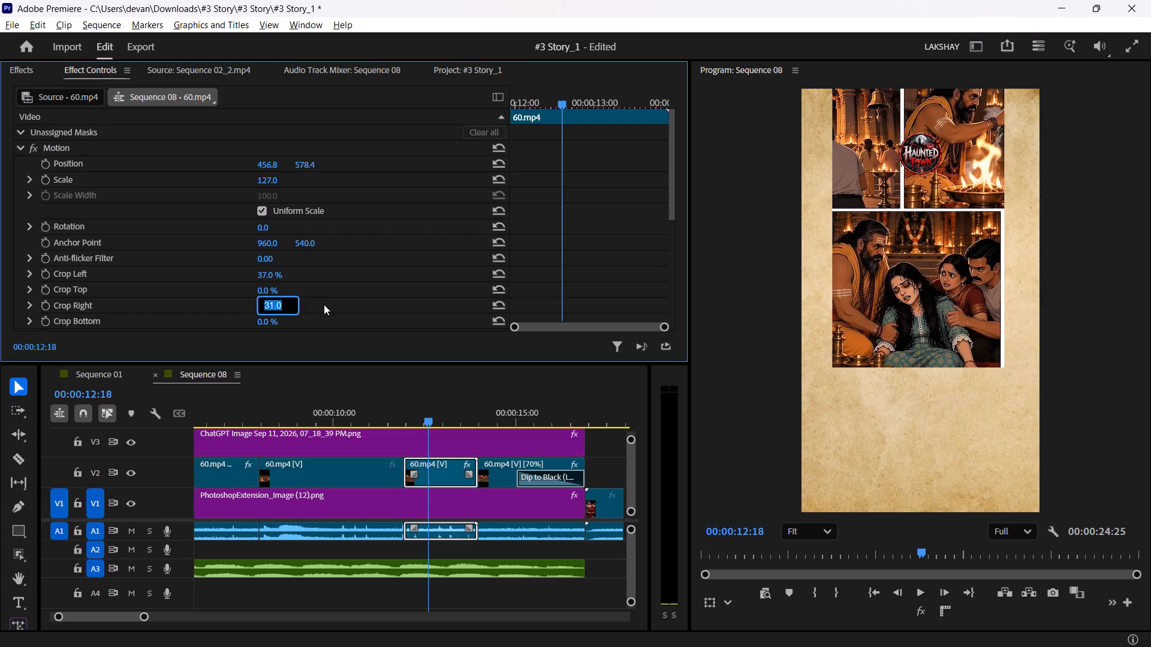
type("31.5")
key("Return")
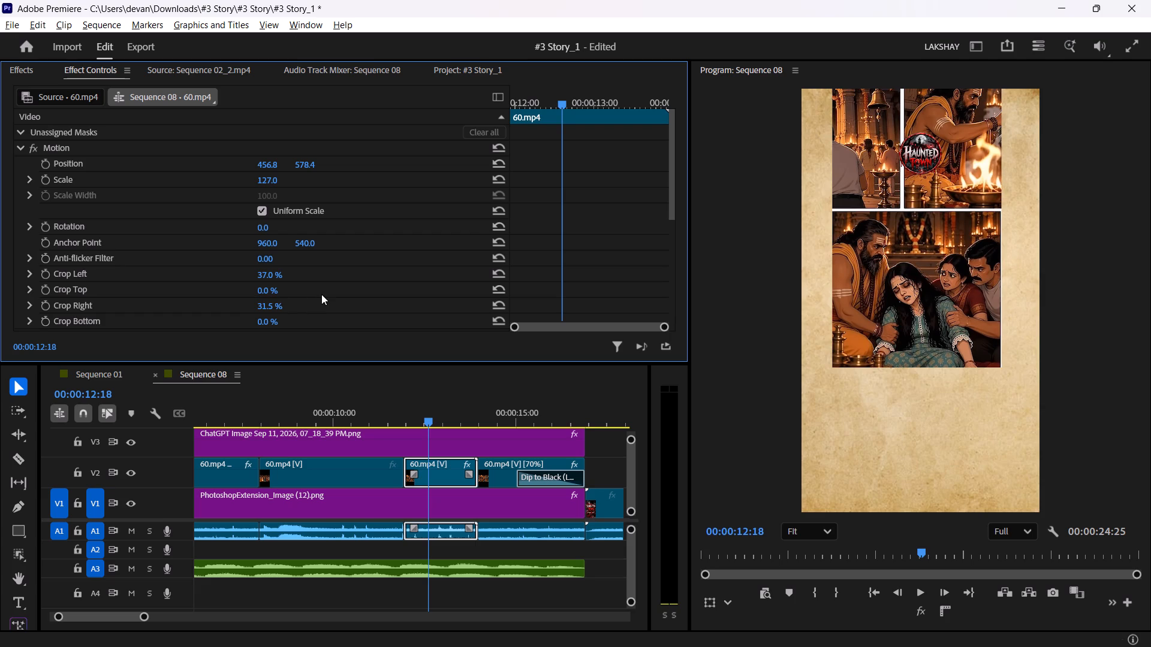
left_click(270, 312)
left_click(273, 306)
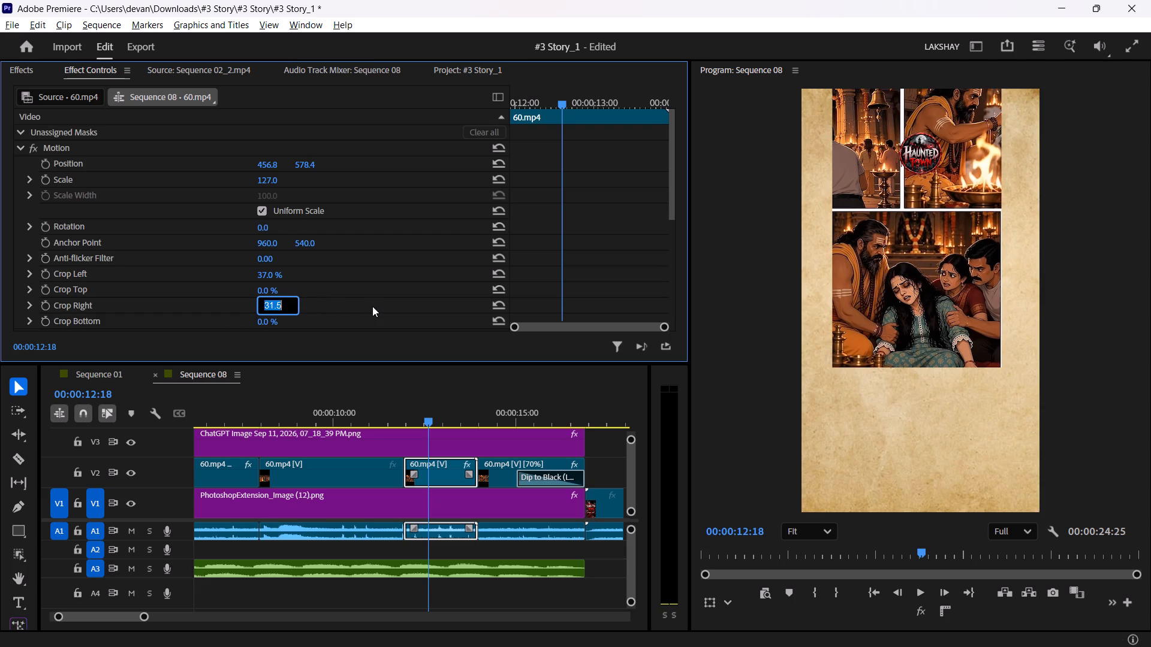
type("31.6")
key("Return")
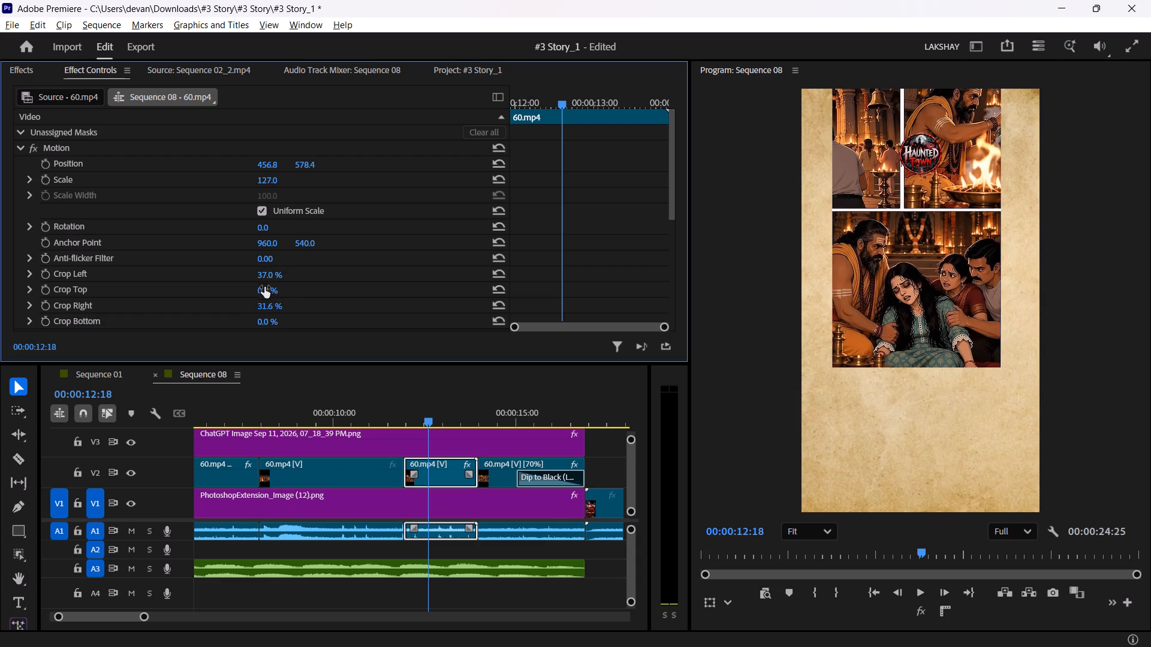
Crop the 60.mp4 clip 48.2% from the top to remove the upper panels and the white divider.
left_click_drag(264, 285, 312, 295)
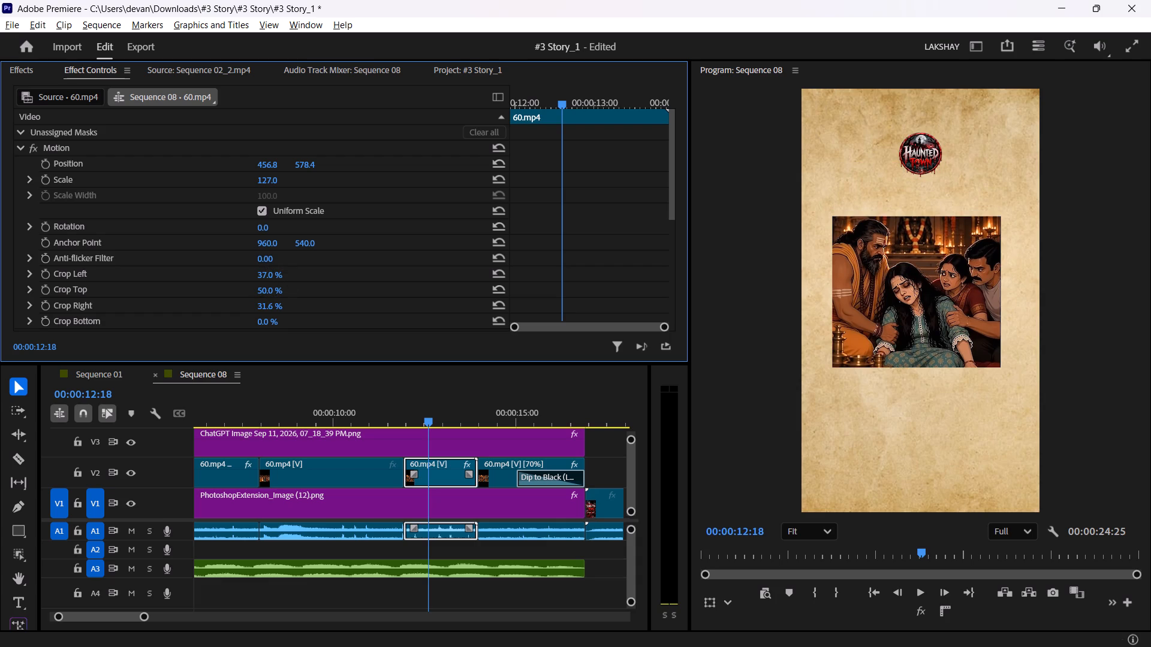
left_click_drag(312, 295, 308, 295)
left_click(273, 291)
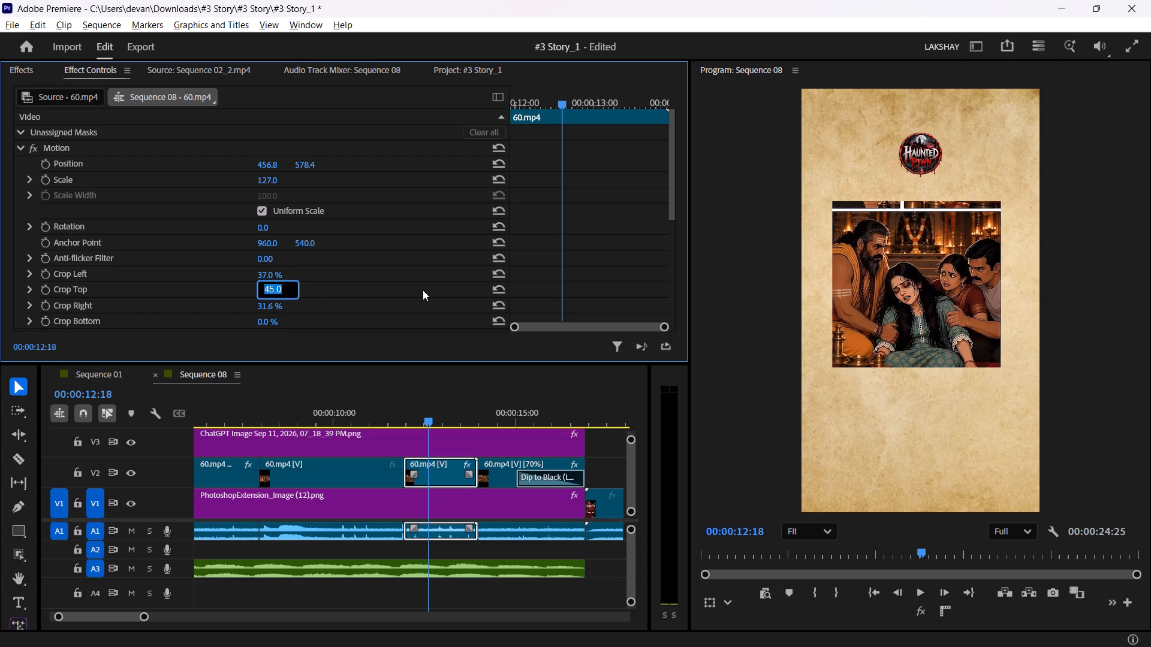
type("47")
key("Return")
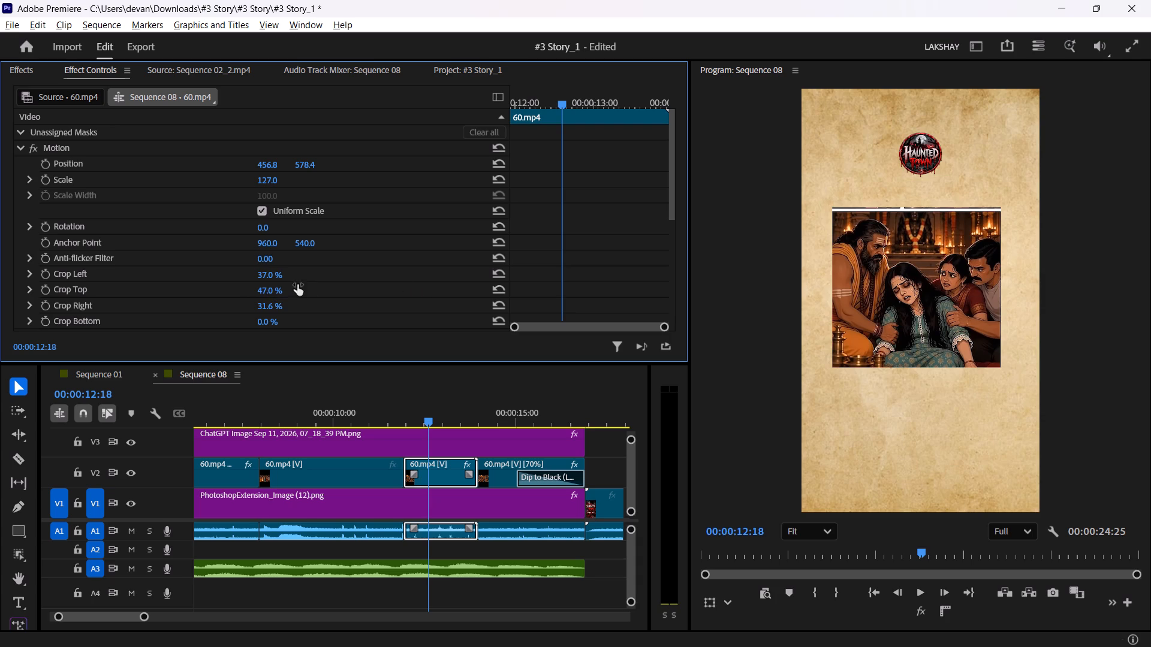
left_click(273, 292)
type("48")
key("Return")
left_click(273, 285)
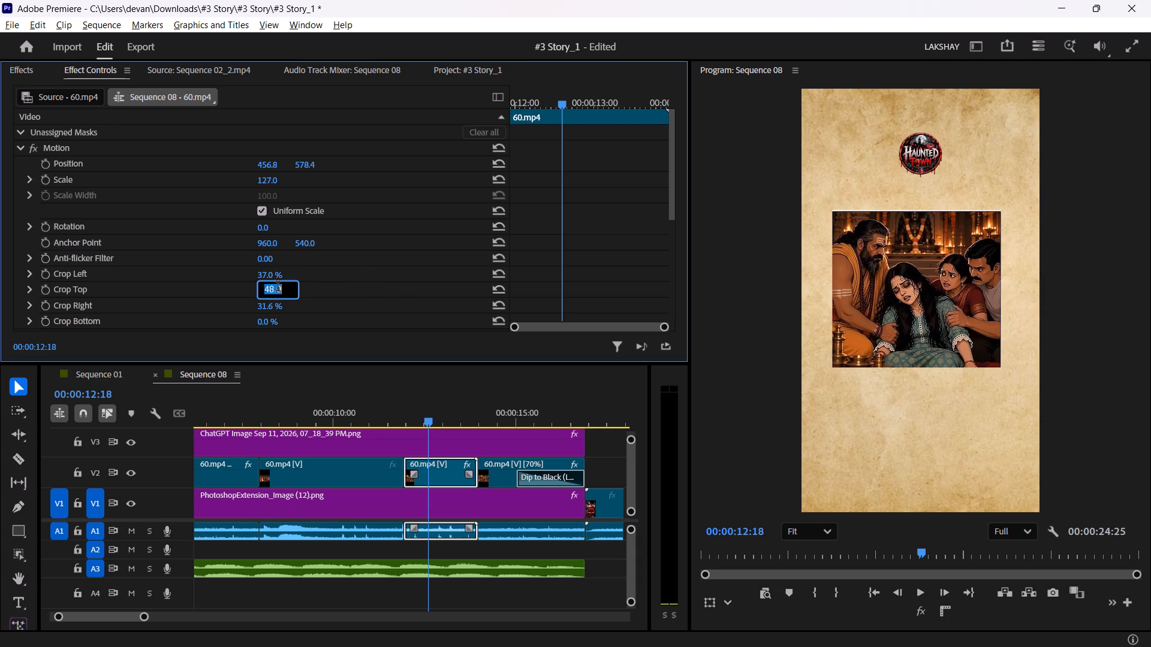
type("48.1")
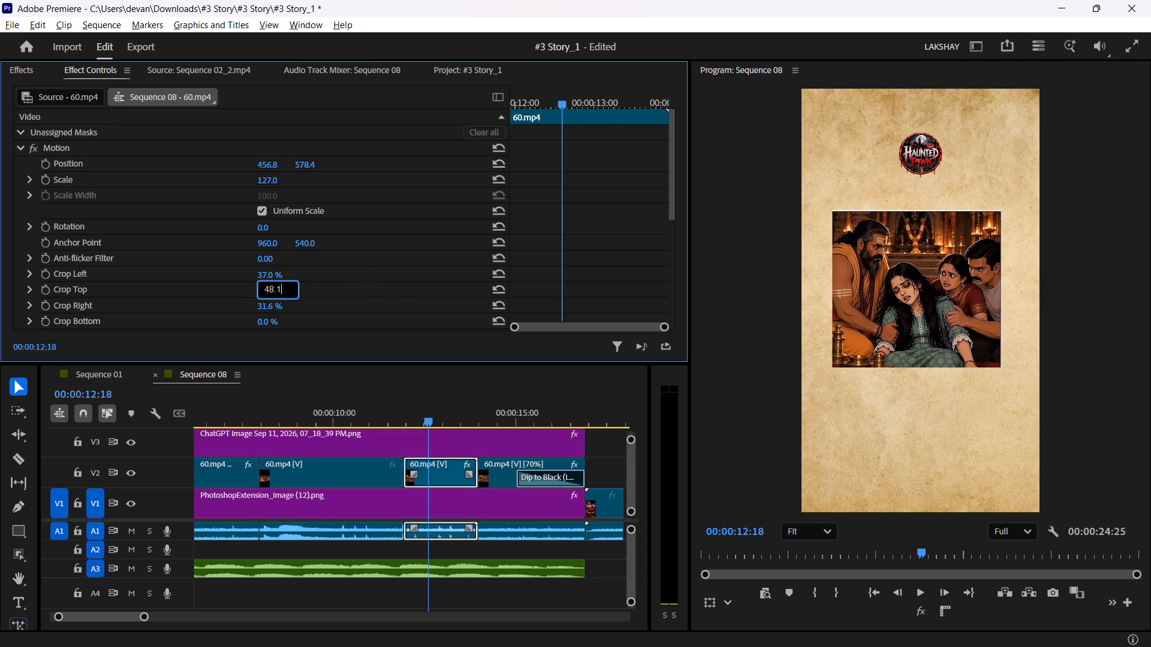
key("Return")
left_click(278, 288)
type("48.2")
key("Return")
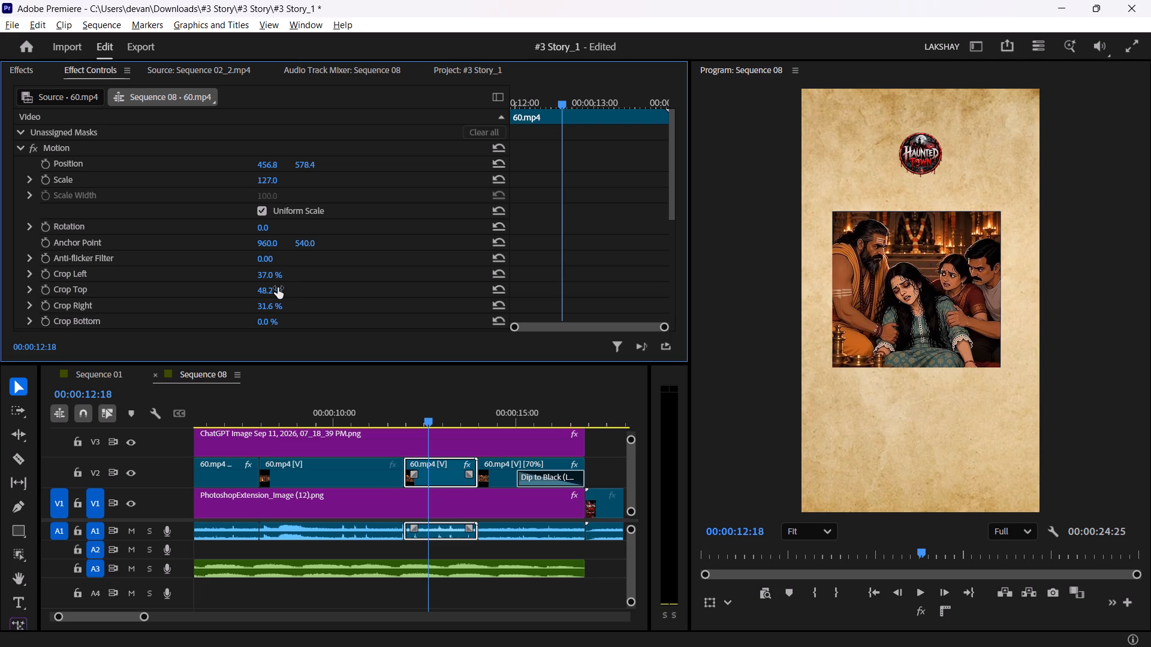
Scale the cropped collapsed-woman clip to 200, set its vertical position to 445.4, and play it back to check the framing.
left_click_drag(272, 182, 293, 180)
left_click(276, 179)
type("200")
key("Return")
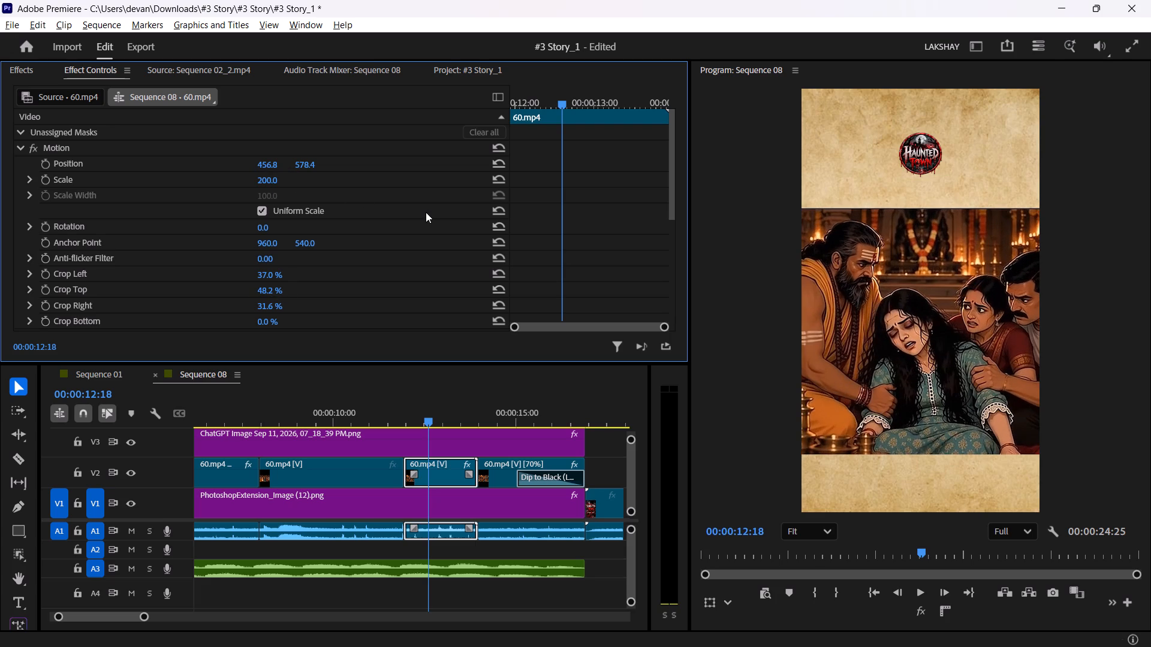
left_click_drag(306, 164, 207, 218)
key("space")
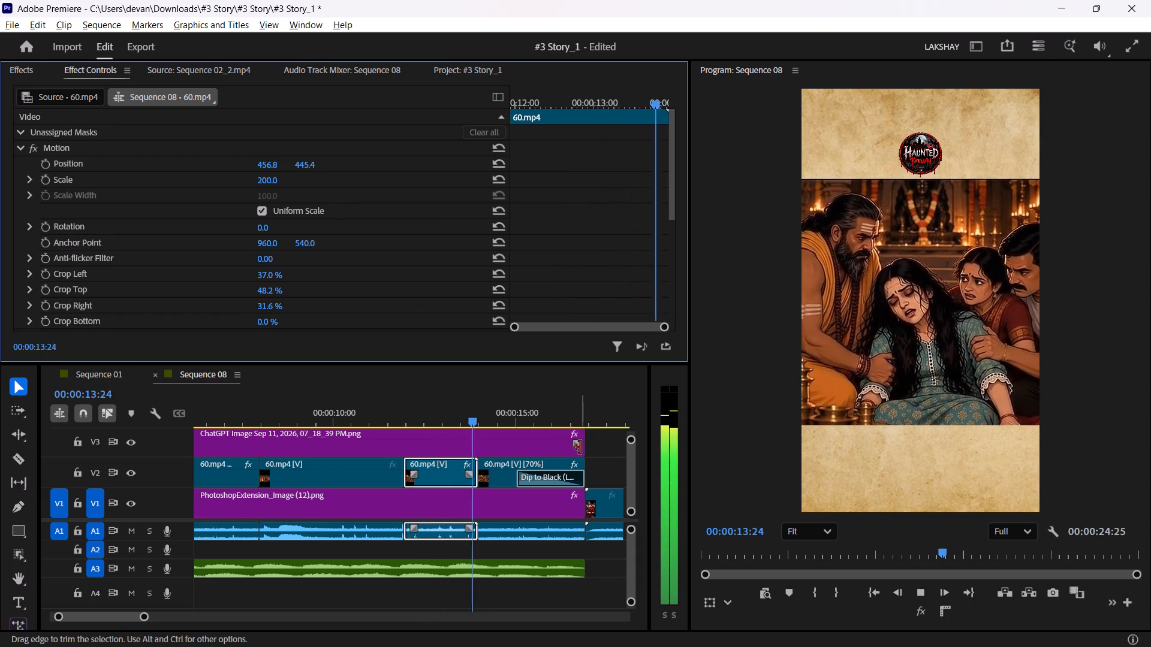
key("space")
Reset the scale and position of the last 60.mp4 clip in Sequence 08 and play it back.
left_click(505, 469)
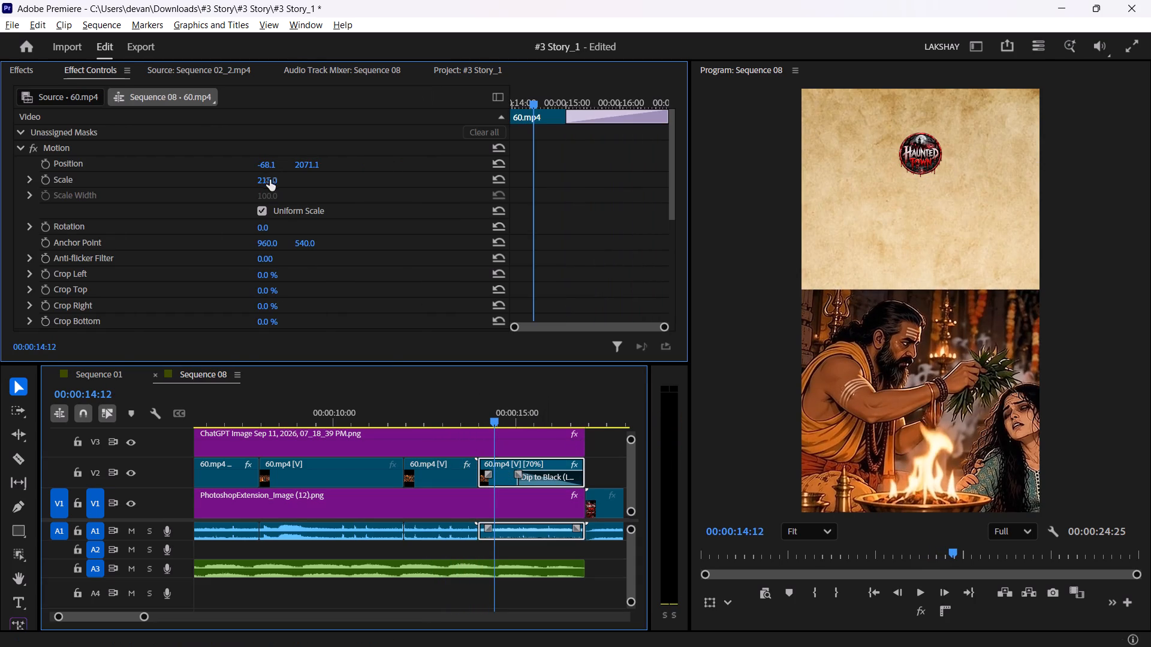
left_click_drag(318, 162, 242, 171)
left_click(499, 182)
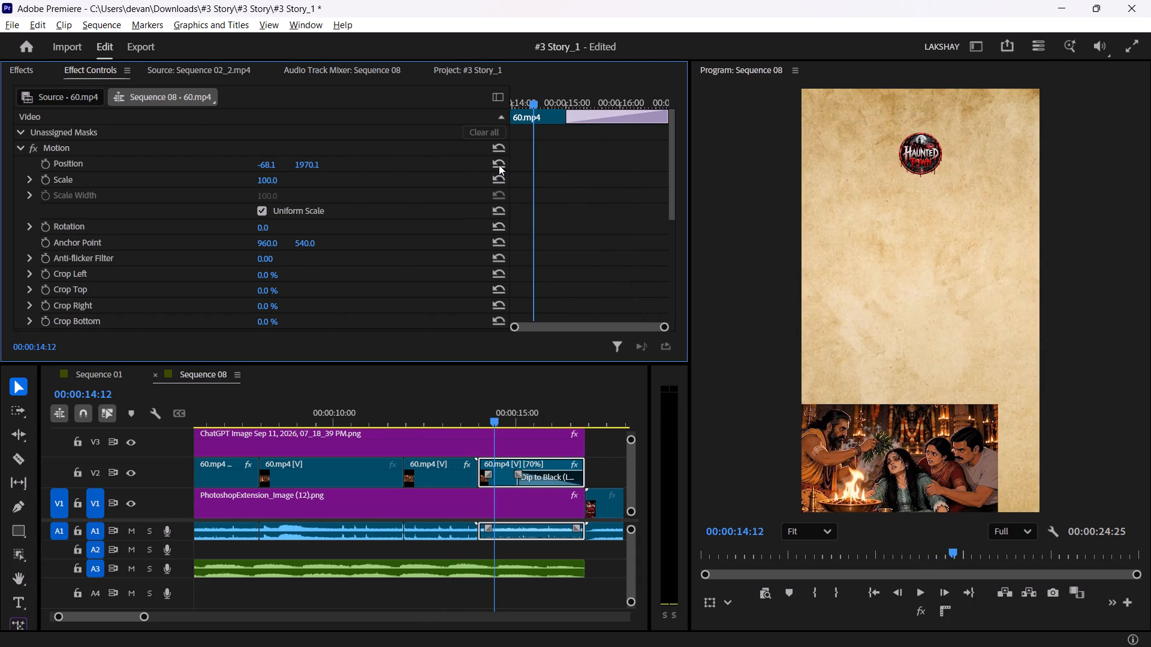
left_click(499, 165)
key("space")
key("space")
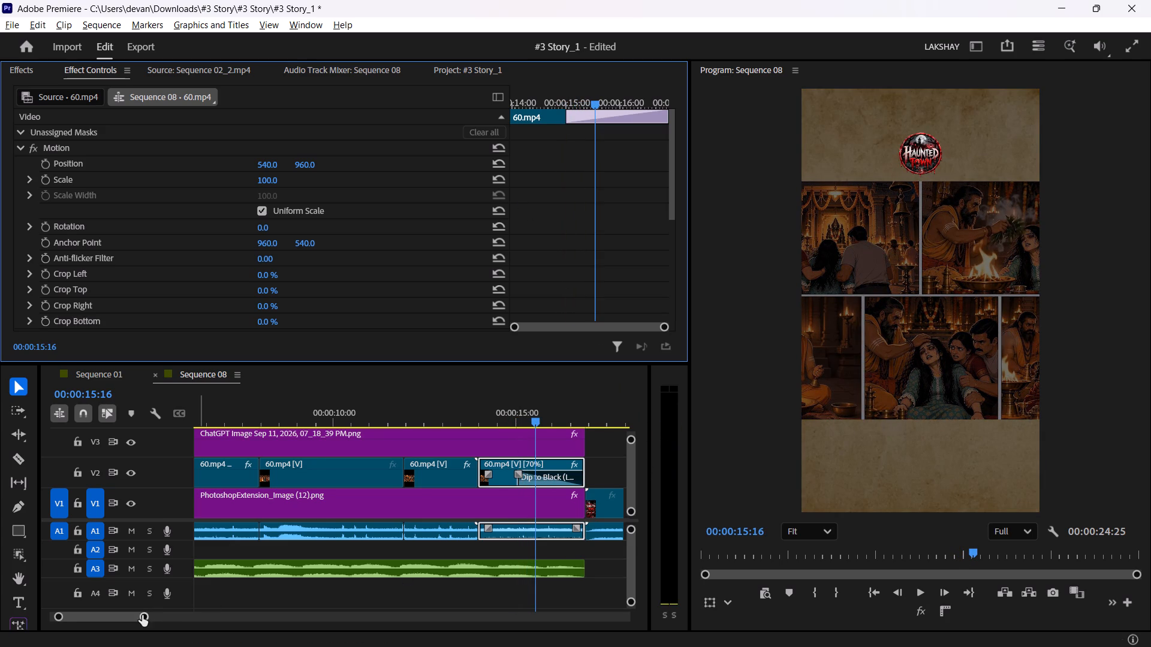
Delete the last 60.mp4 clip, the one ending with the Dip to Black transition, from track V2.
left_click_drag(142, 615, 207, 620)
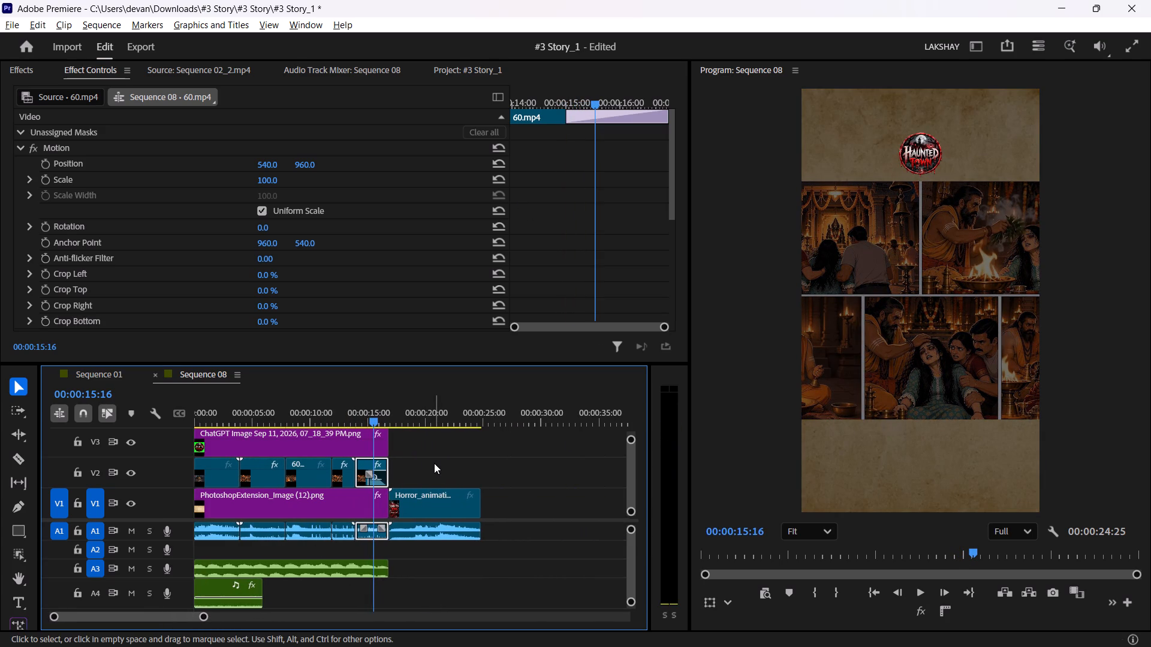
key("Delete")
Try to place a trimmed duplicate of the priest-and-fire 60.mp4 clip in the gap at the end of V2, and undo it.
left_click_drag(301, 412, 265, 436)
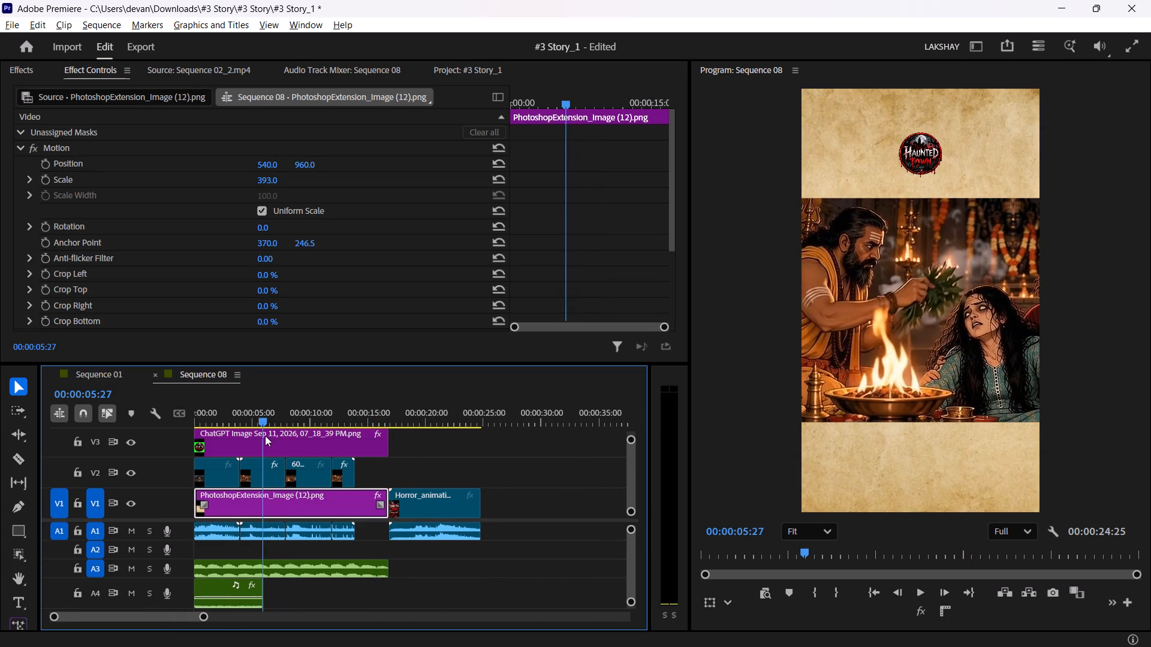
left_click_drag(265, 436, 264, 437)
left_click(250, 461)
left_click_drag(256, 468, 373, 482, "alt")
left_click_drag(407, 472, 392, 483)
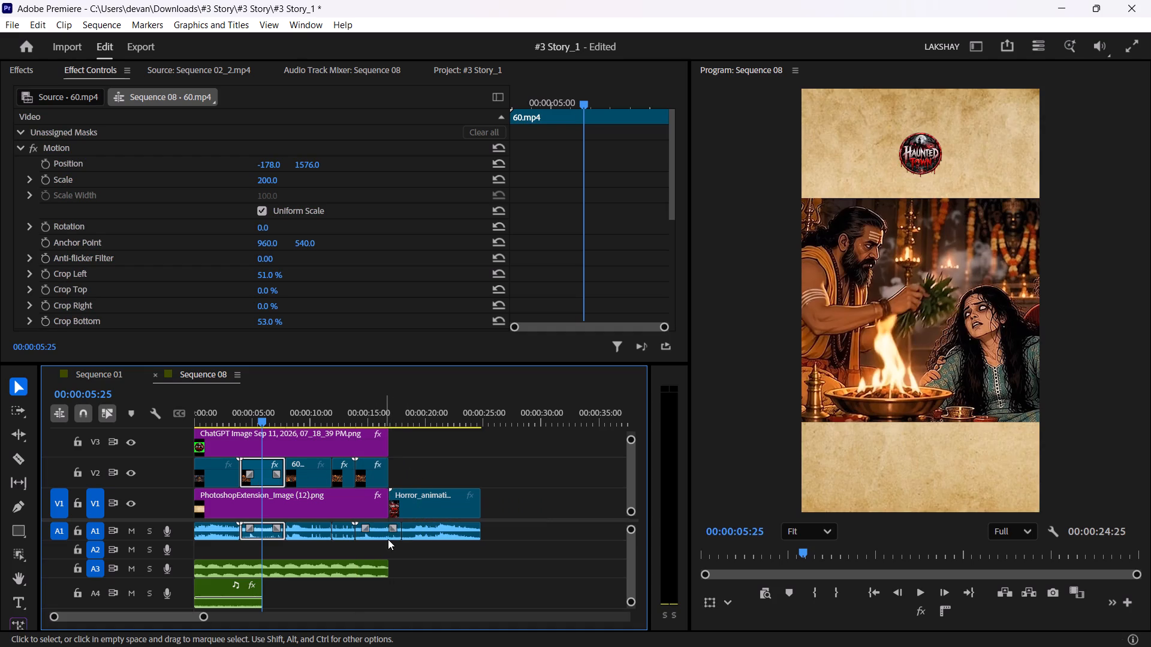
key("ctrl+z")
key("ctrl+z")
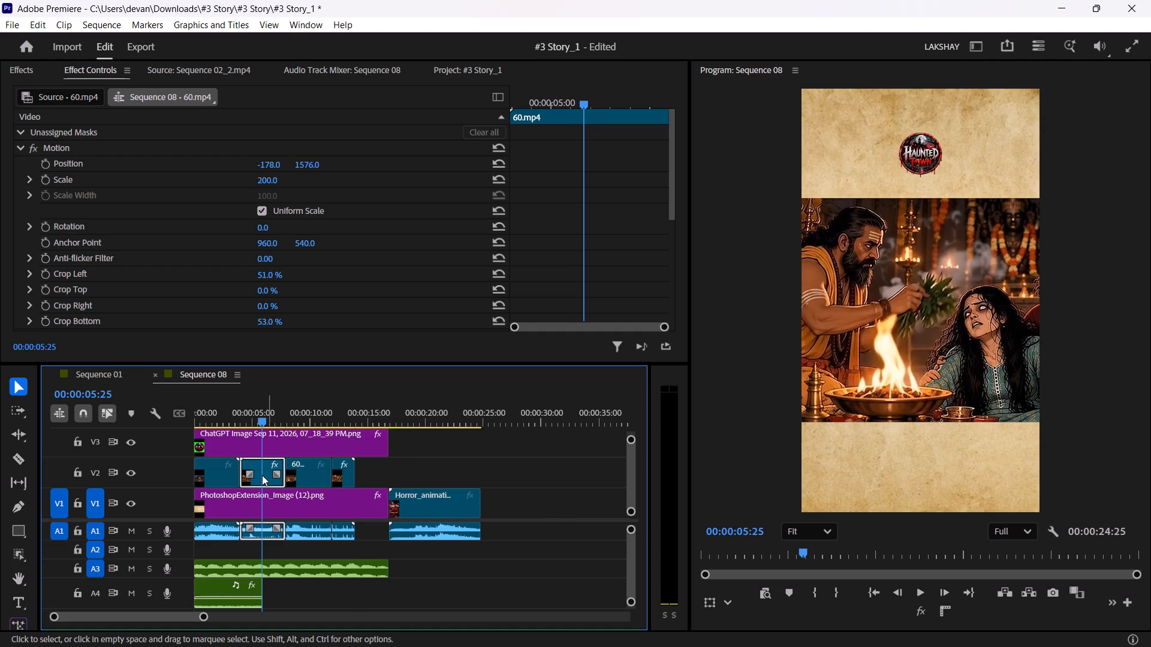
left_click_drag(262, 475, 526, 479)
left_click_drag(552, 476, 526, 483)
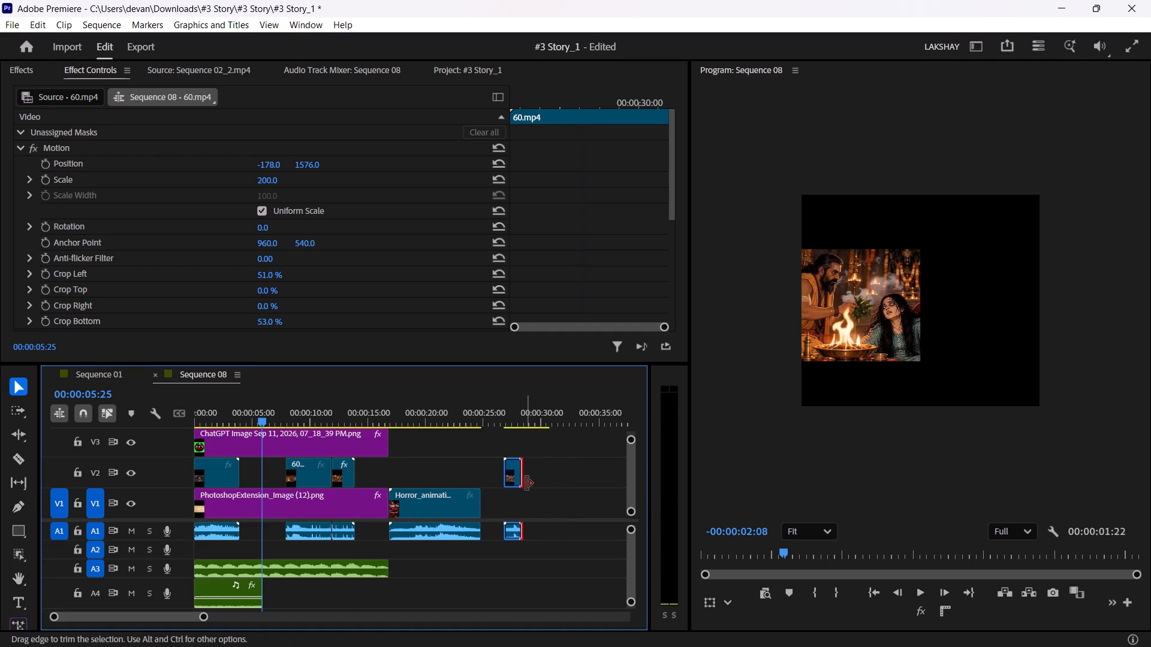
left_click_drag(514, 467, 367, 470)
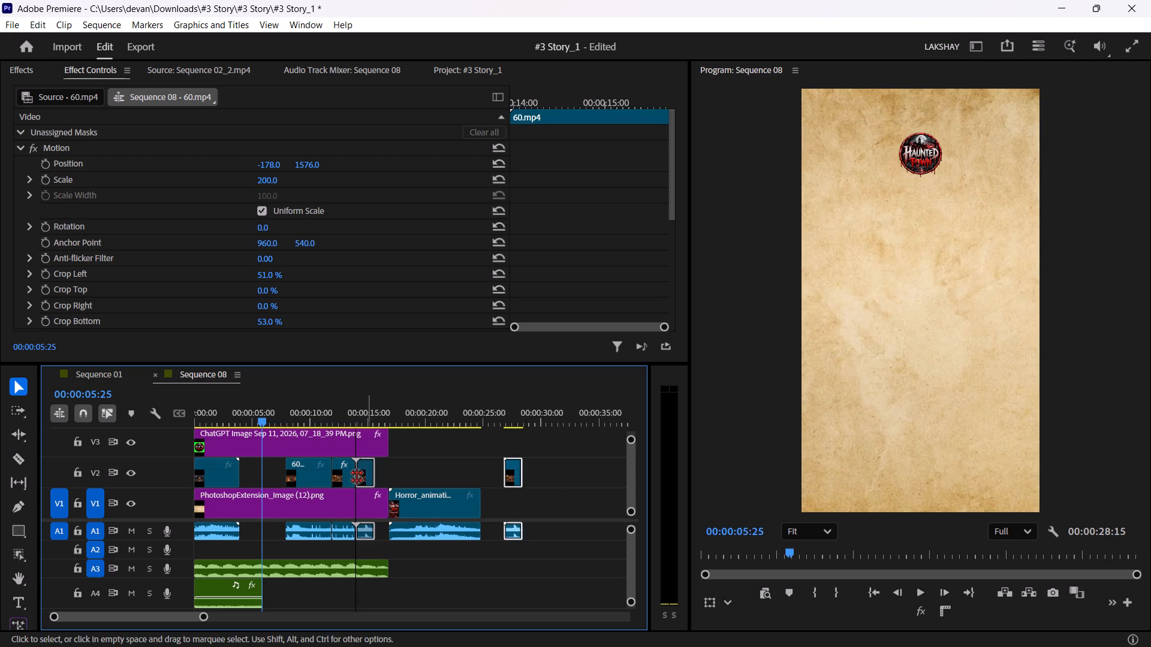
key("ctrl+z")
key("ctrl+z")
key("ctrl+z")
Duplicate the priest-and-fire 60.mp4 clip, trim the copy, and fit it into the V2 gap up to the end of the background image.
left_click(265, 479)
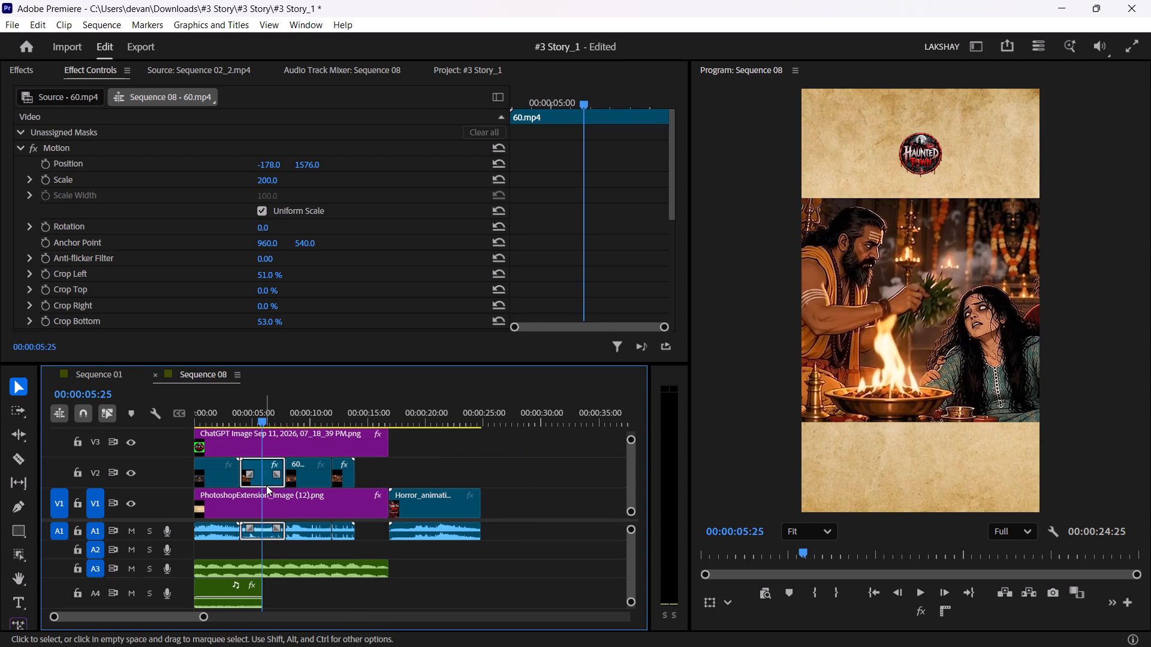
left_click_drag(265, 481, 542, 478, "alt")
left_click(587, 472)
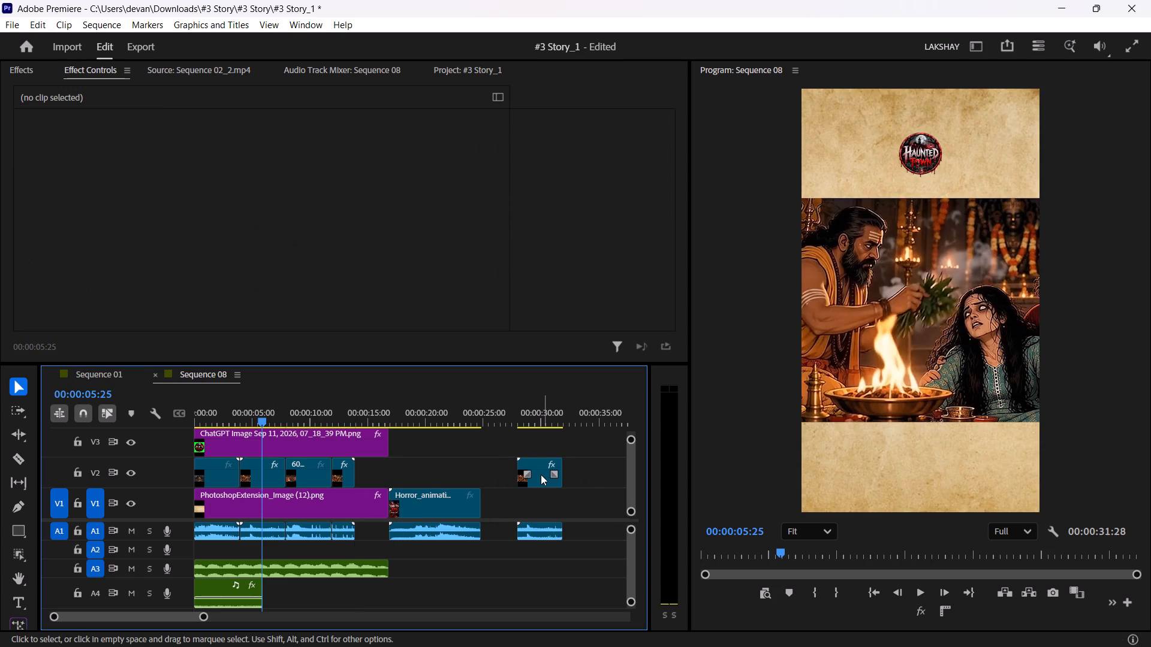
left_click_drag(569, 474, 535, 489)
left_click_drag(522, 478, 358, 486)
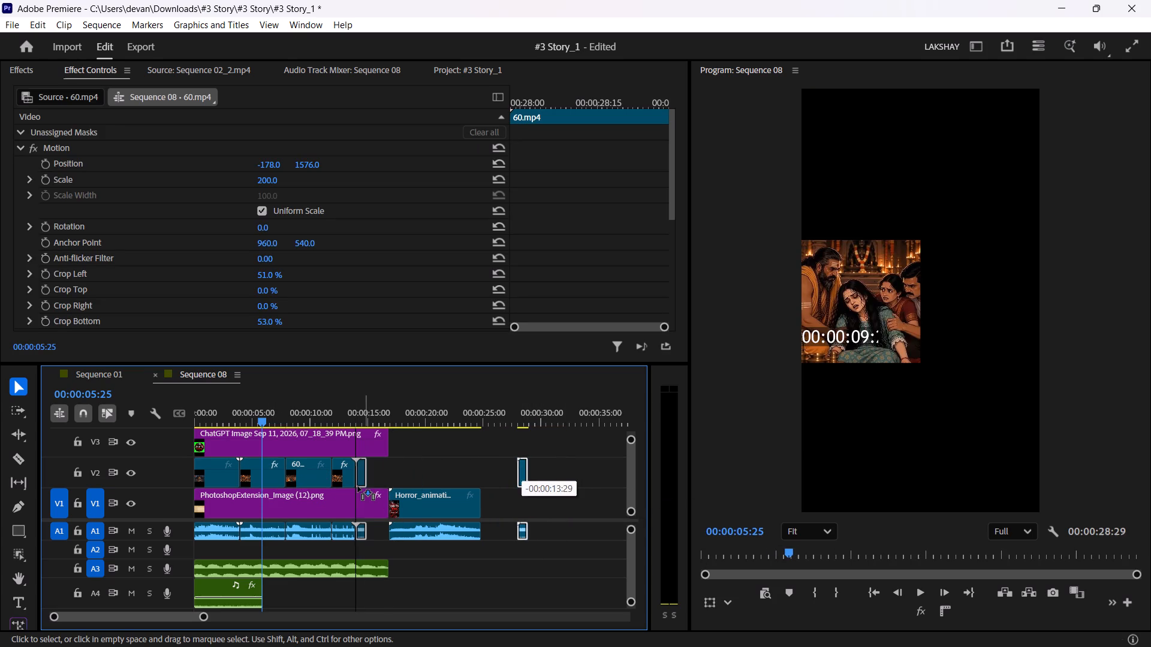
left_click_drag(358, 486, 359, 486)
left_click_drag(376, 473, 395, 474)
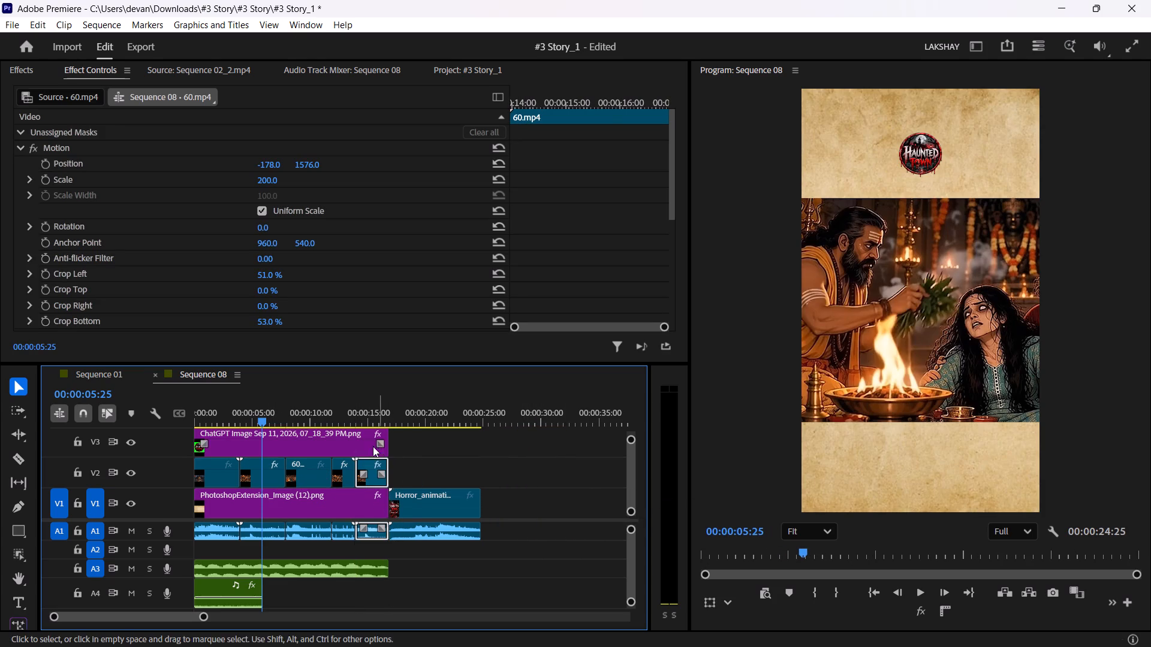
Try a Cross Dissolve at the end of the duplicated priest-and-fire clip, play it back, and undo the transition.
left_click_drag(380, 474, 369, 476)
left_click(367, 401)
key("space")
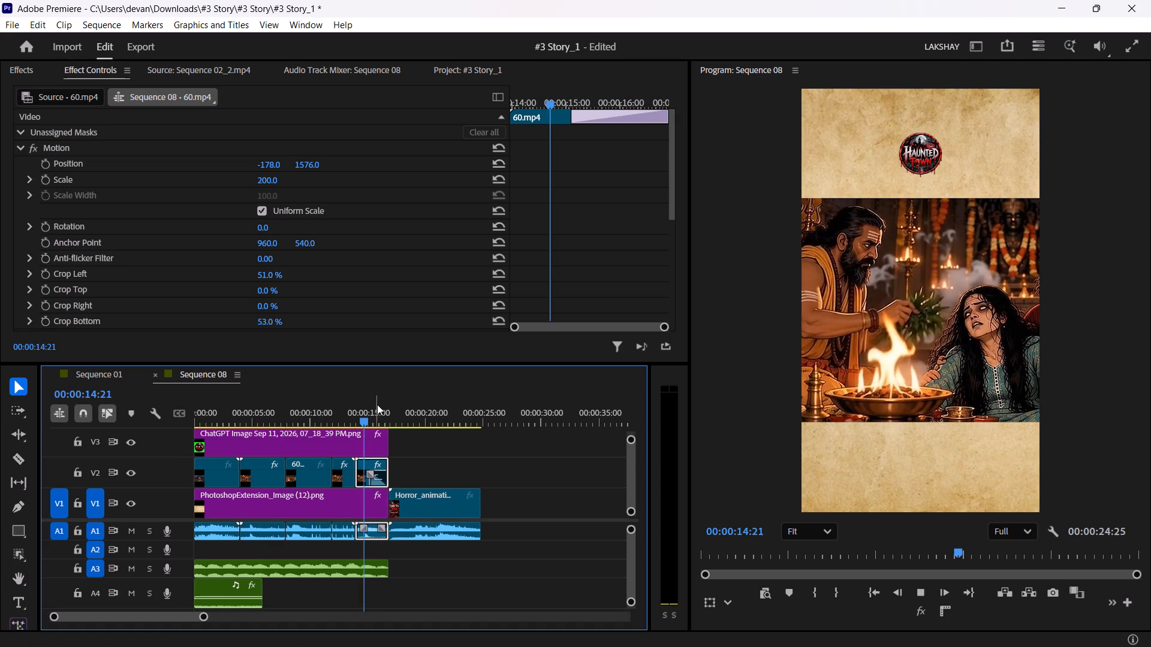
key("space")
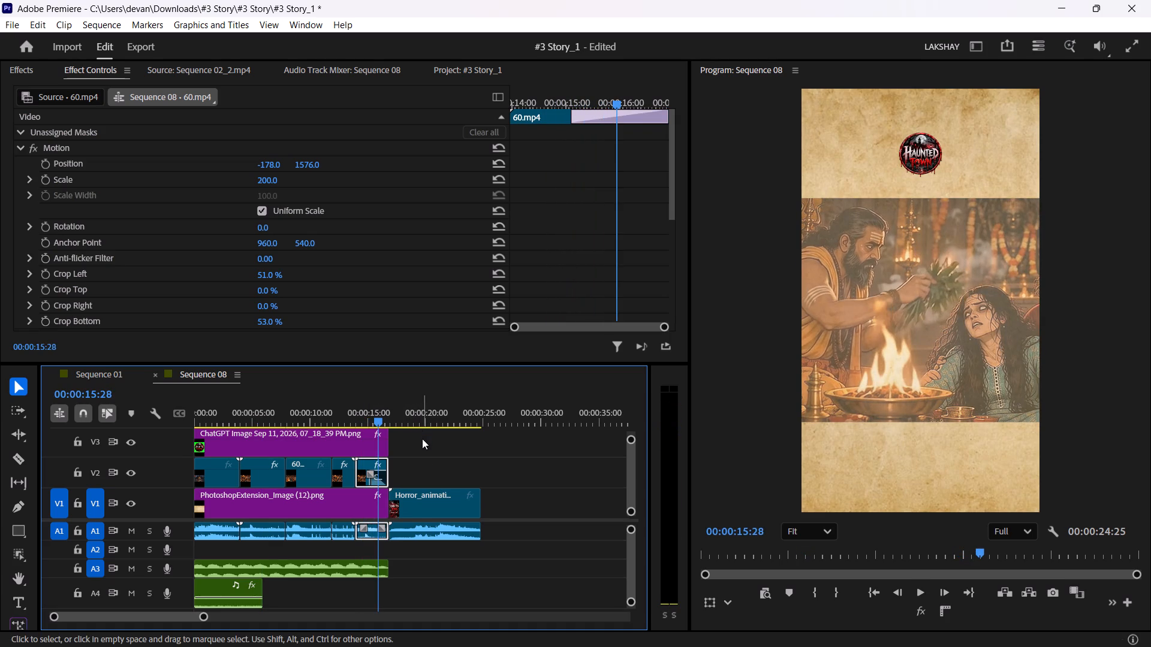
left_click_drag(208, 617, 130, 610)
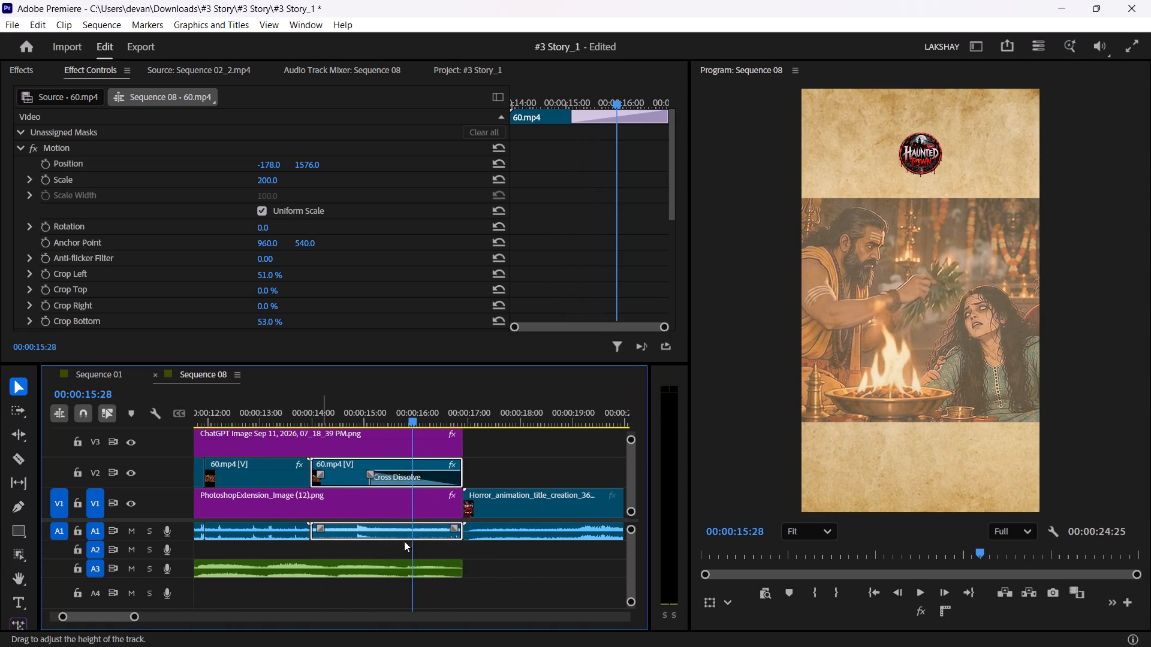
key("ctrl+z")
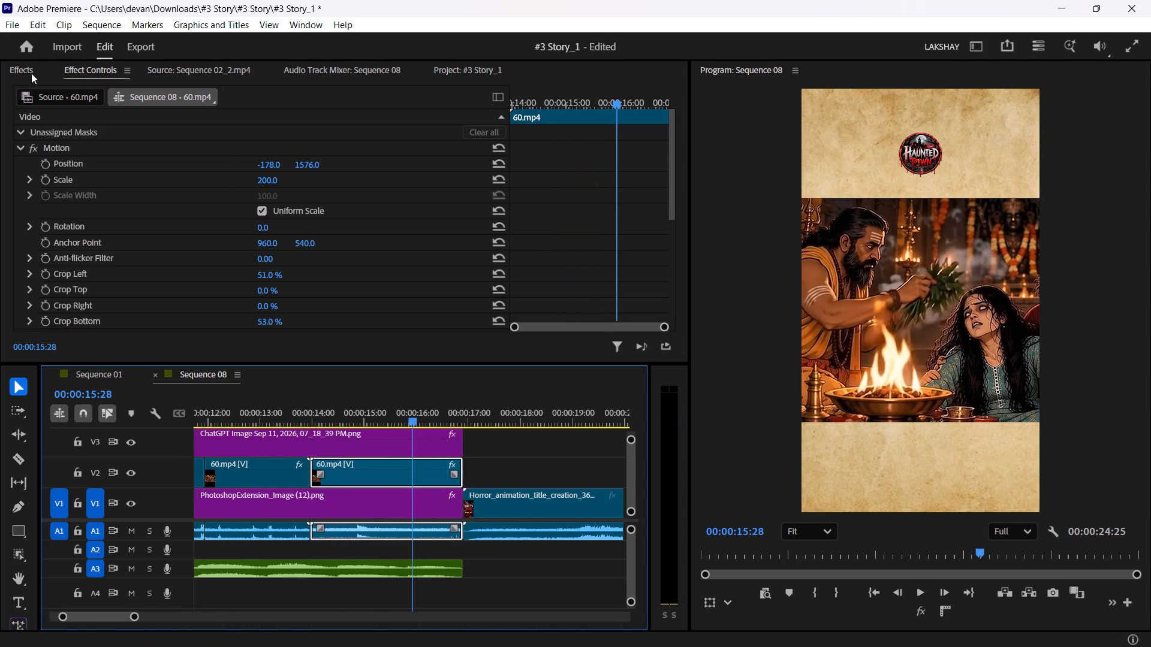
Find the Dip to Black transition, apply it to the end of the last 60.mp4 clip, and play it back.
left_click(37, 78)
left_click(79, 99)
key("ctrl+a")
type("dip")
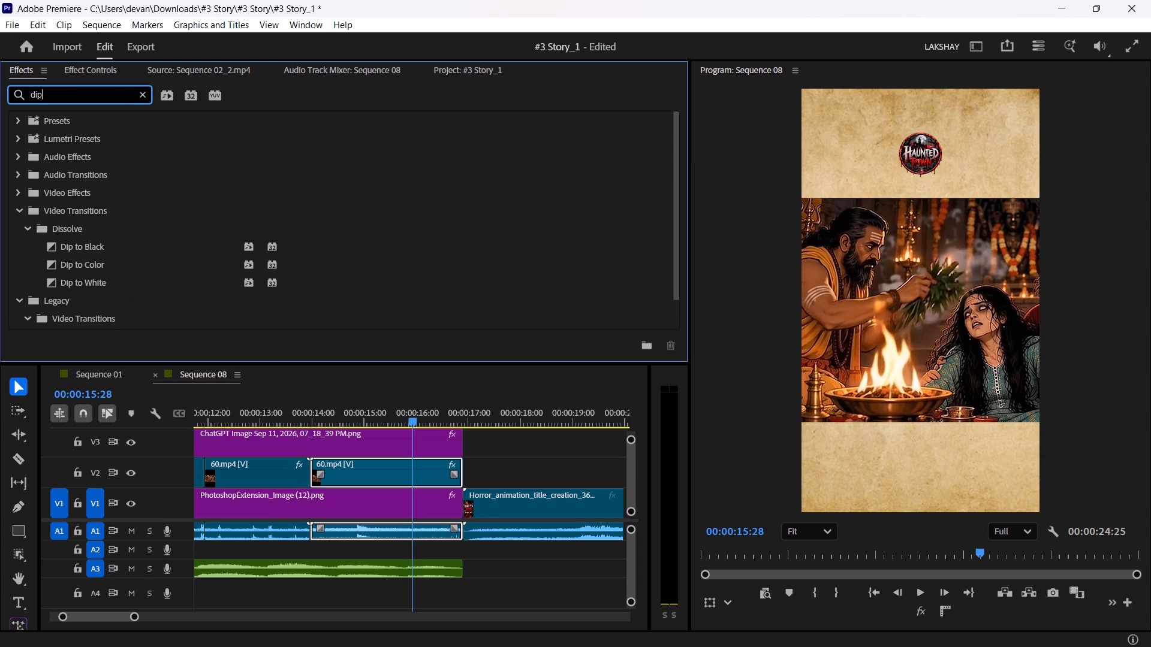
left_click_drag(81, 253, 445, 477)
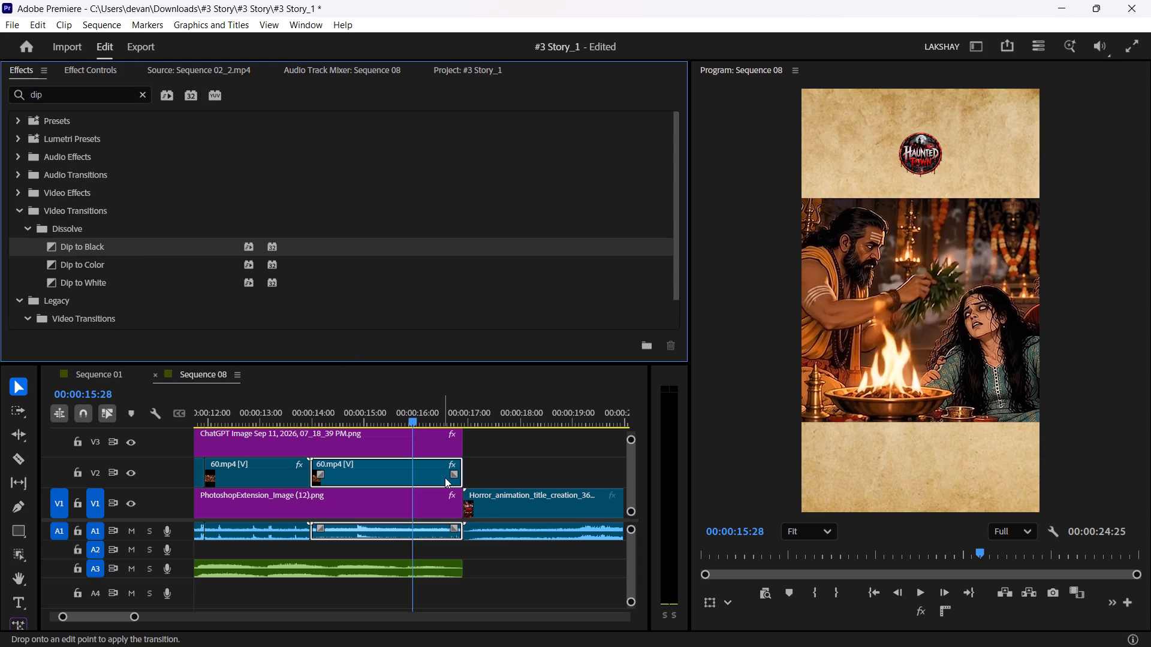
left_click_drag(445, 477, 460, 469)
key("space")
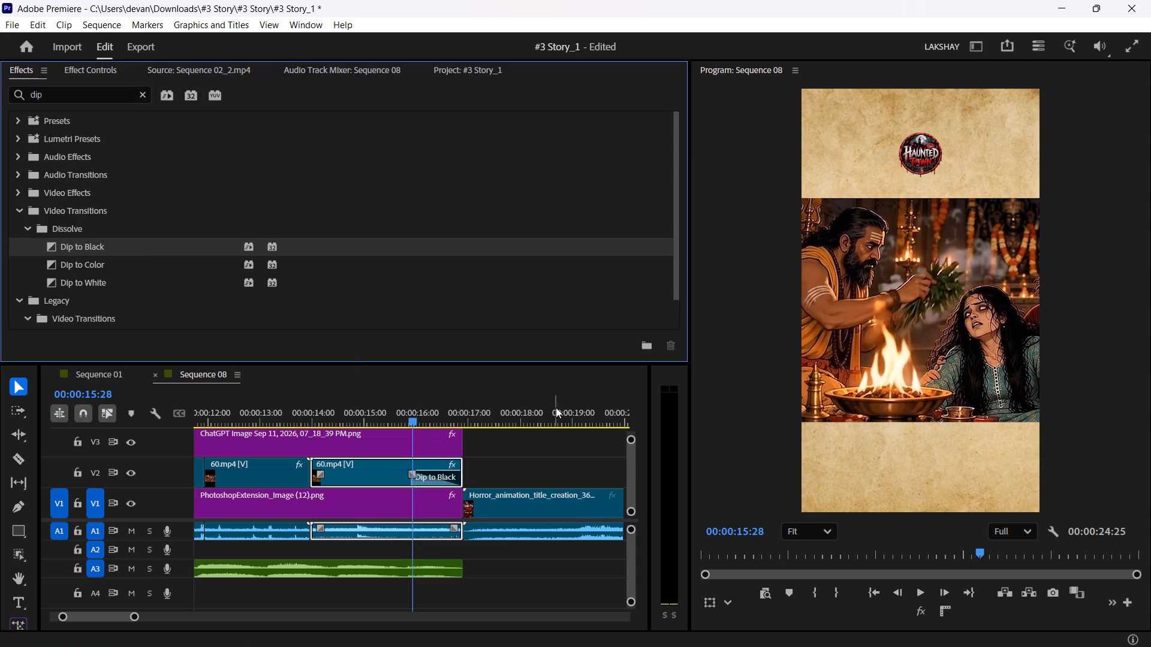
left_click(538, 455)
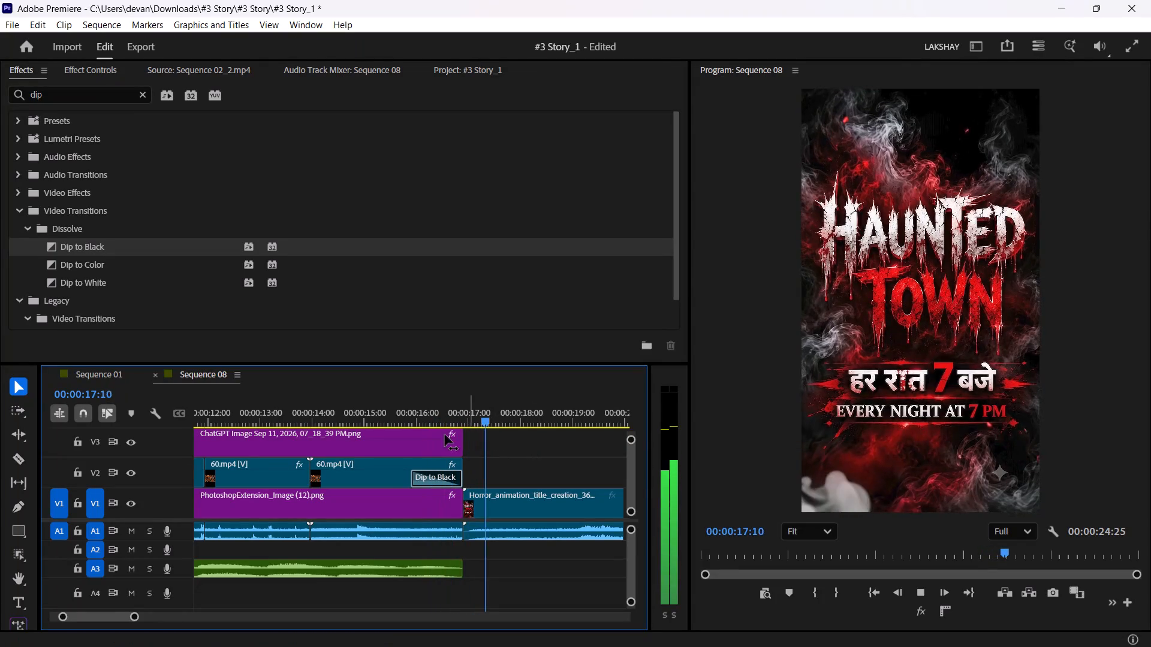
key("space")
Lengthen the Dip to Black transition so it starts at about 00:00:15:00, and play through to the Haunted Town title.
left_click_drag(433, 404, 301, 418)
key("space")
key("space")
left_click_drag(412, 472, 351, 473)
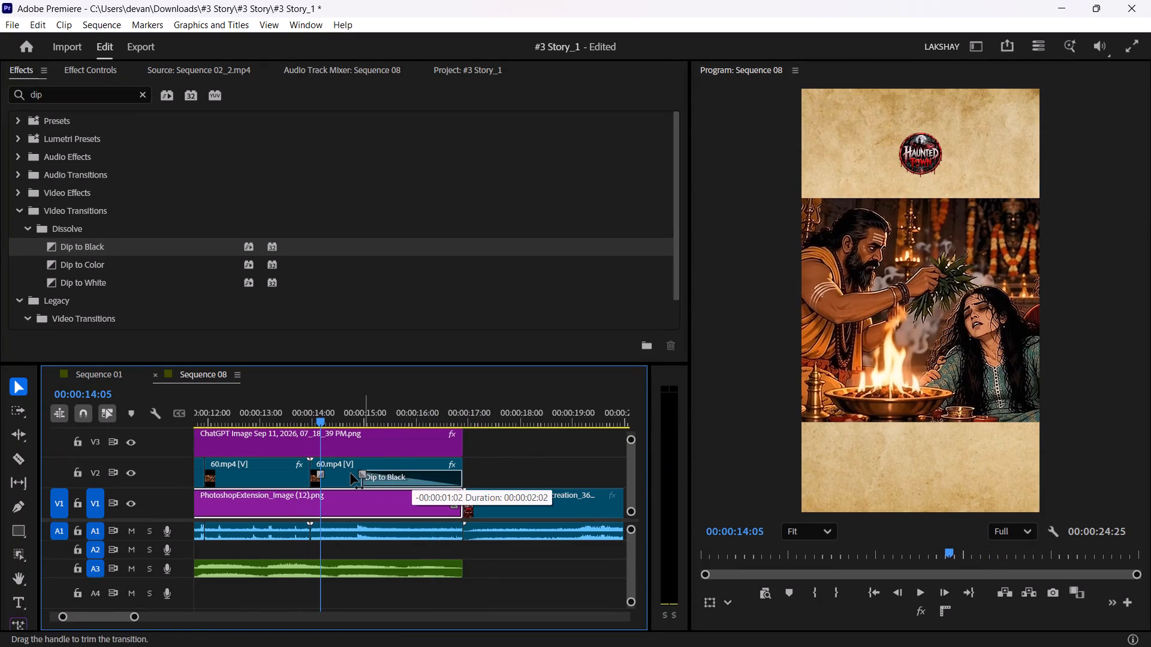
left_click_drag(351, 473, 368, 473)
key("space")
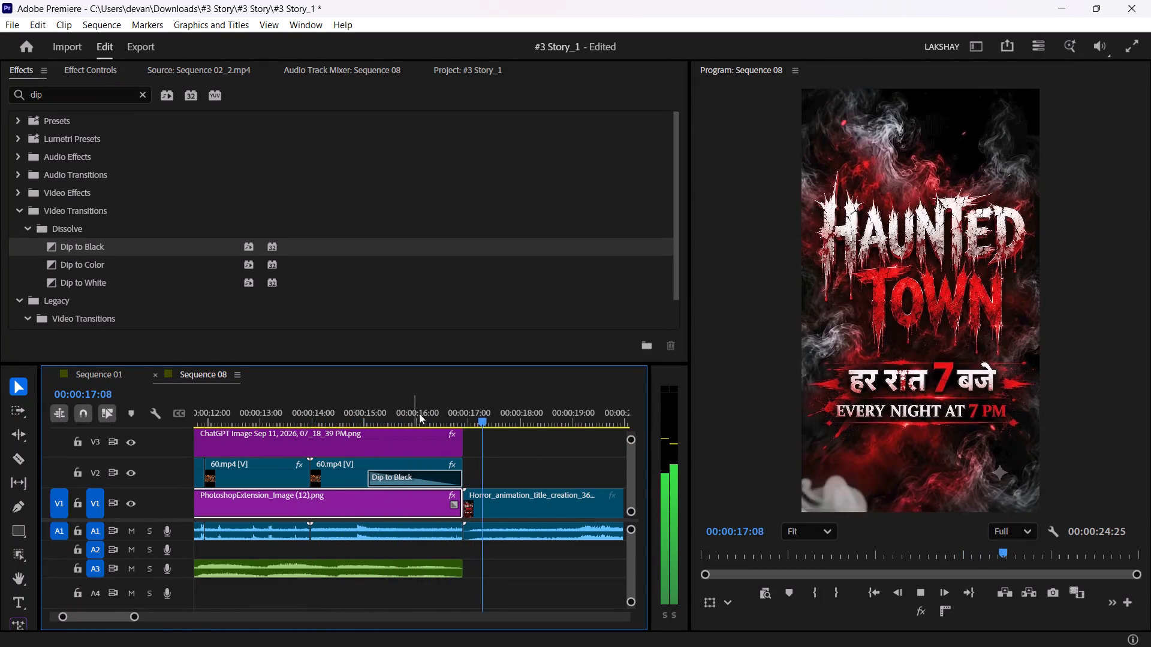
Play Sequence 08 from the start to check the framing and flow of the clips.
left_click_drag(450, 413, 28, 430)
key("space")
left_click_drag(128, 616, 215, 617)
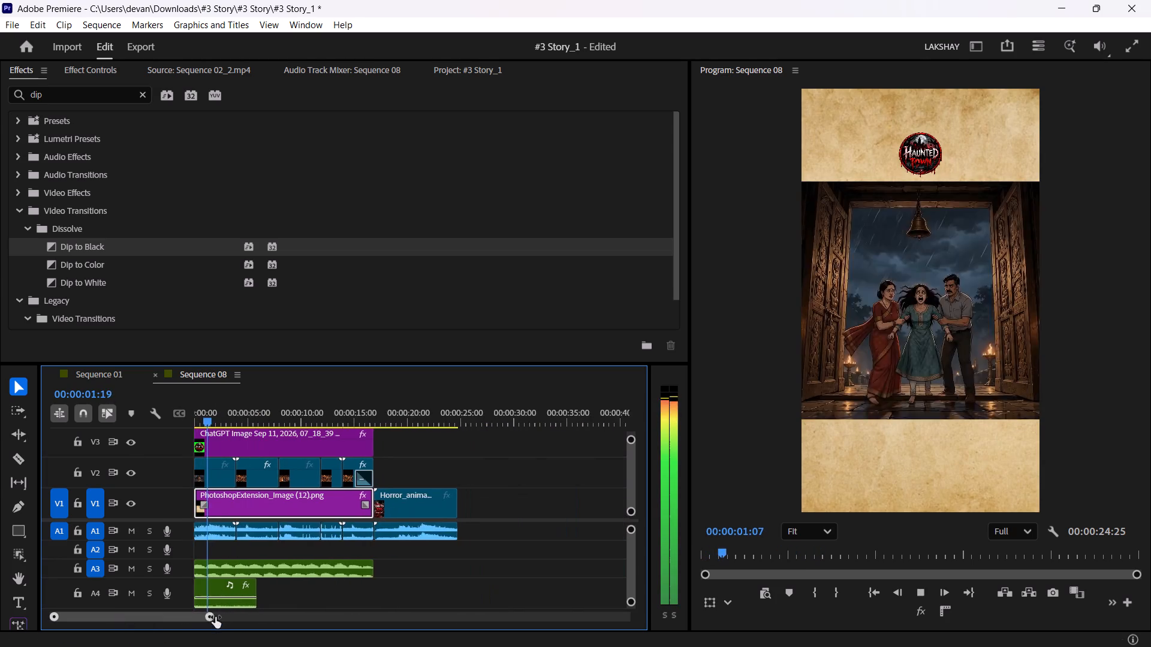
left_click_drag(215, 617, 221, 608)
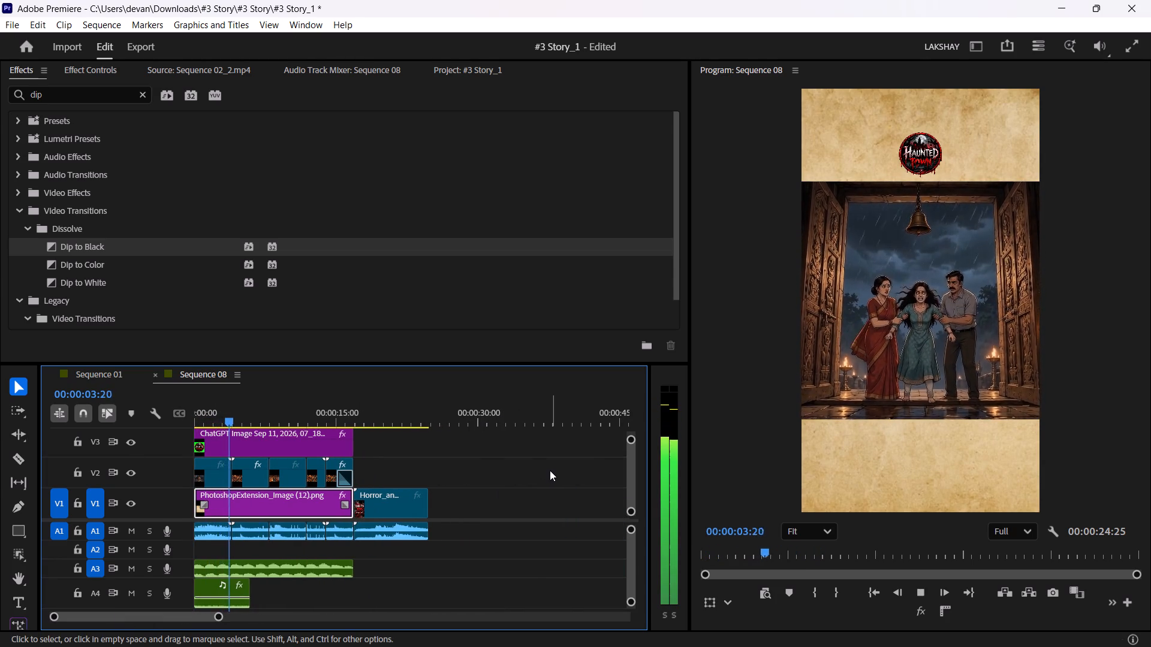
left_click(526, 472)
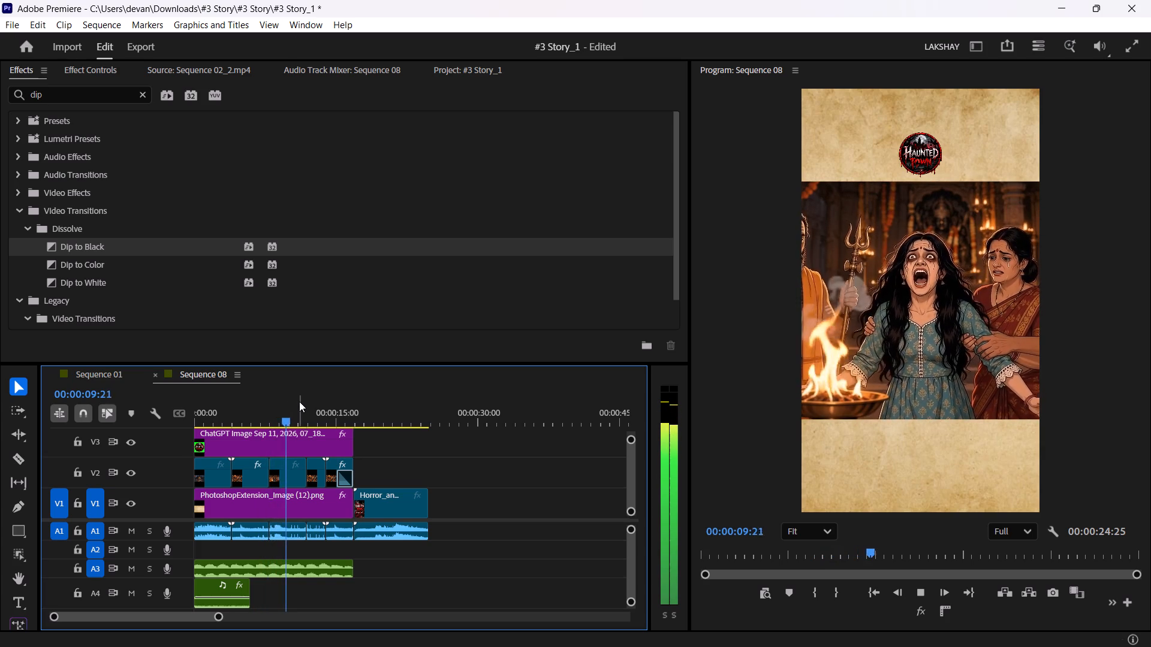
left_click(510, 476)
key("space")
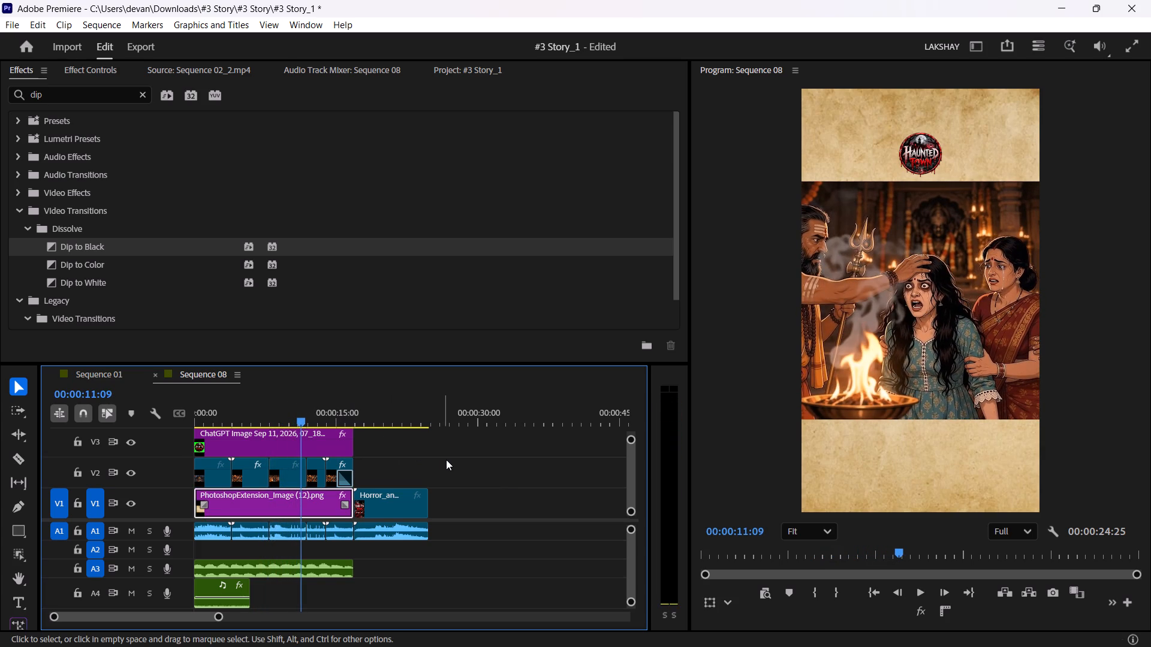
Save the project.
key("ctrl+s")
Check the story 3 folder in File Explorer, and export Sequence 08 as an H.264 file named 7 to D:\horror\story 3.
key("alt+Tab")
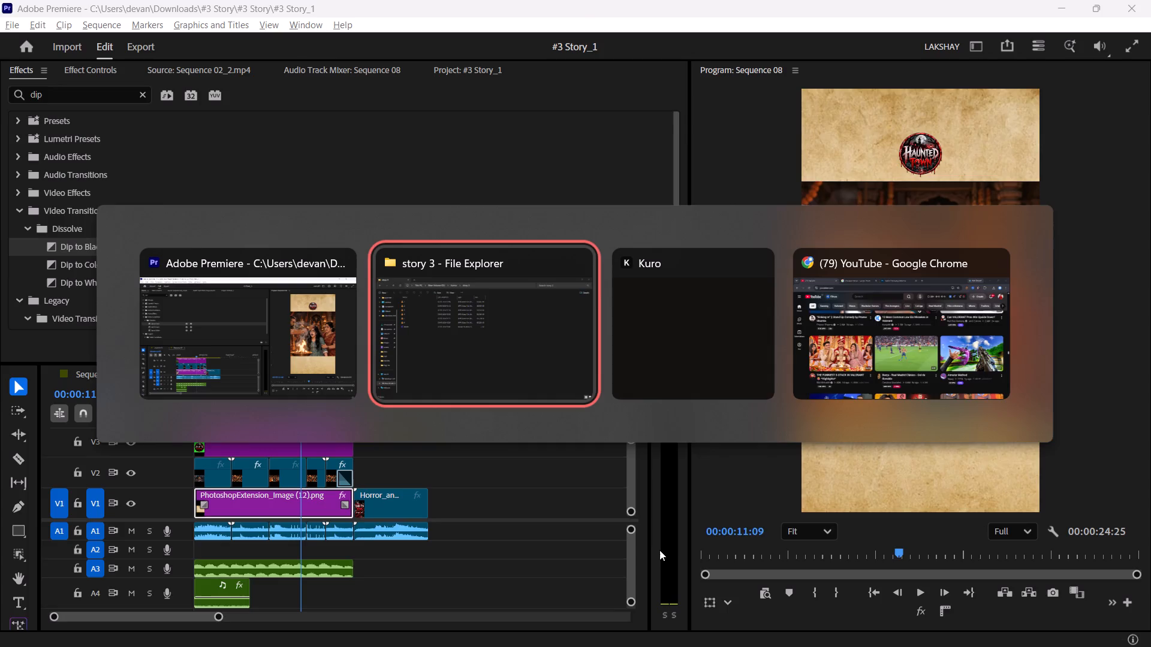
left_click(492, 382)
key("alt+Tab")
left_click(151, 49)
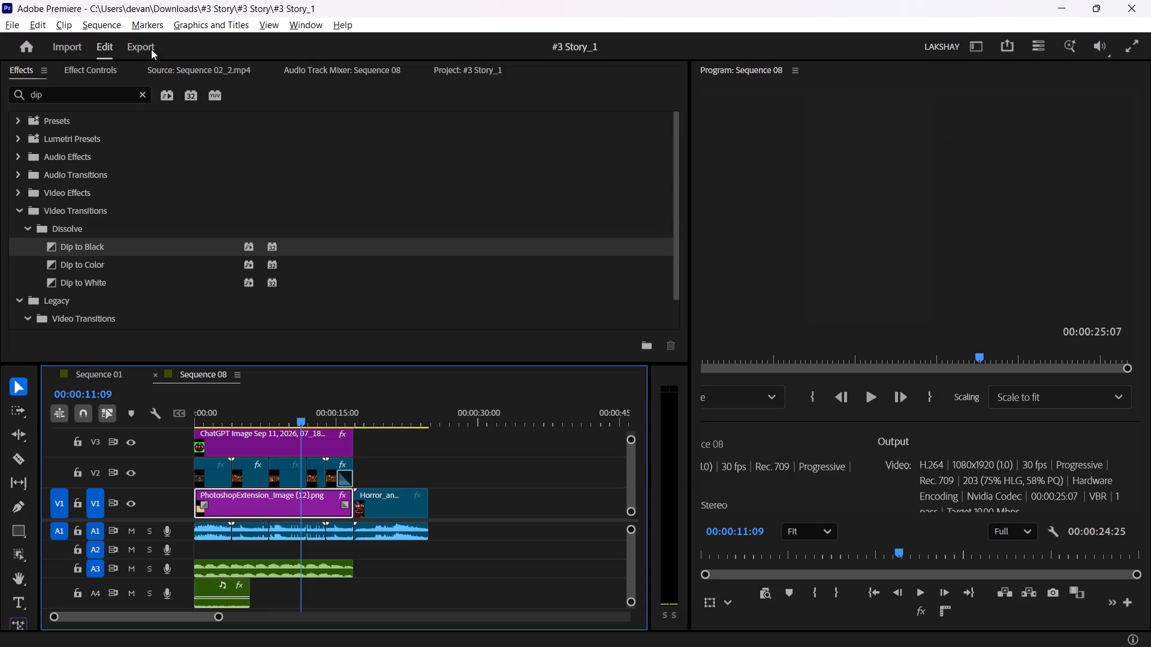
left_click_drag(464, 116, 258, 118)
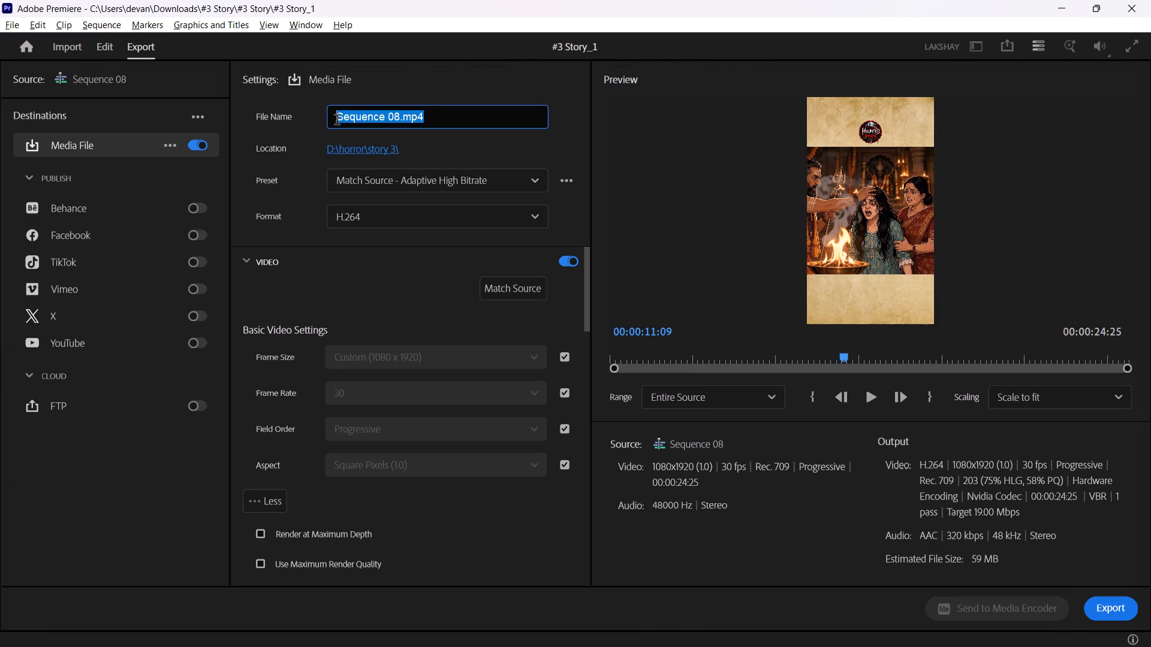
key("7")
left_click(1119, 605)
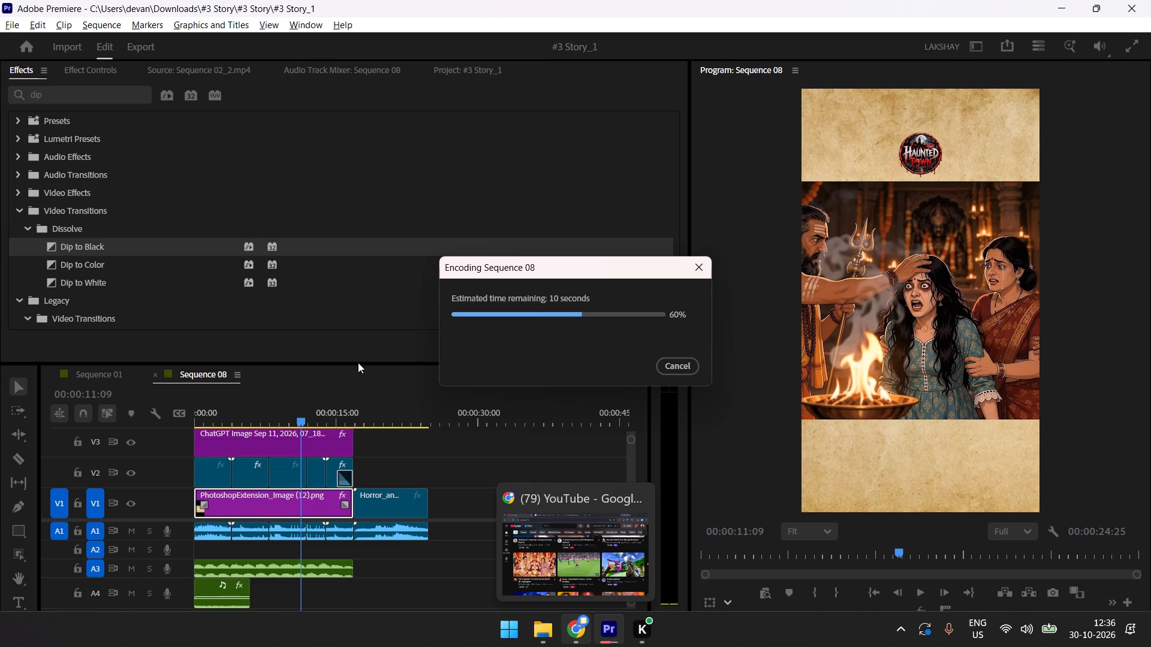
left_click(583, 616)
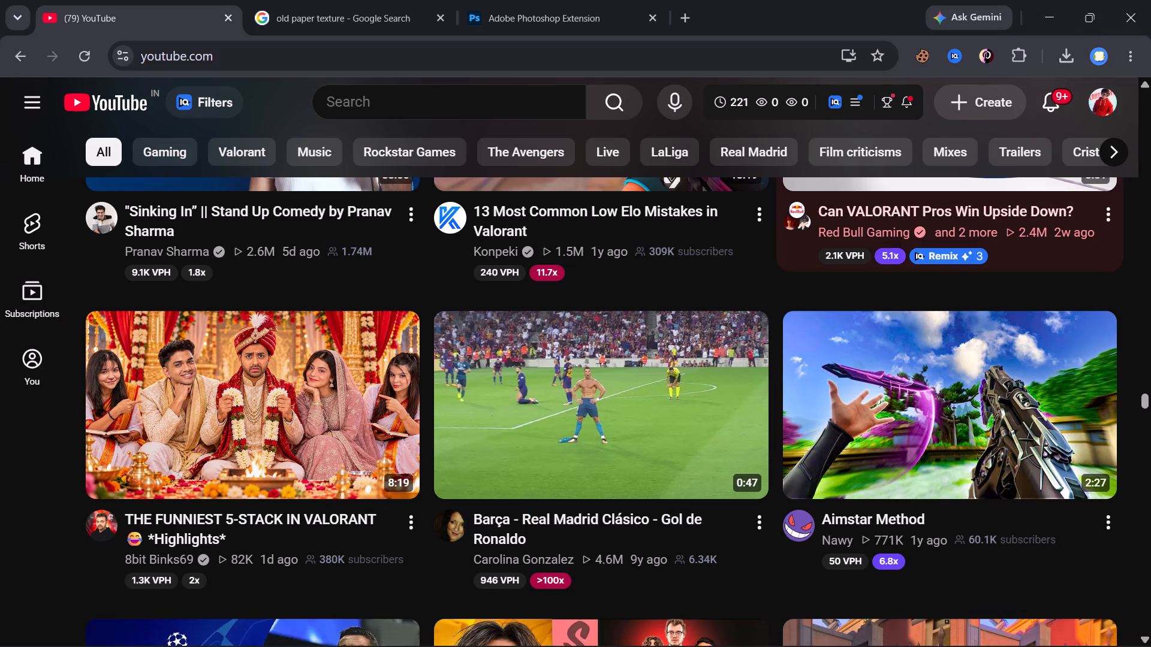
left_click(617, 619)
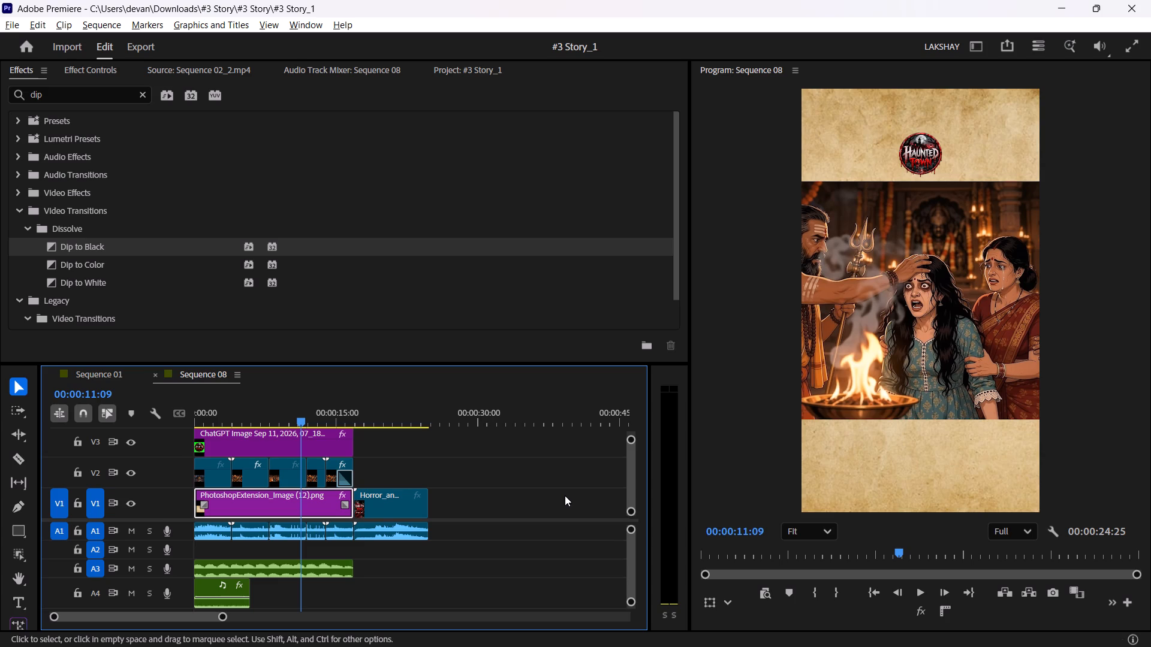
Save the project after the export.
key("ctrl+s")
Open Sequence 01 and scan the footage after the current In/Out range, from about 00:11:25 to 00:12:40, for the next short's section.
left_click(114, 374)
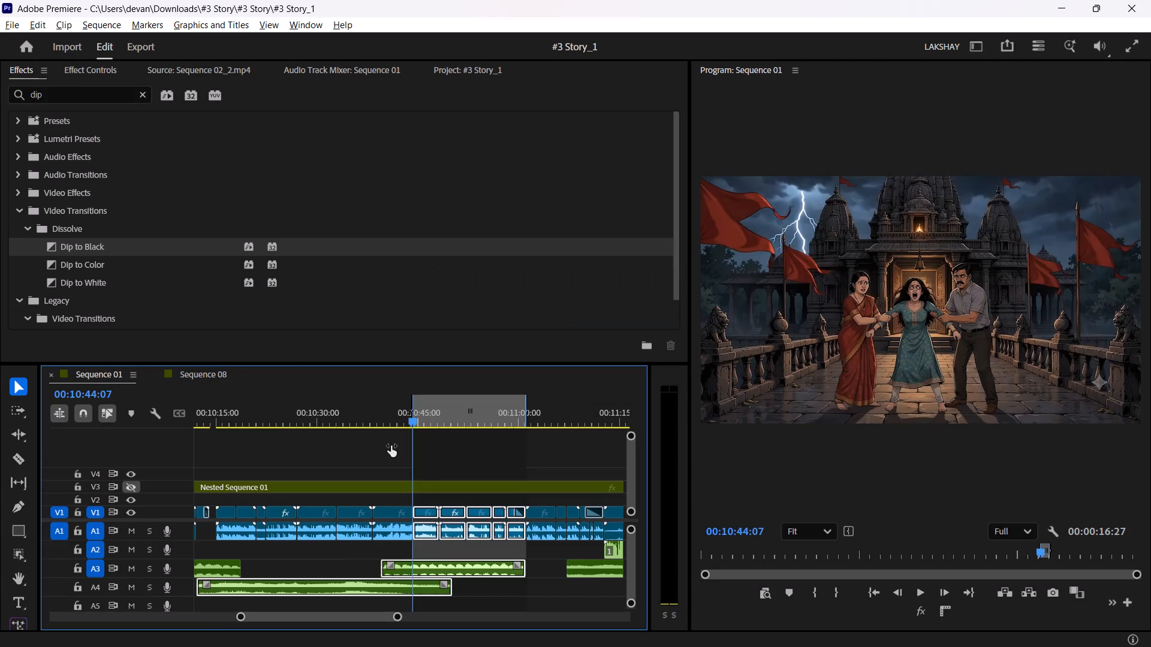
left_click_drag(506, 409, 436, 422)
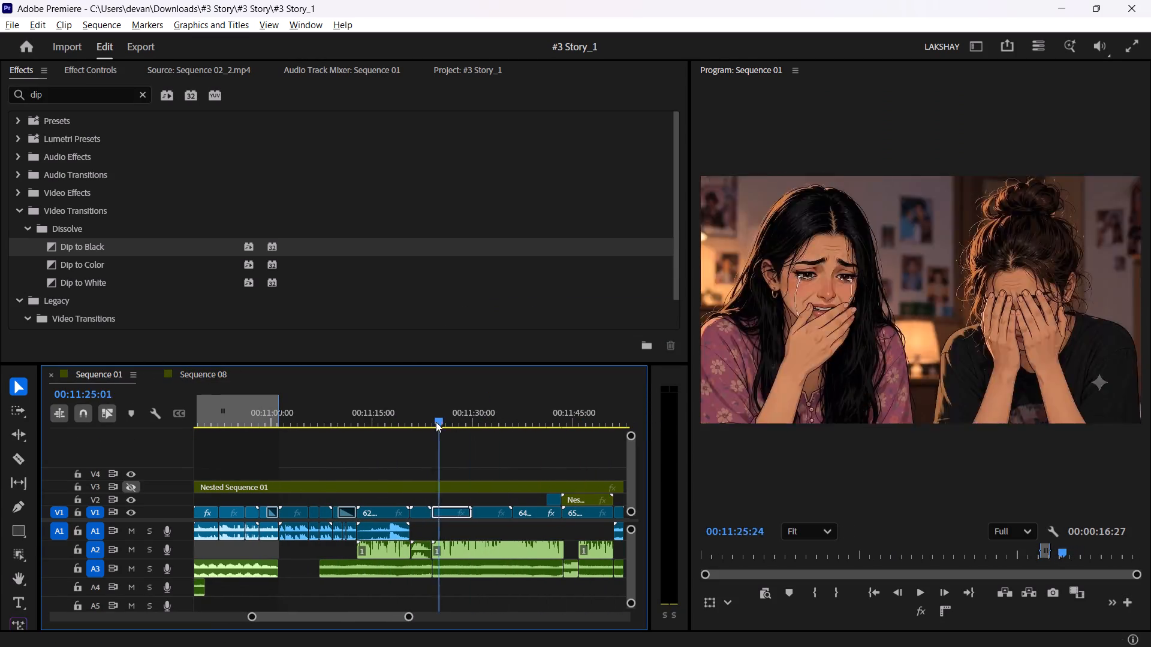
left_click_drag(436, 422, 456, 426)
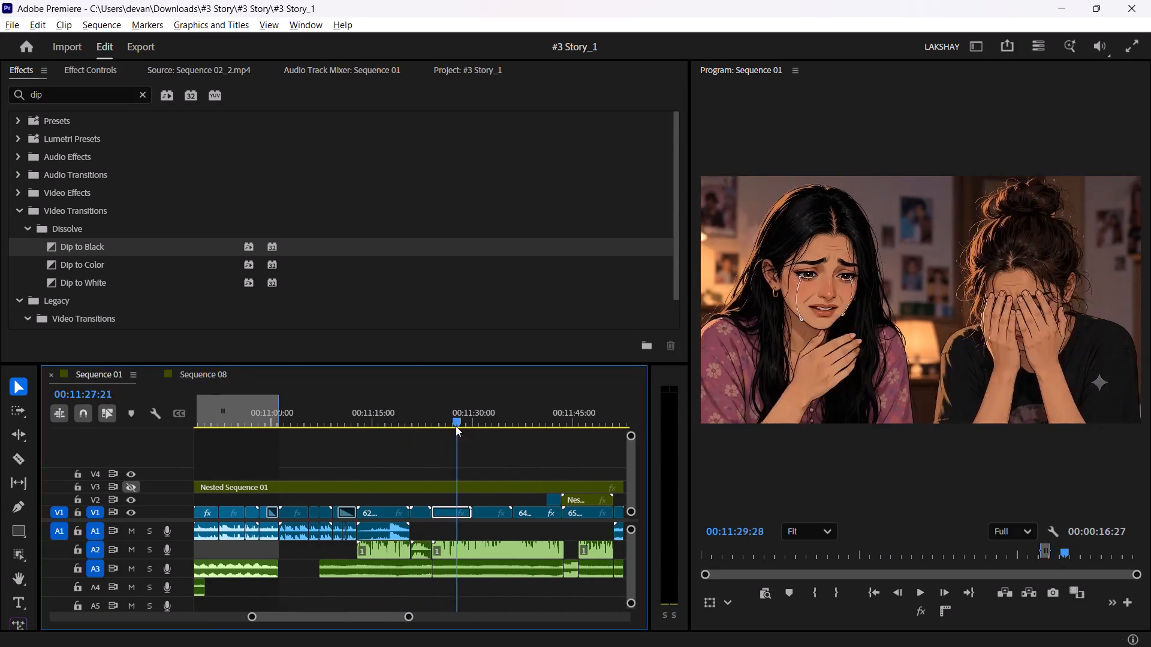
left_click_drag(456, 426, 529, 435)
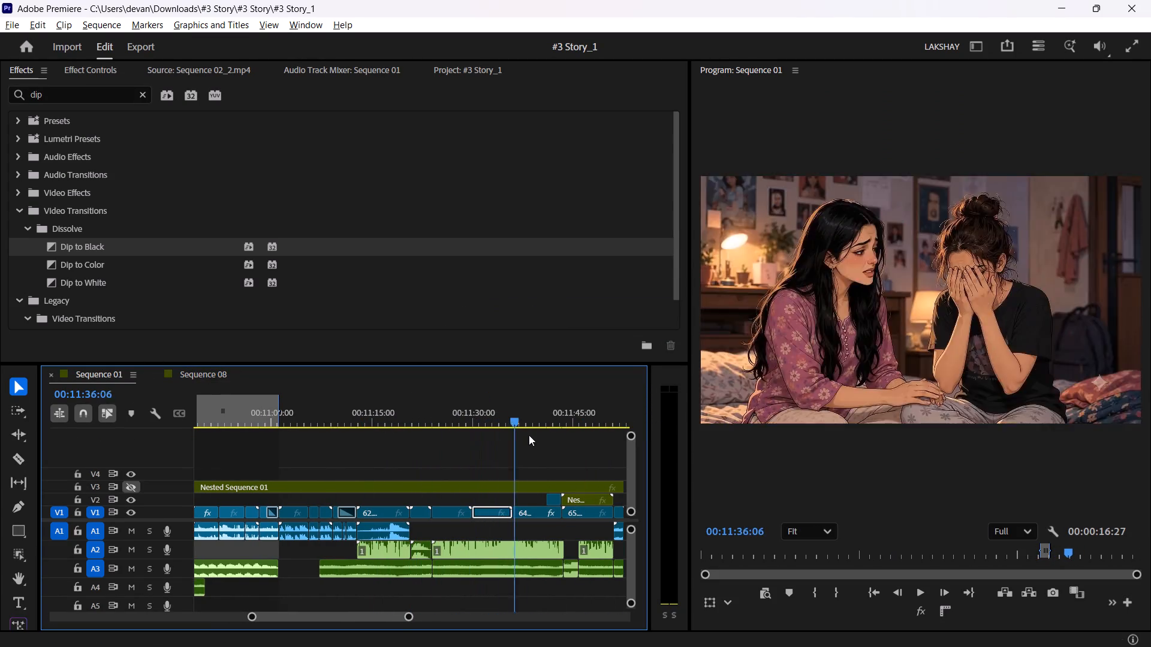
left_click_drag(529, 435, 551, 435)
key("space")
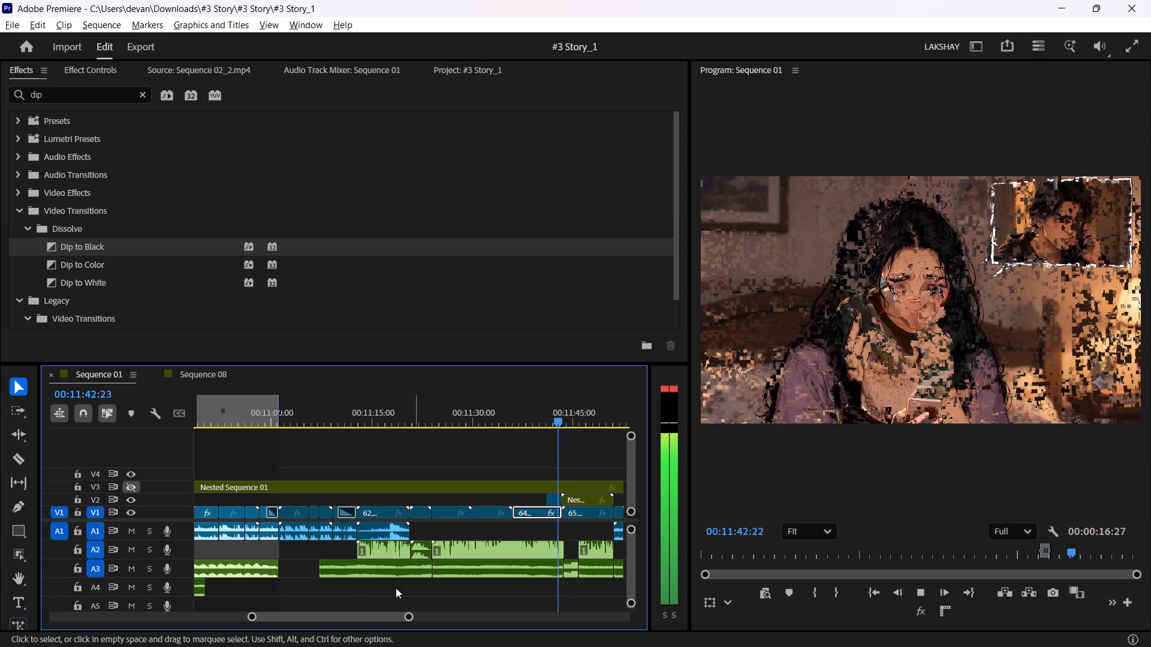
left_click_drag(407, 618, 607, 592)
left_click_drag(472, 422, 484, 419)
left_click(484, 419)
left_click_drag(484, 419, 496, 418)
left_click_drag(474, 420, 459, 422)
left_click_drag(475, 410, 466, 410)
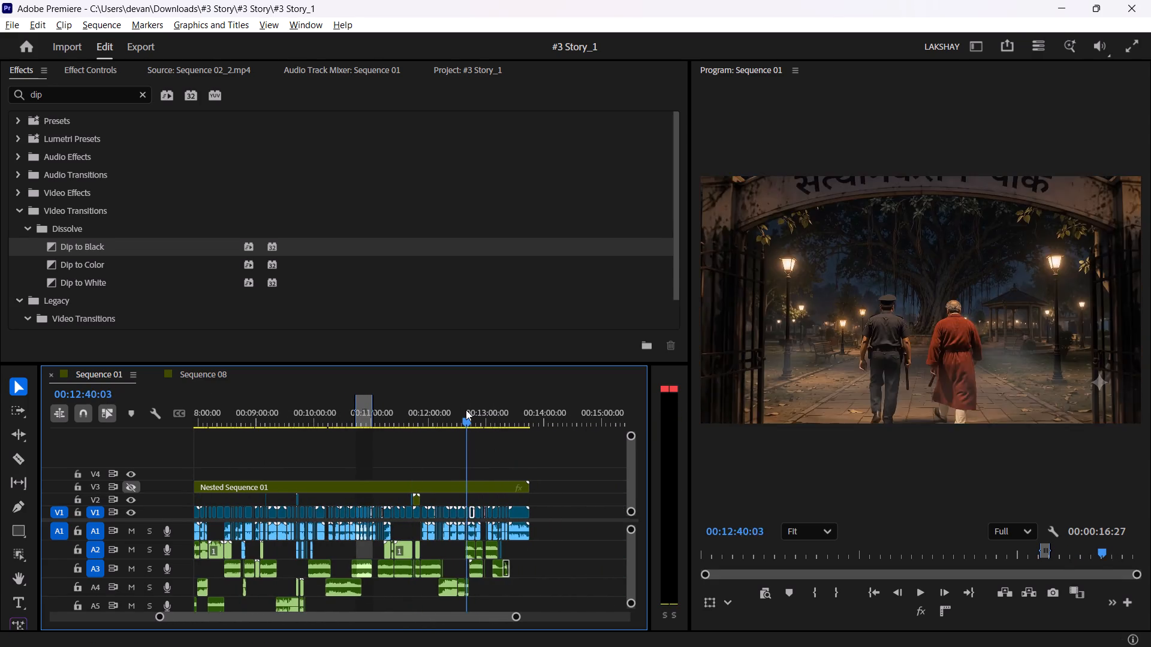
left_click_drag(466, 410, 442, 414)
key("space")
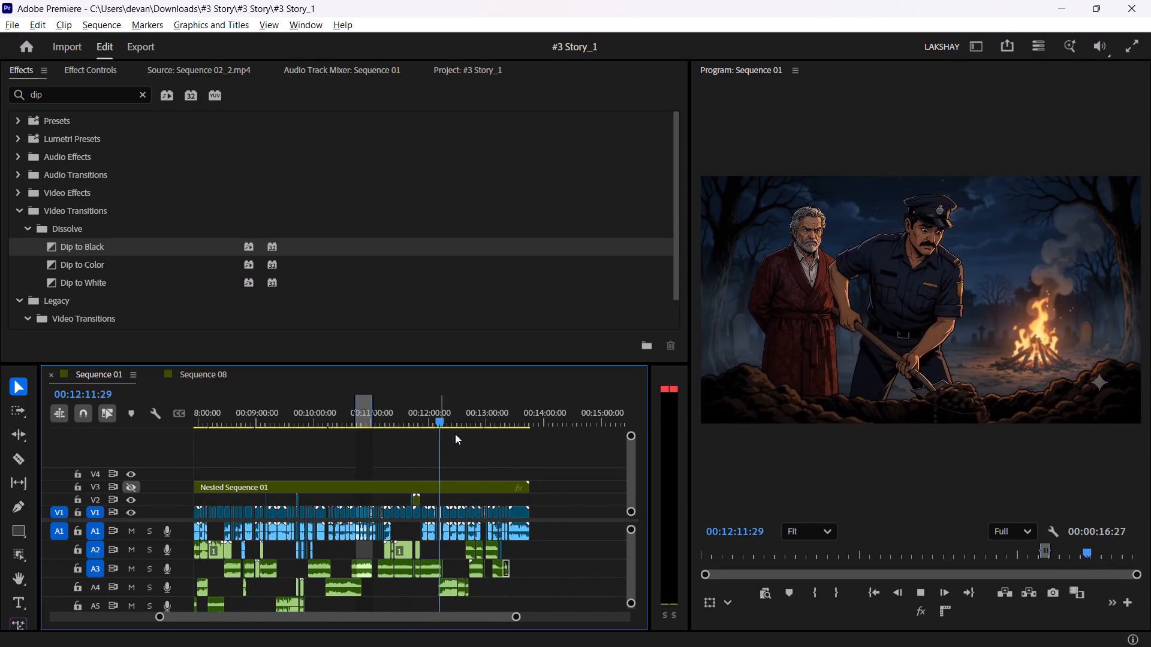
Examine Sequence 01 between about 00:11:50 and 00:12:36 to find where the scene with the policeman and the old man ends.
left_click_drag(514, 616, 349, 604)
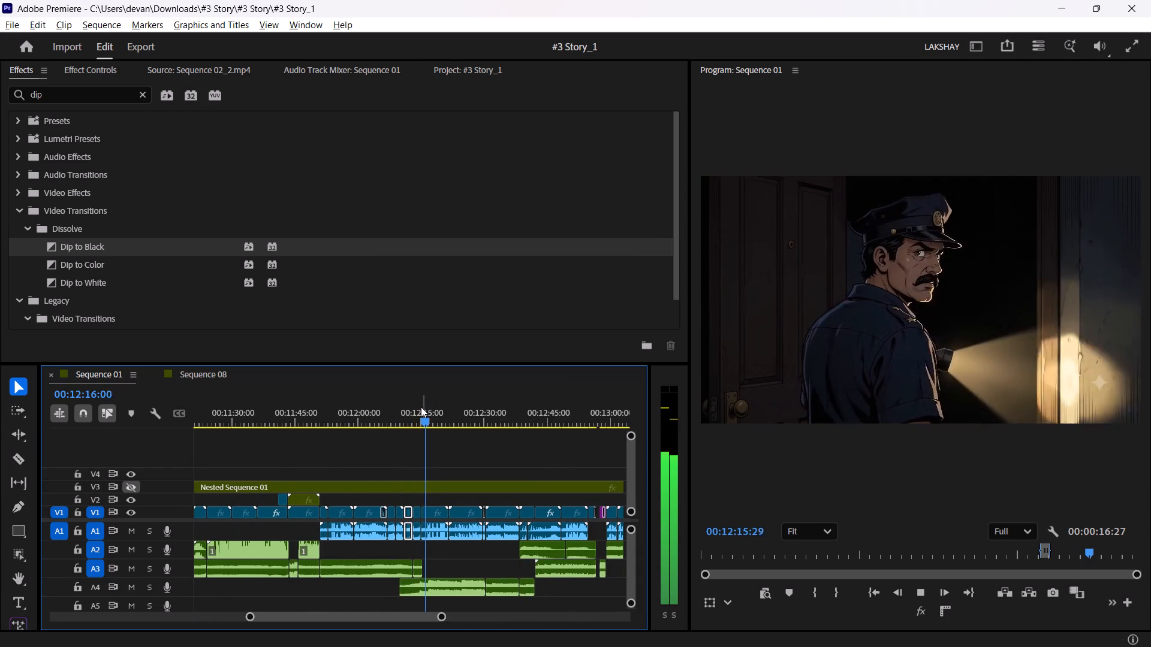
left_click_drag(431, 419, 376, 423)
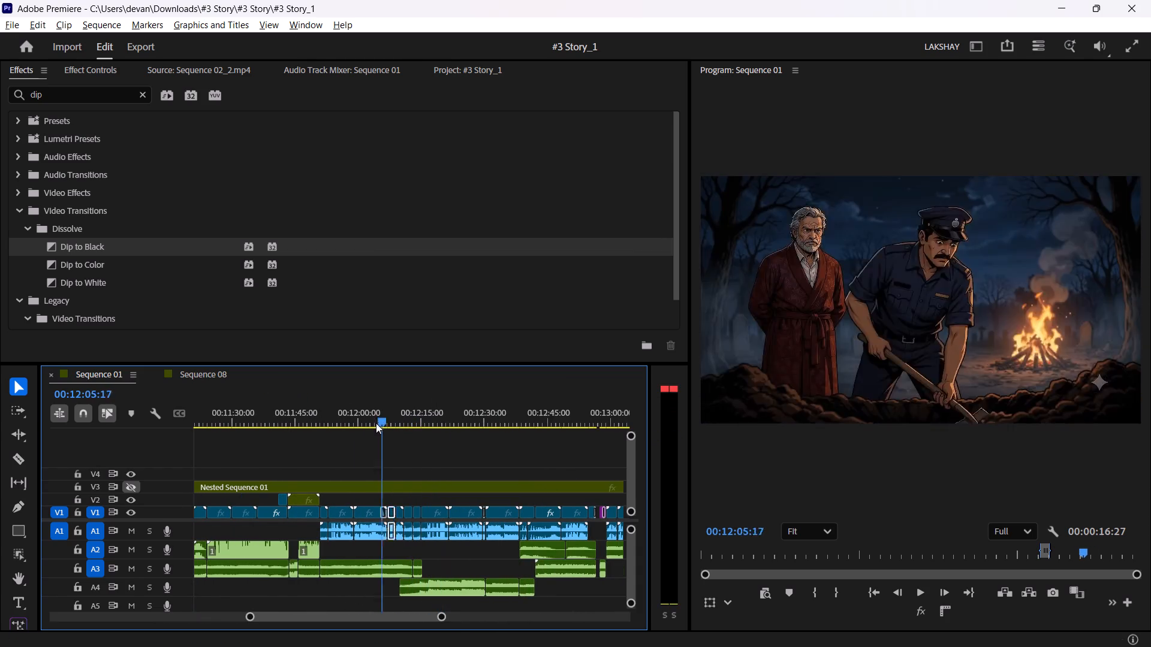
left_click_drag(376, 423, 318, 426)
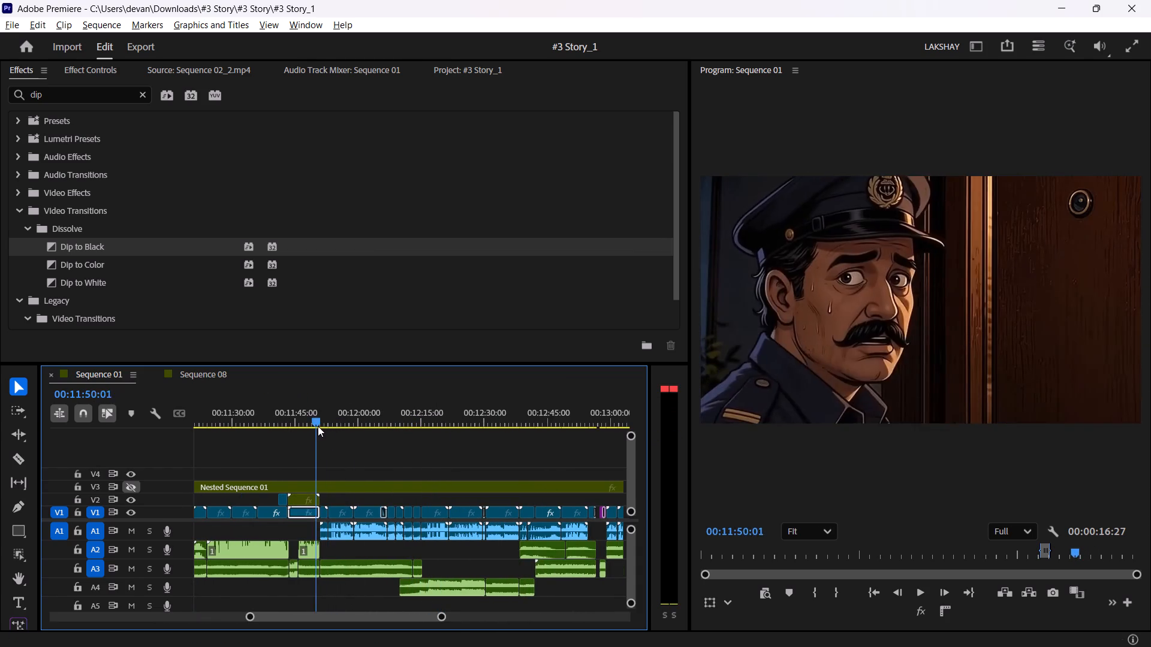
left_click_drag(318, 426, 322, 431)
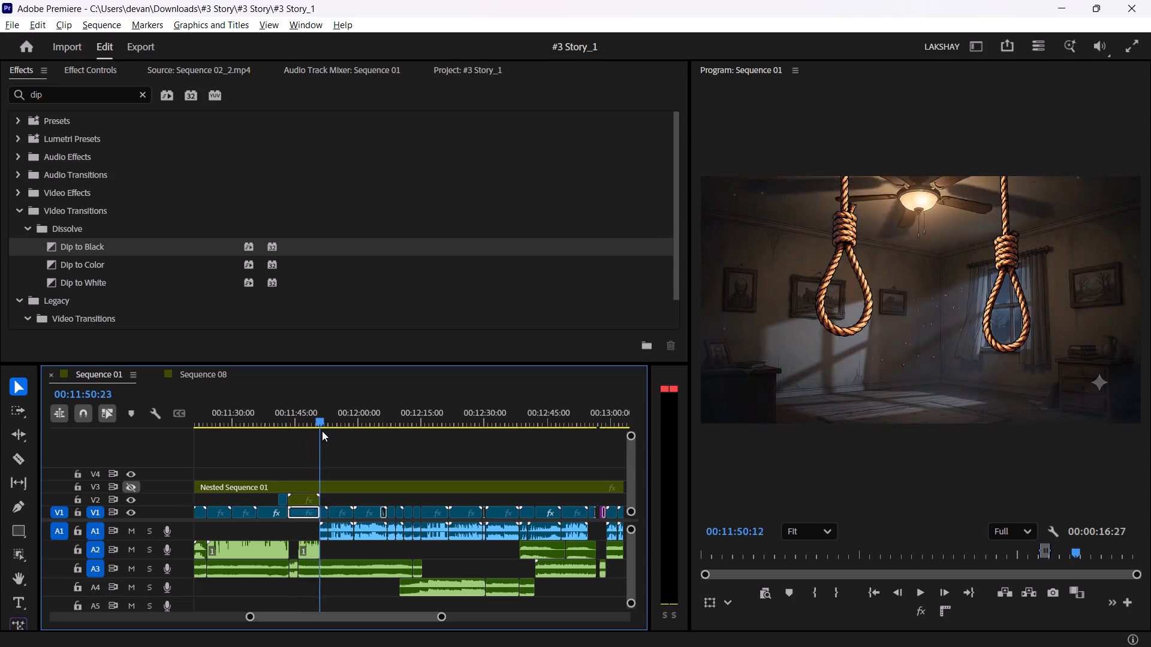
left_click_drag(322, 431, 428, 428)
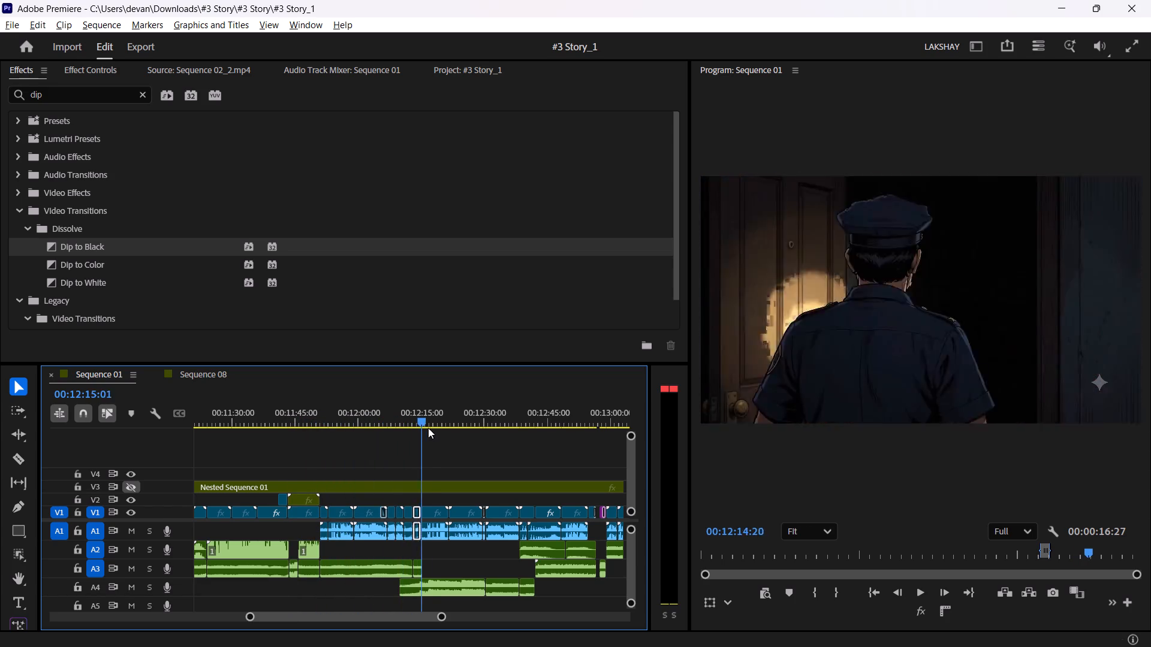
left_click_drag(428, 428, 417, 428)
key("space")
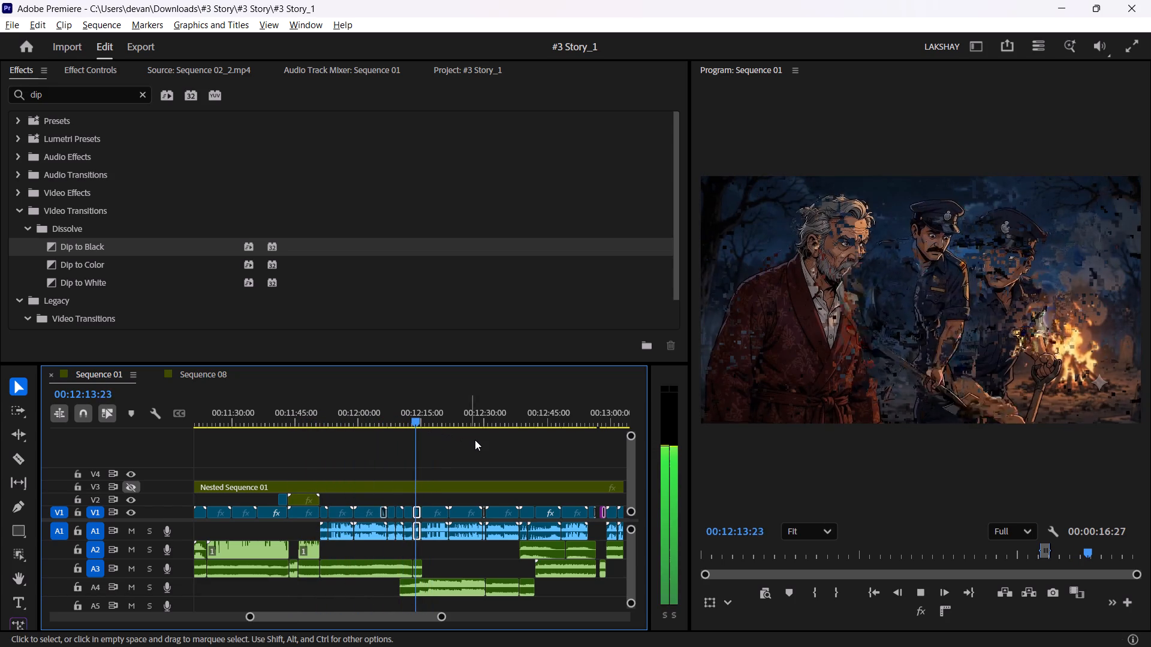
left_click(476, 440)
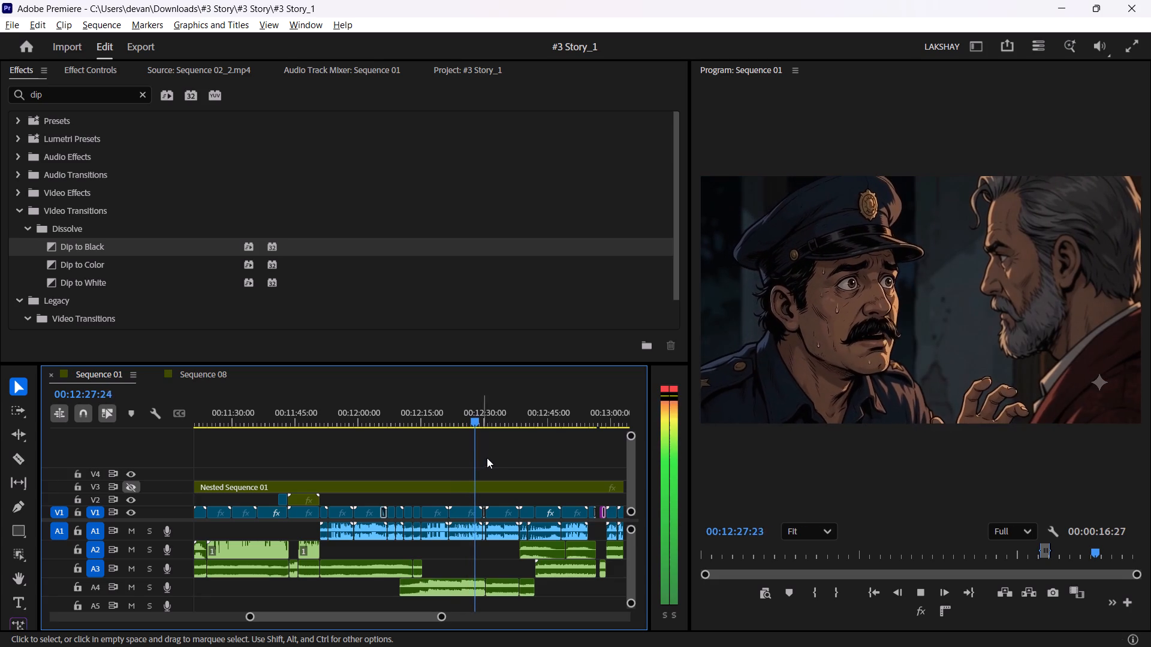
left_click(491, 459)
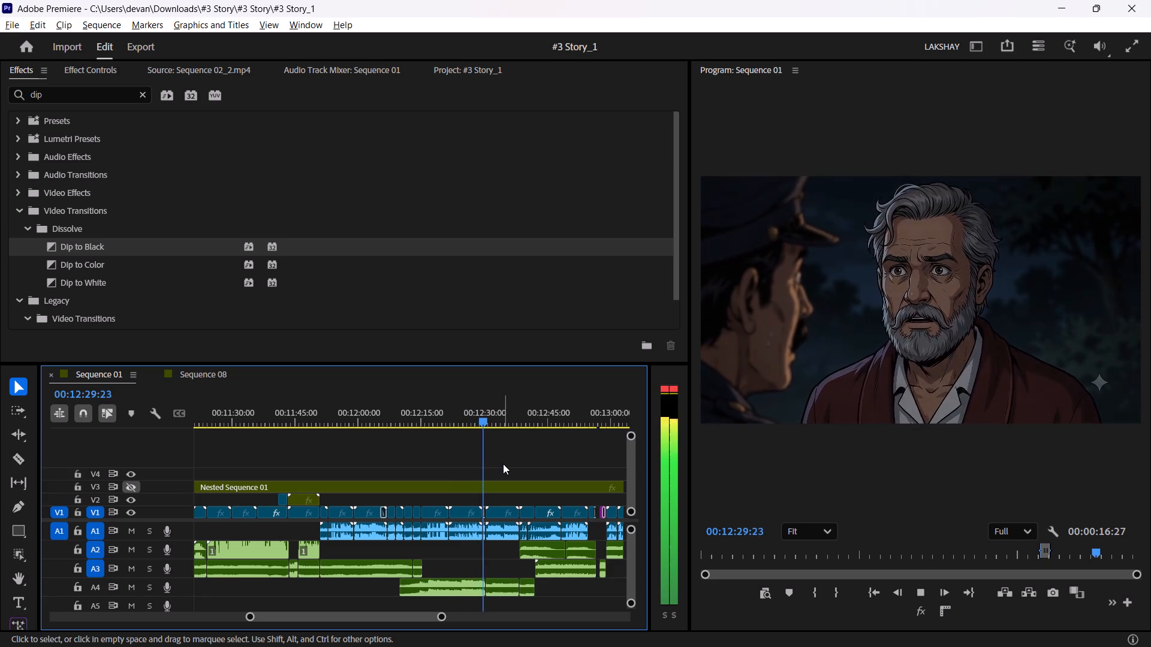
key("space")
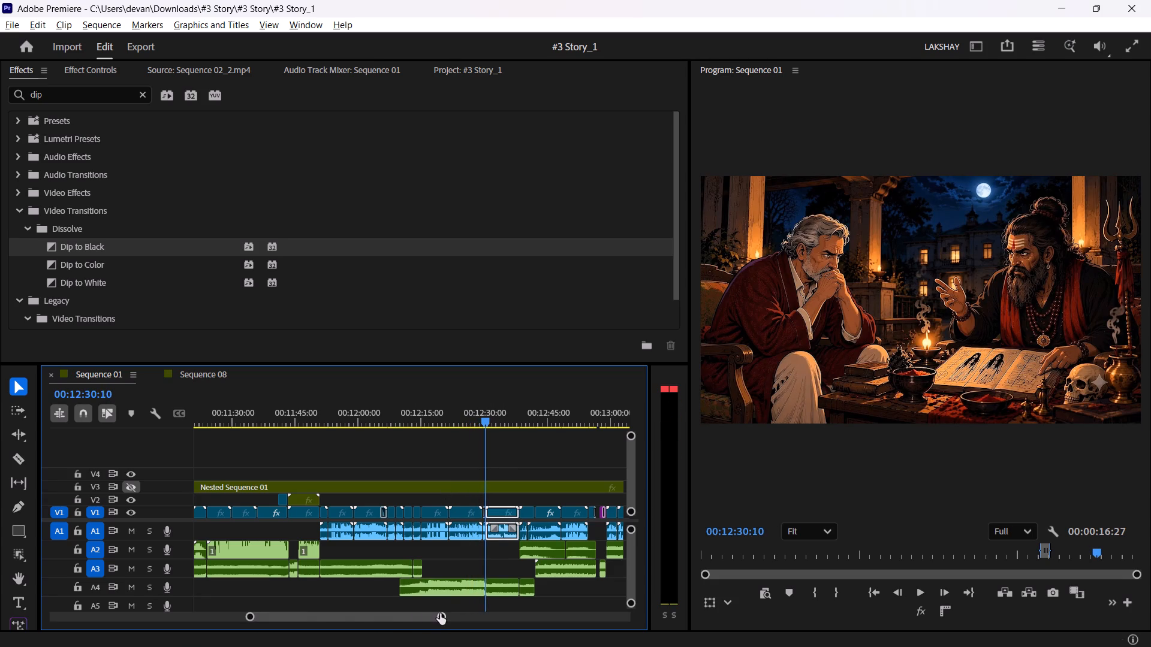
left_click_drag(440, 613, 361, 606)
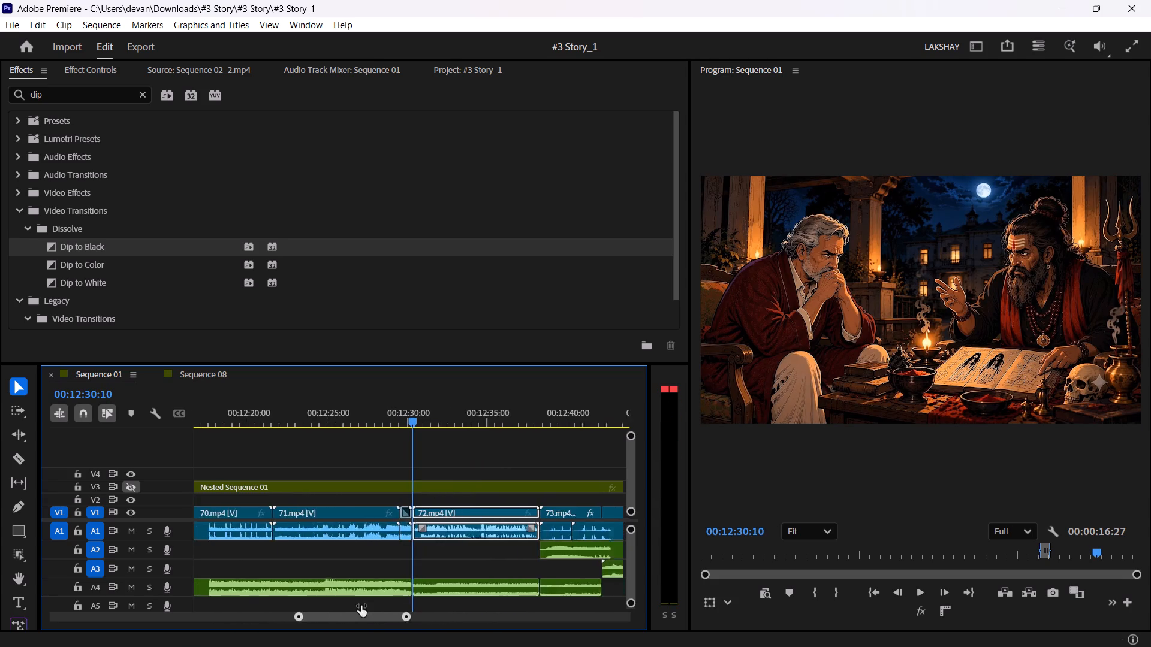
left_click_drag(361, 606, 391, 607)
key("space")
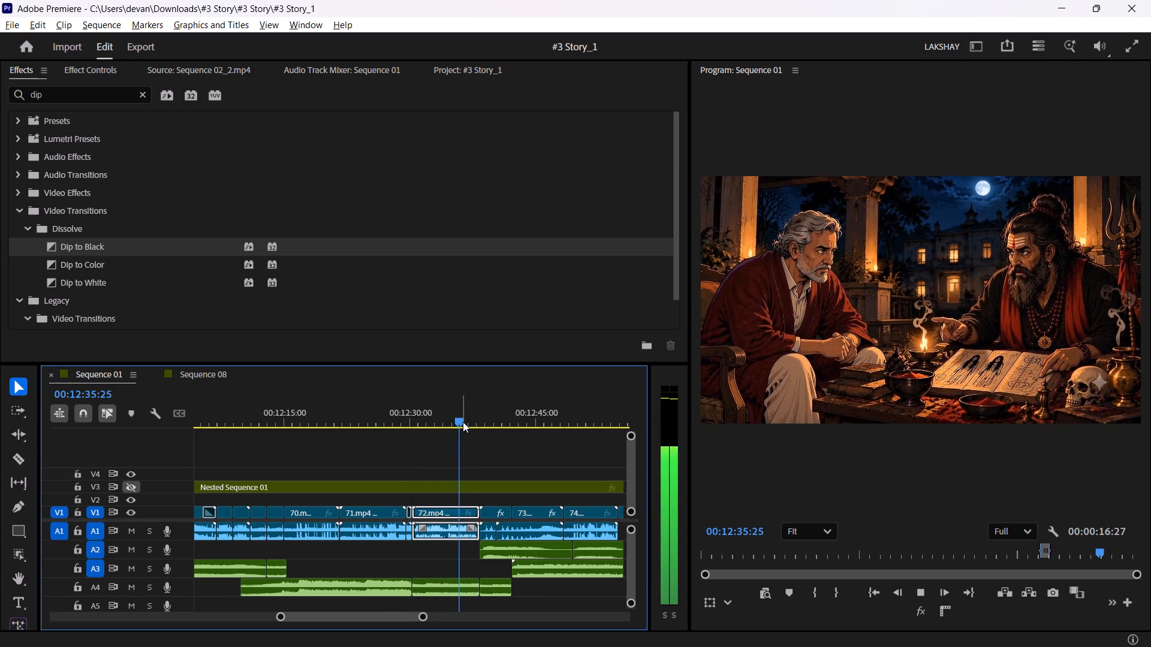
left_click_drag(441, 421, 406, 425)
key("space")
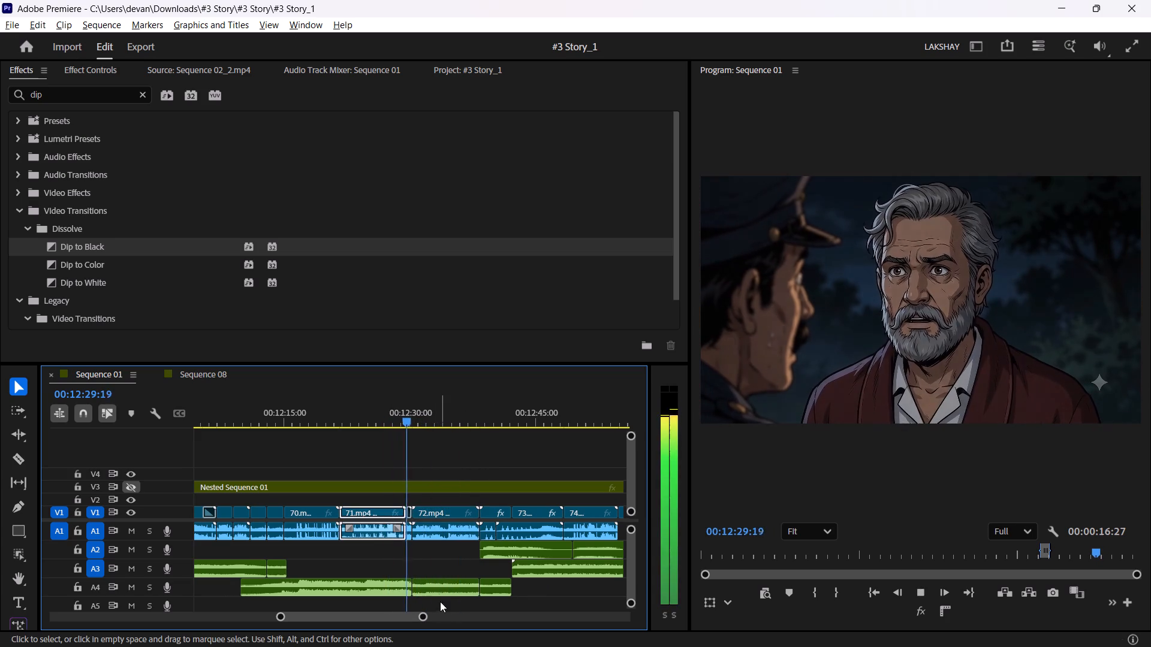
key("space")
Set Sequence 01's Out point at 00:12:30:09, on the last frame of the fade to black before 72.mp4.
left_click_drag(423, 616, 289, 601)
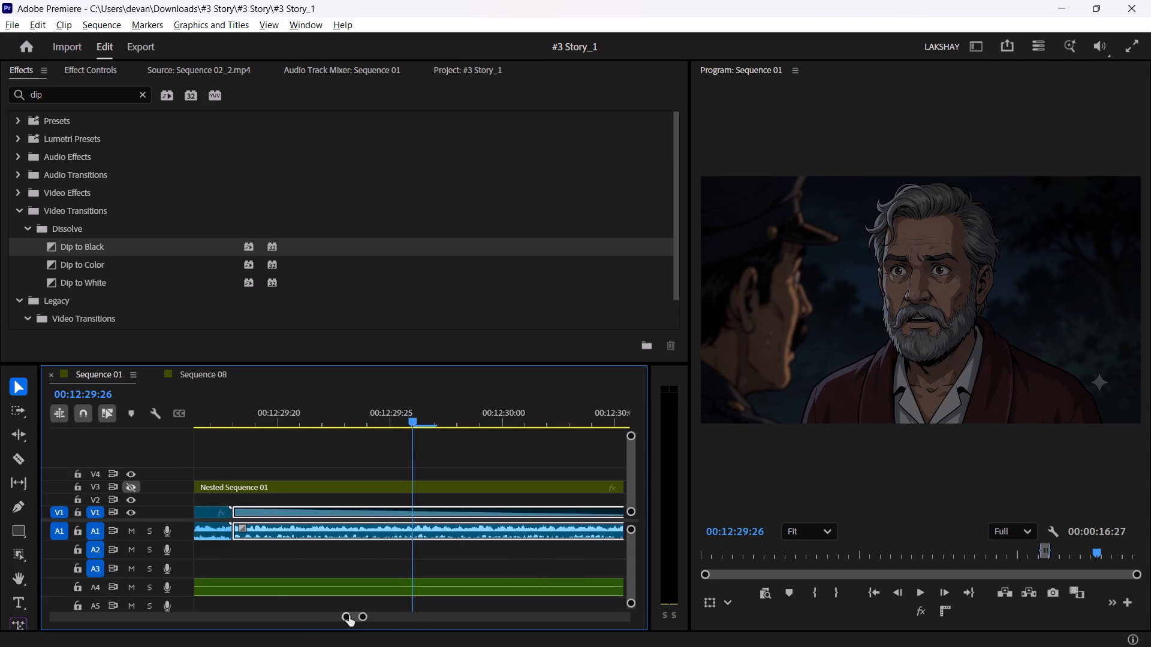
left_click_drag(361, 615, 394, 615)
left_click_drag(430, 390, 442, 408)
left_click_drag(438, 411, 461, 414)
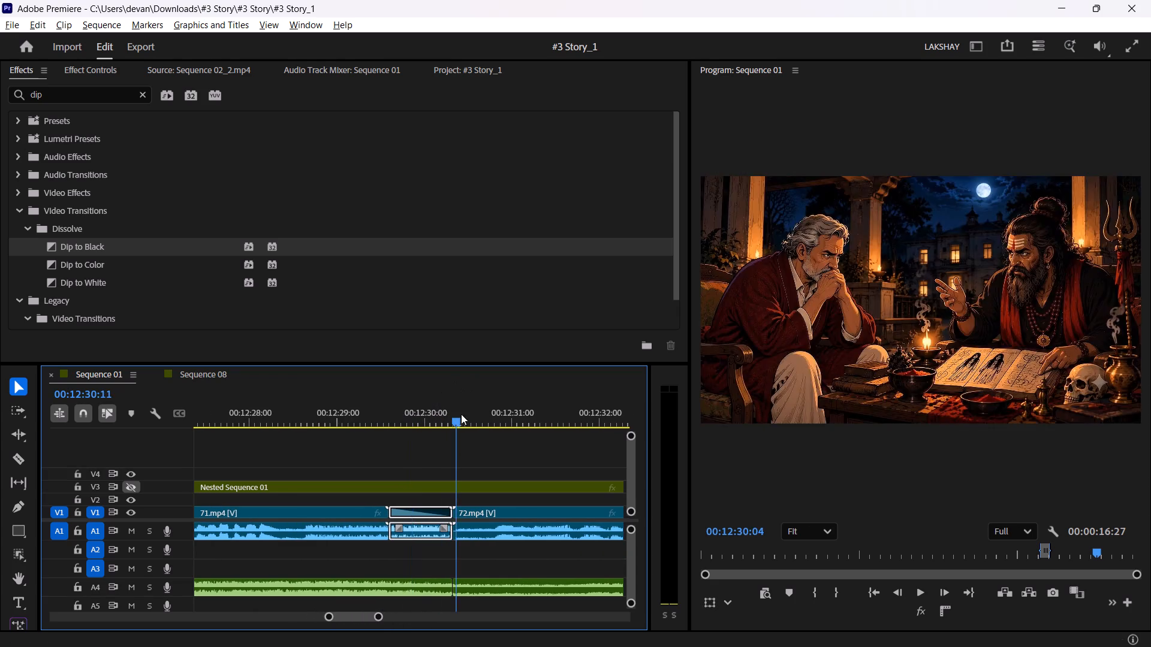
left_click_drag(461, 414, 455, 416)
key("ctrl+Left")
key("Left")
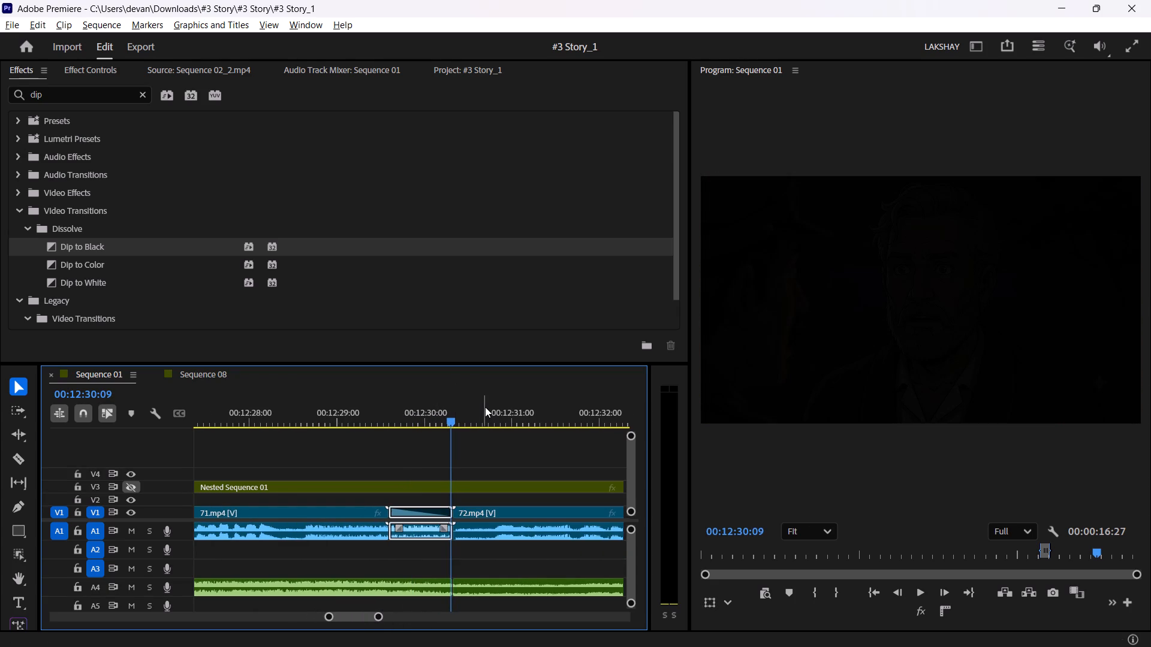
key("Left")
key("o")
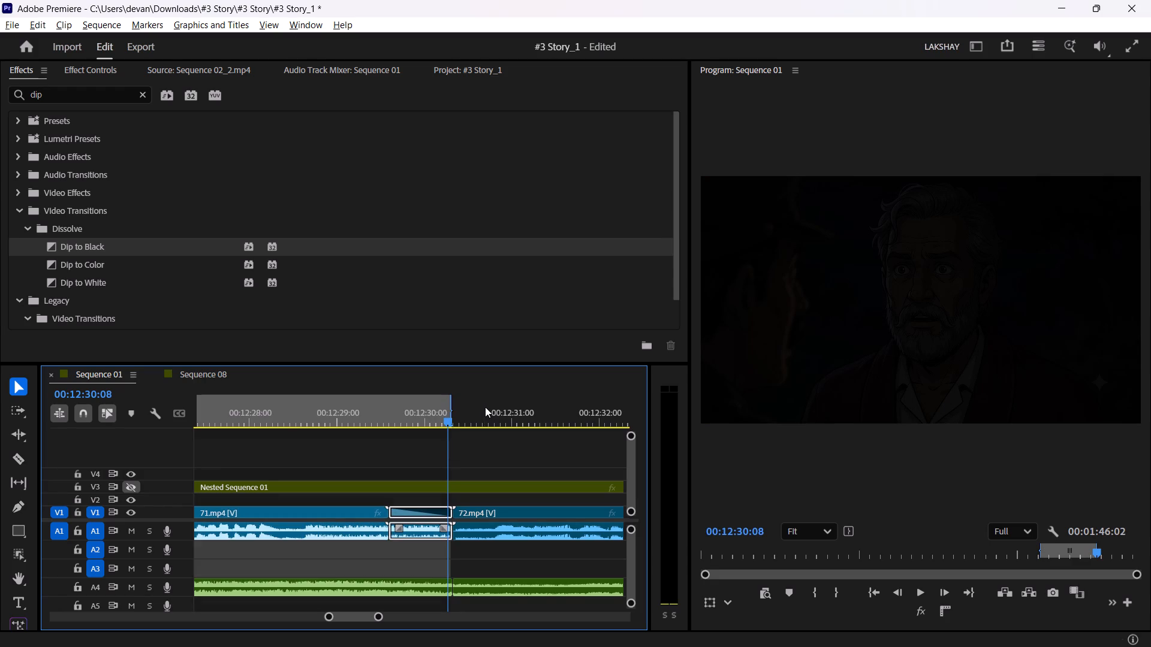
key("Right")
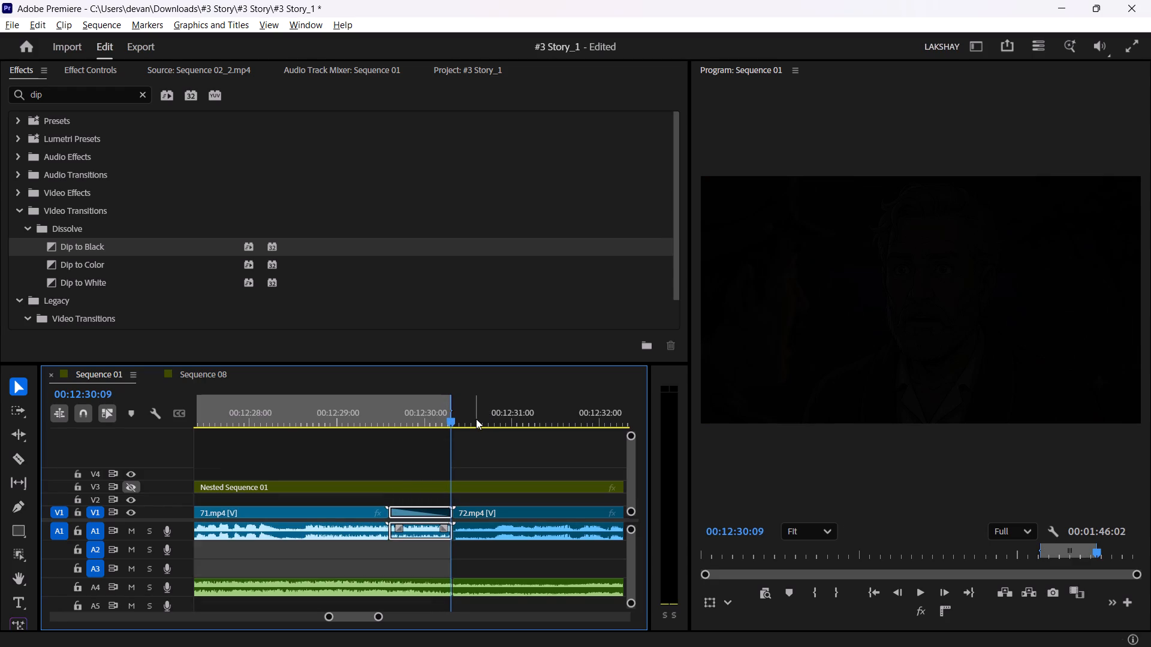
key("o")
left_click_drag(377, 613, 296, 607)
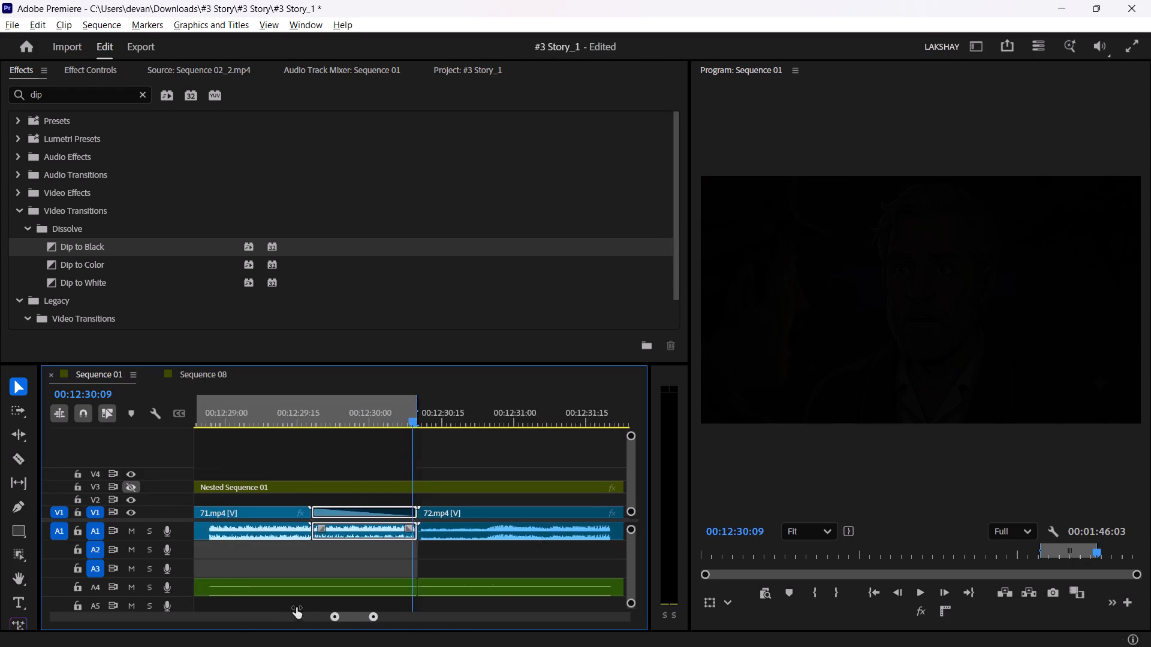
left_click_drag(296, 607, 364, 604)
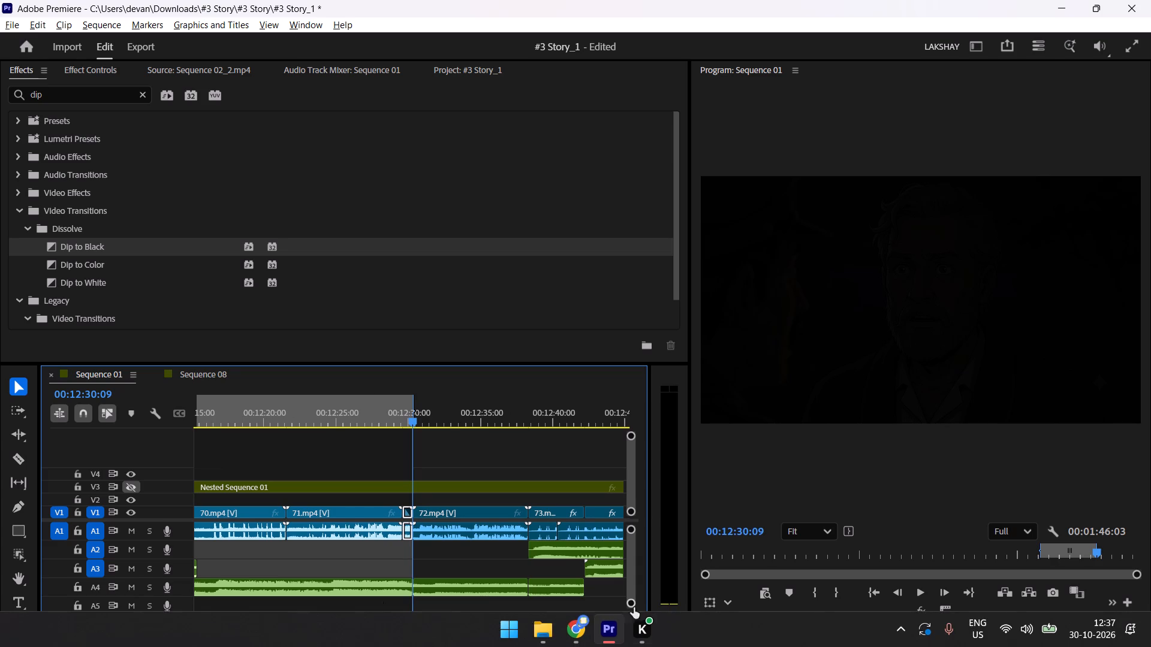
Open exported video 1 from the story 3 folder in VLC to check it, and close the player.
left_click(534, 630)
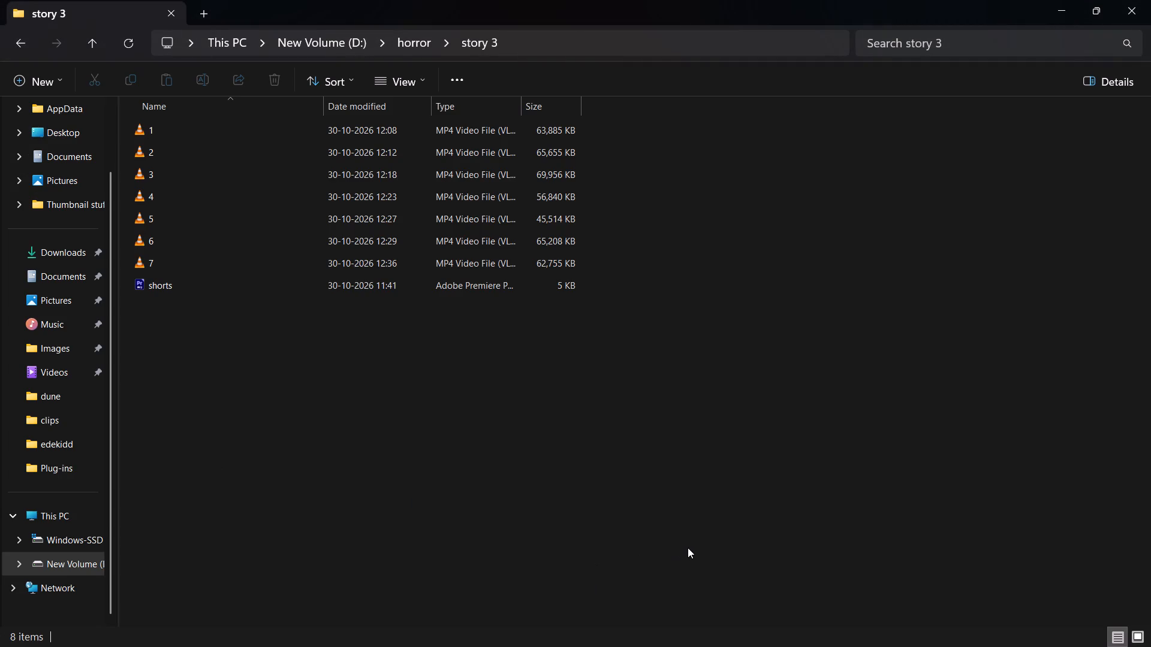
double_click(322, 127)
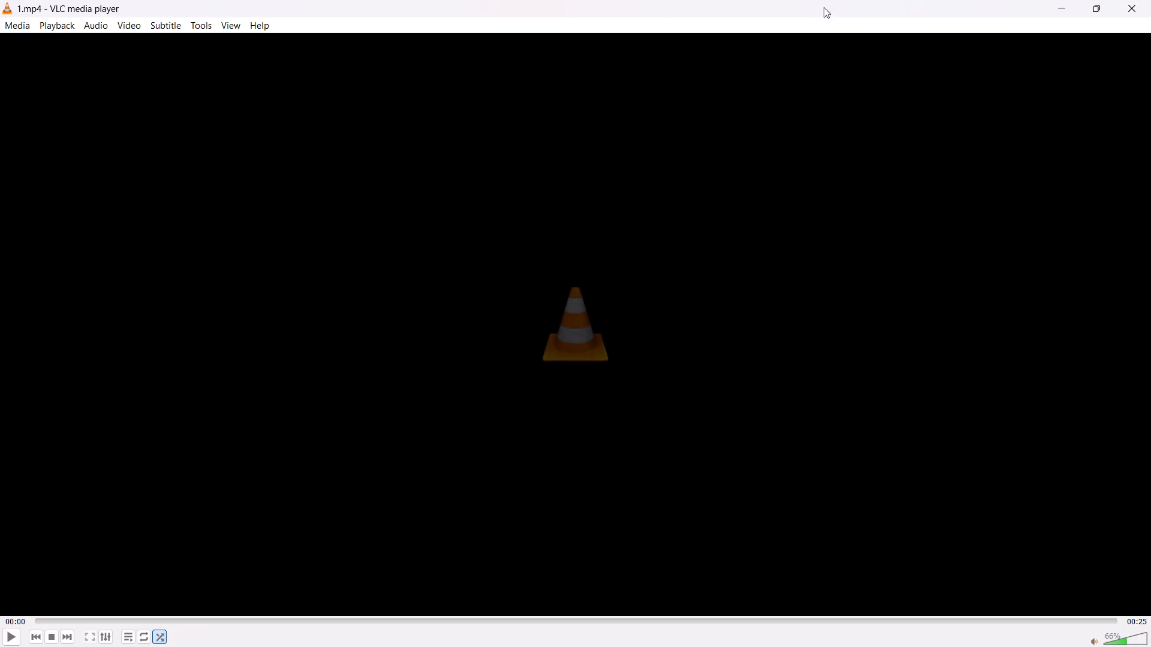
left_click(1150, 0)
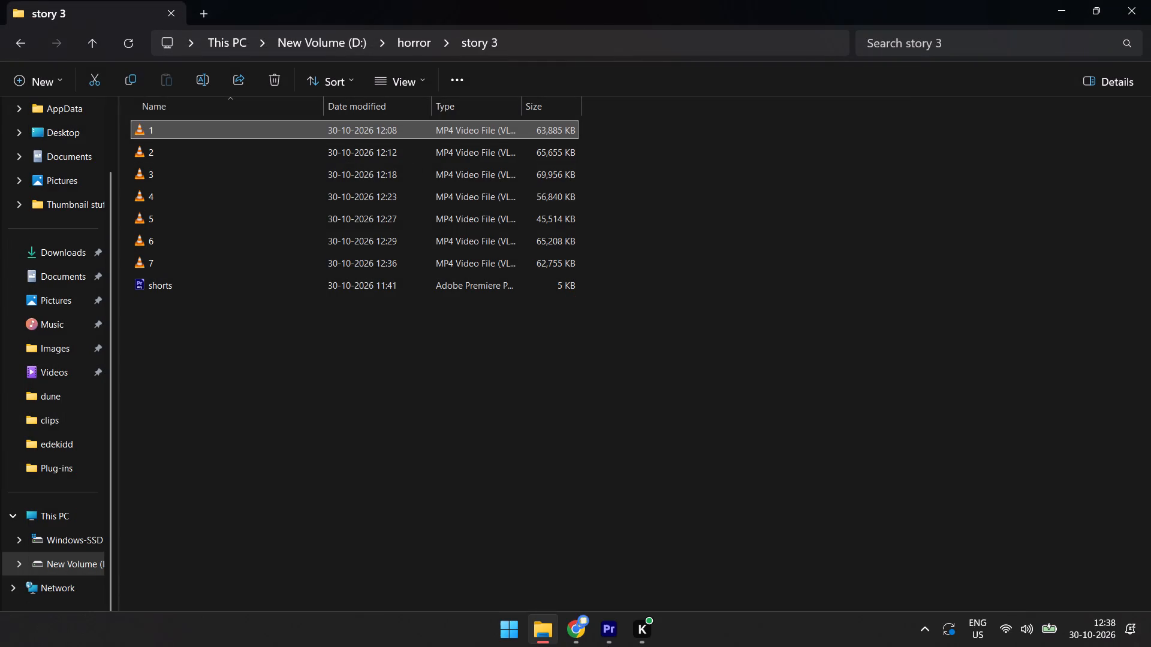
Return to Sequence 01 in Premiere, review the scene around 00:12:10 to 00:12:18, and park the playhead at the start of 70.mp4, 00:12:15:00.
left_click(614, 629)
left_click_drag(374, 406, 232, 433)
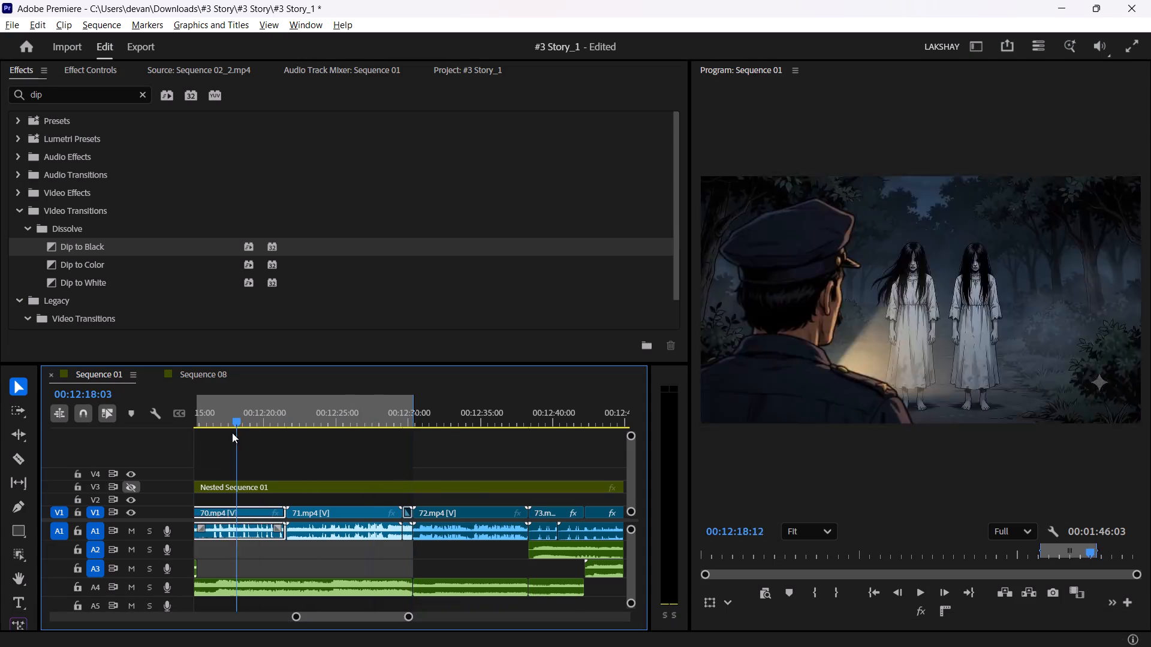
left_click_drag(232, 433, 341, 468)
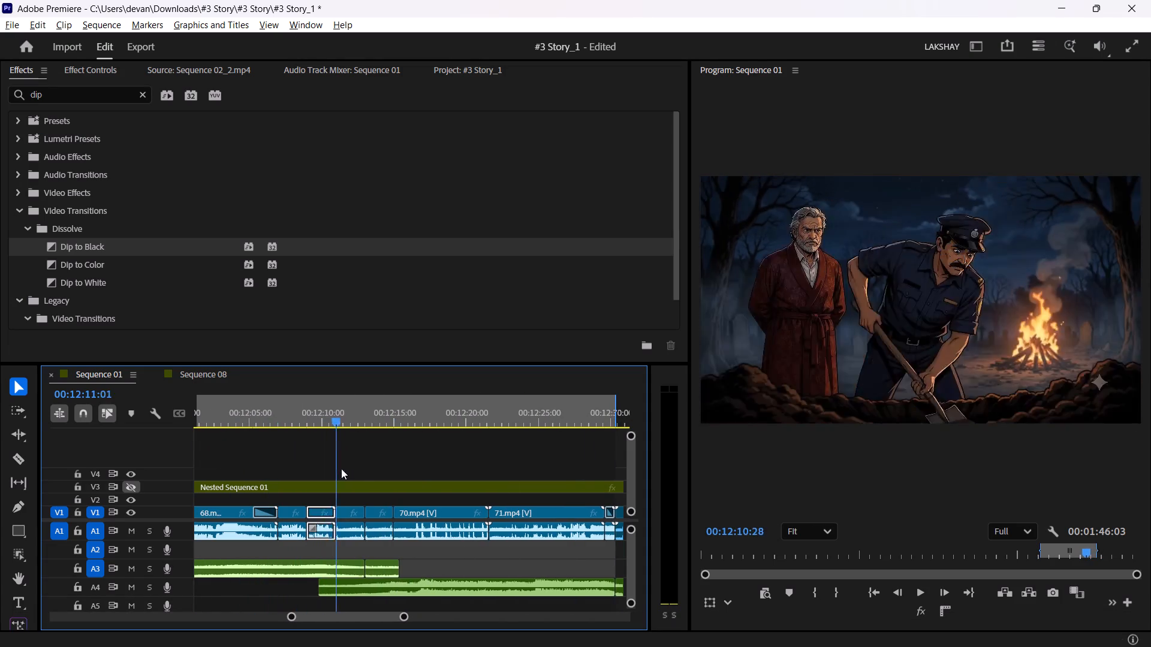
left_click_drag(341, 468, 396, 470)
key("space")
key("space")
left_click_drag(403, 616, 289, 612)
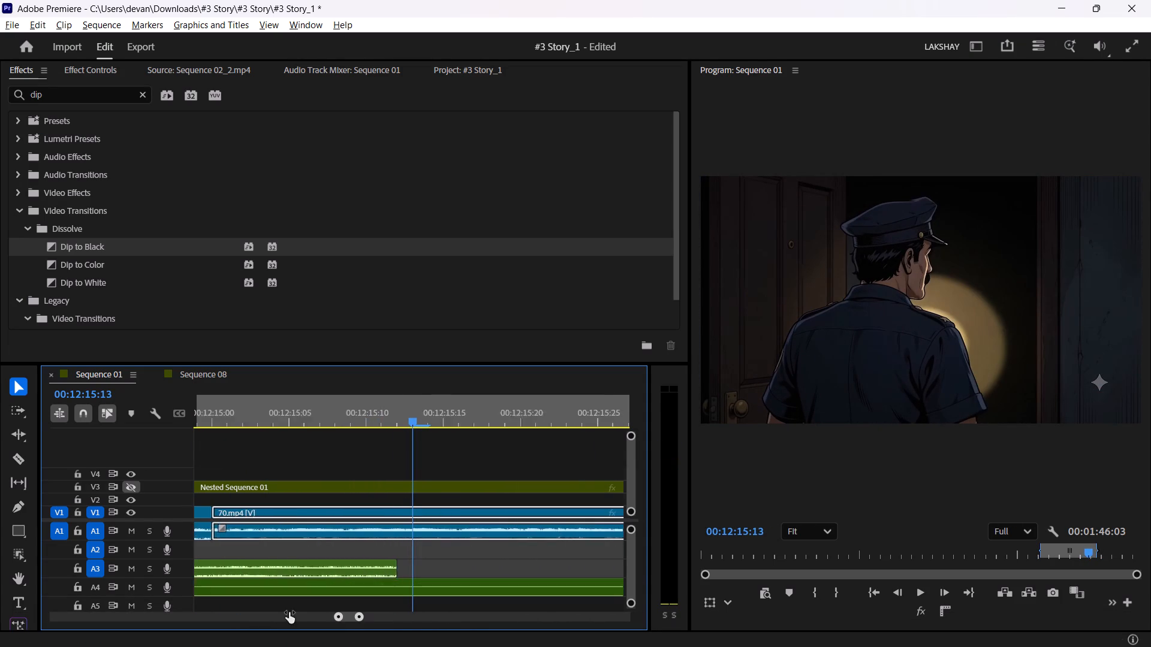
left_click_drag(289, 612, 273, 609)
left_click_drag(346, 406, 326, 416)
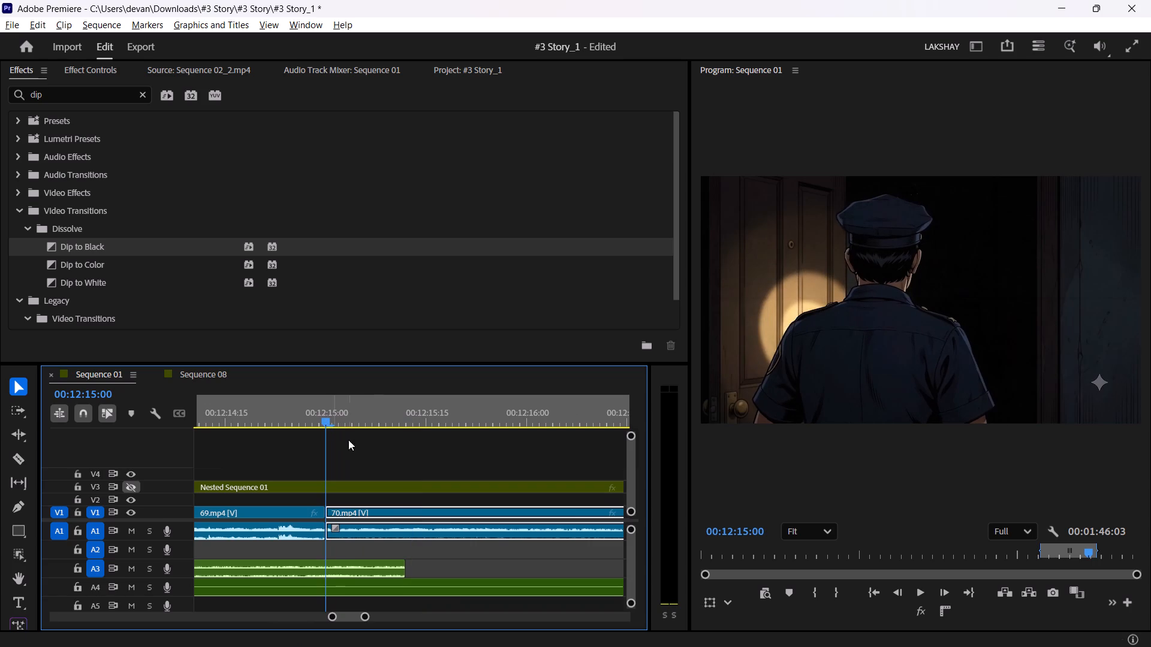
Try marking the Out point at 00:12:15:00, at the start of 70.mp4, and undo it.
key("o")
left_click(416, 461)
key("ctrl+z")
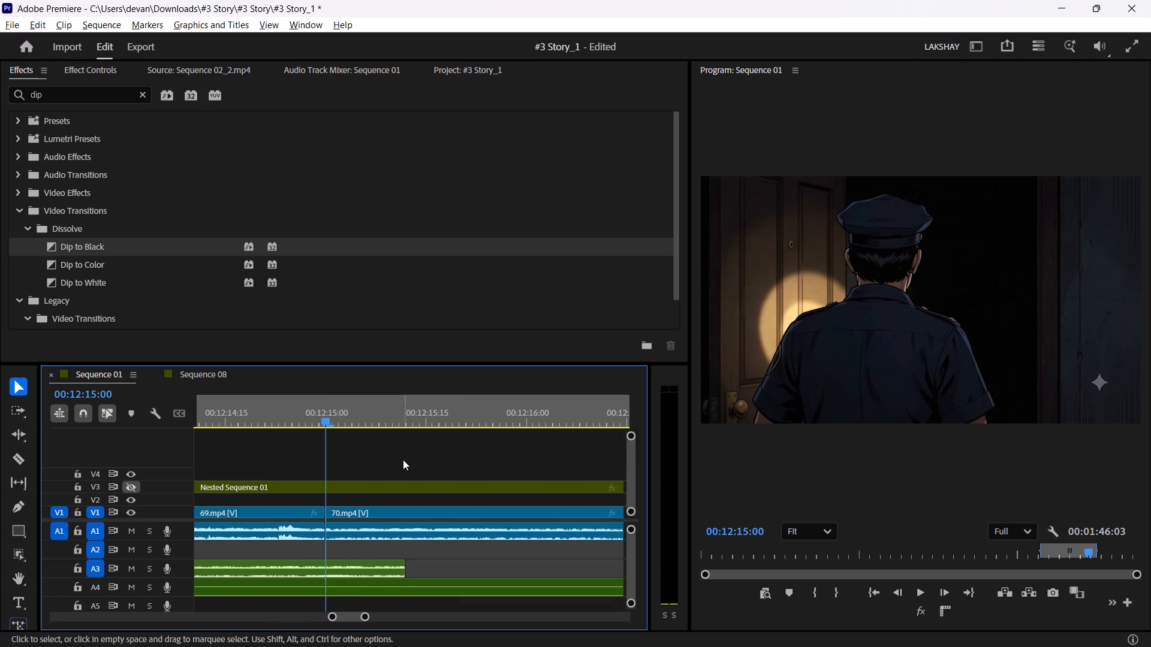
Set Sequence 01's In point at 00:12:15:00, at the start of 70.mp4, and start playback from there.
type("i")
key("space")
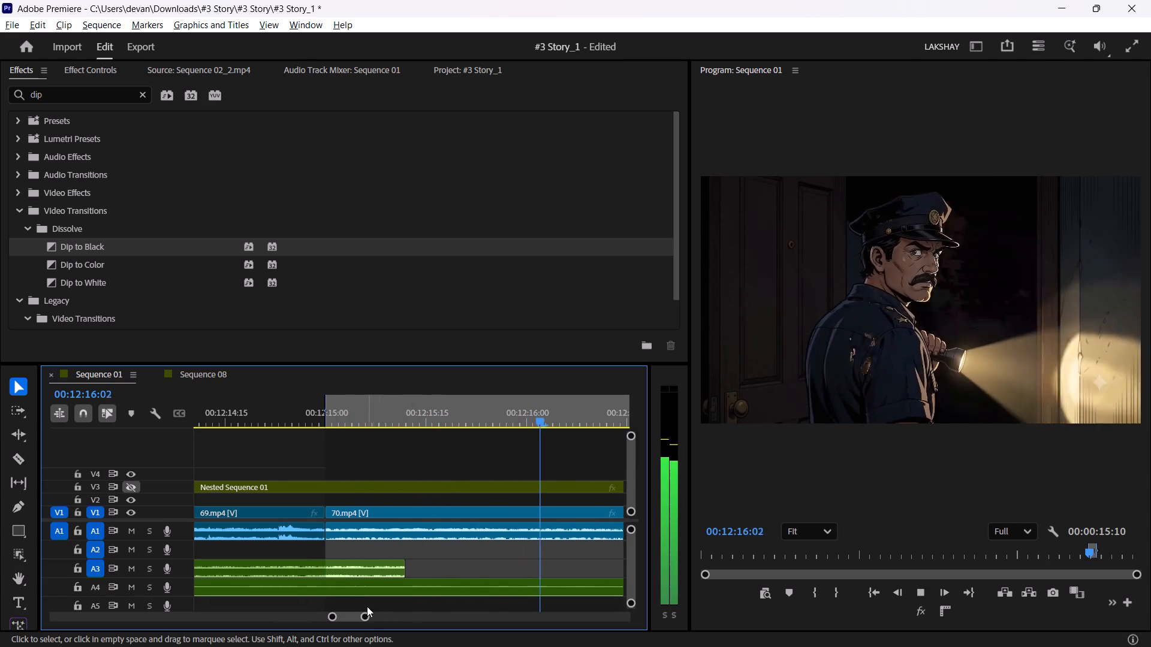
Select 70.mp4, the 71.mp4 clips and their A4 music in Sequence 01 and place them in Sequence 08 from about 00:00:30.
left_click_drag(364, 618, 467, 620)
key("space")
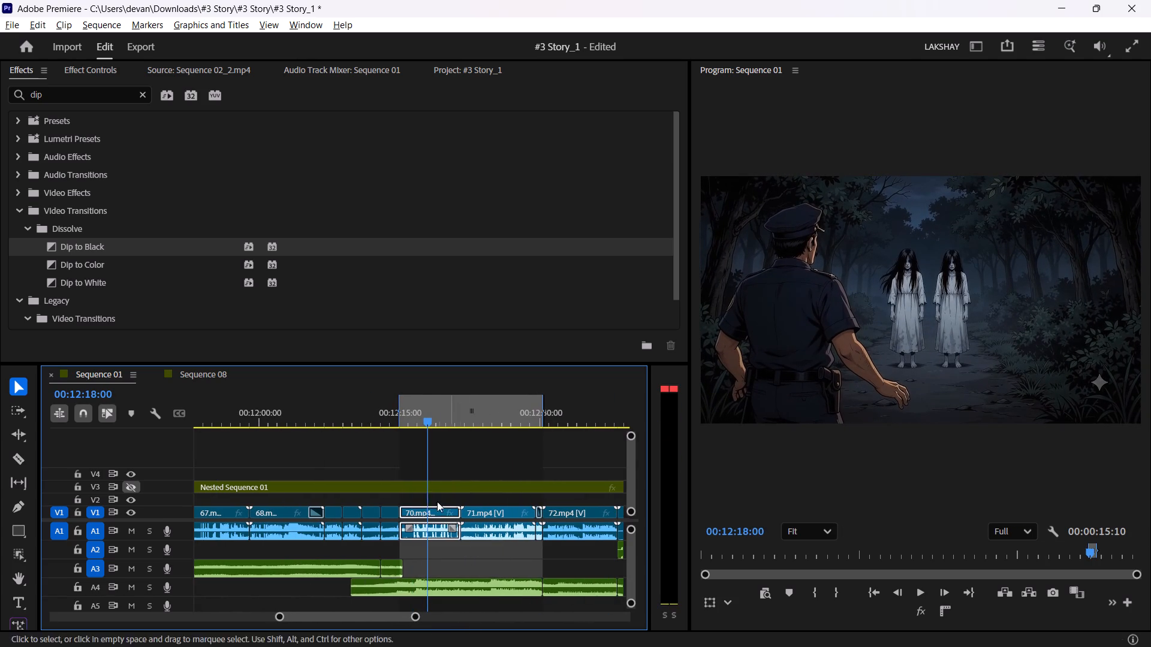
left_click_drag(411, 497, 513, 600)
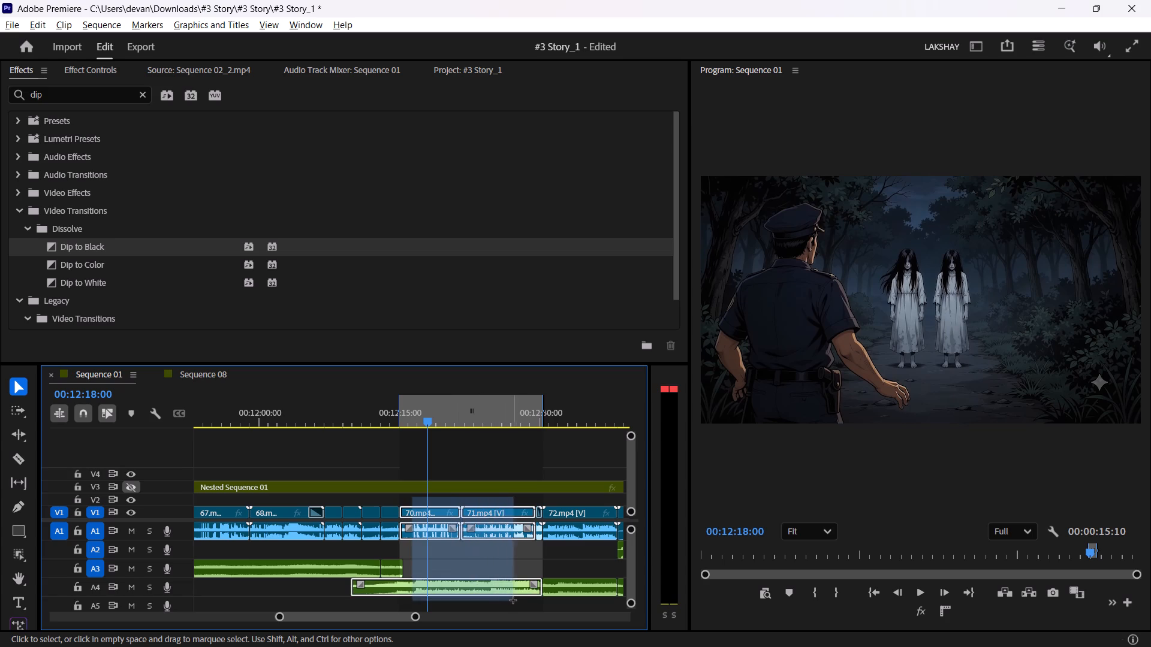
left_click_drag(513, 600, 498, 601)
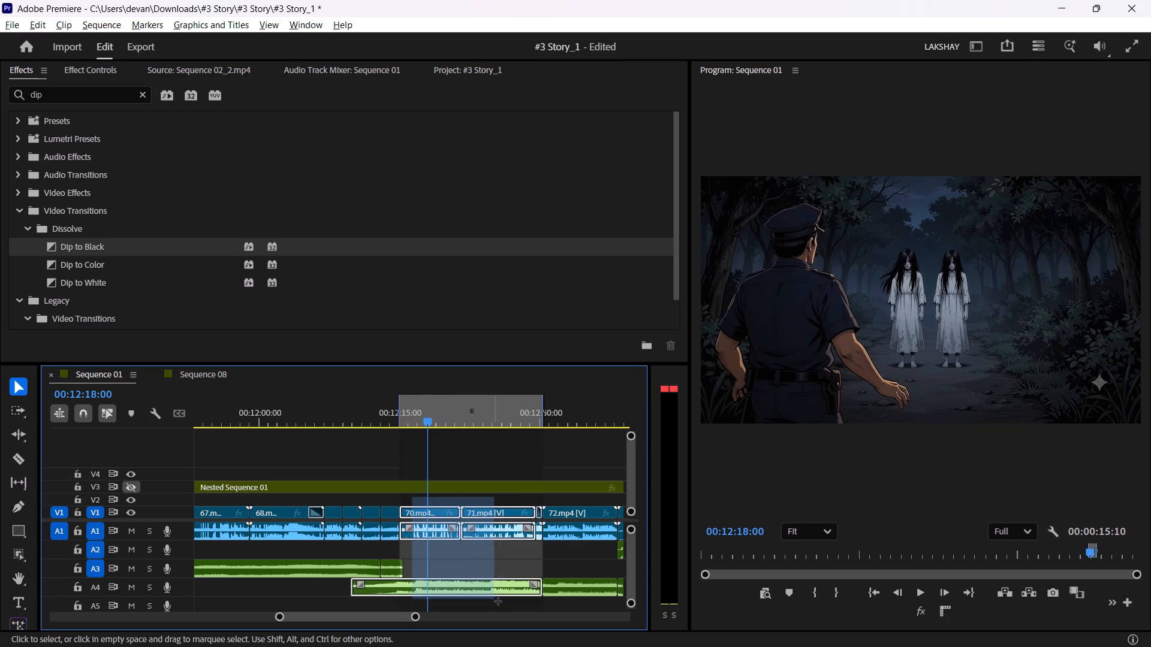
left_click_drag(498, 601, 539, 606)
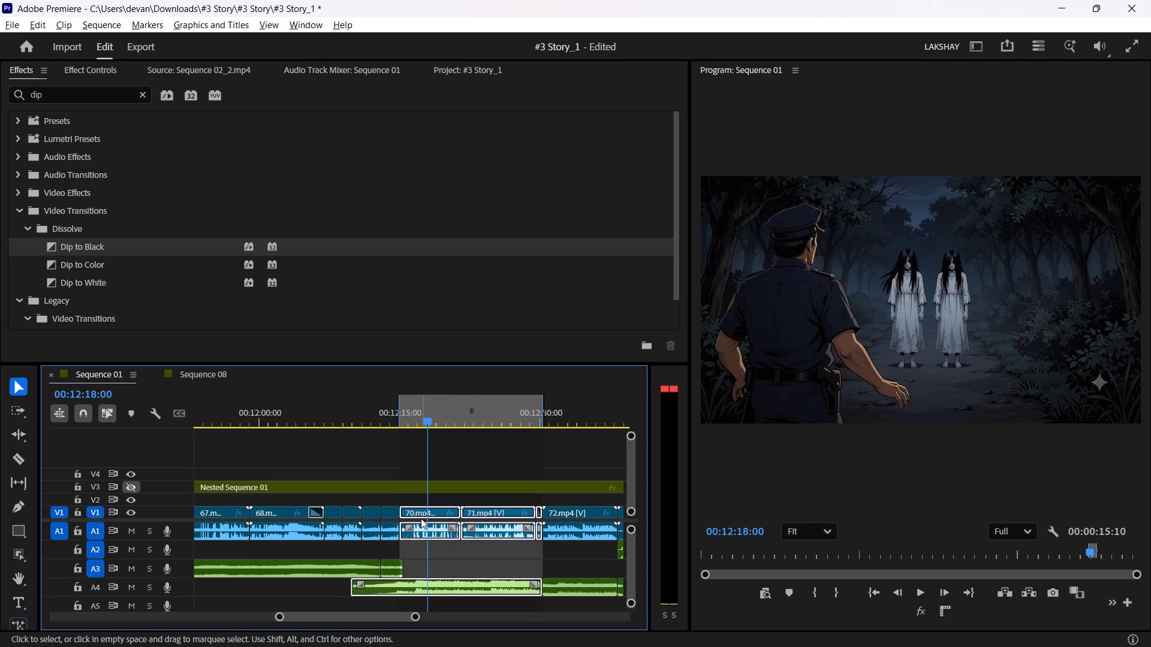
left_click_drag(419, 513, 217, 377)
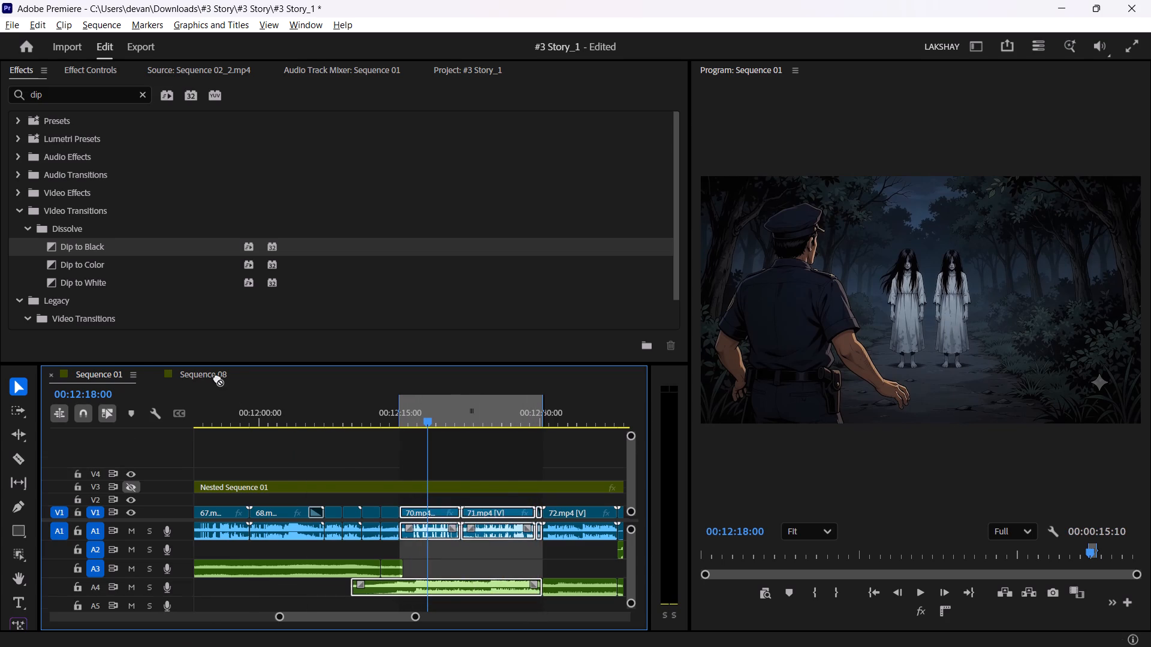
left_click_drag(217, 377, 505, 509)
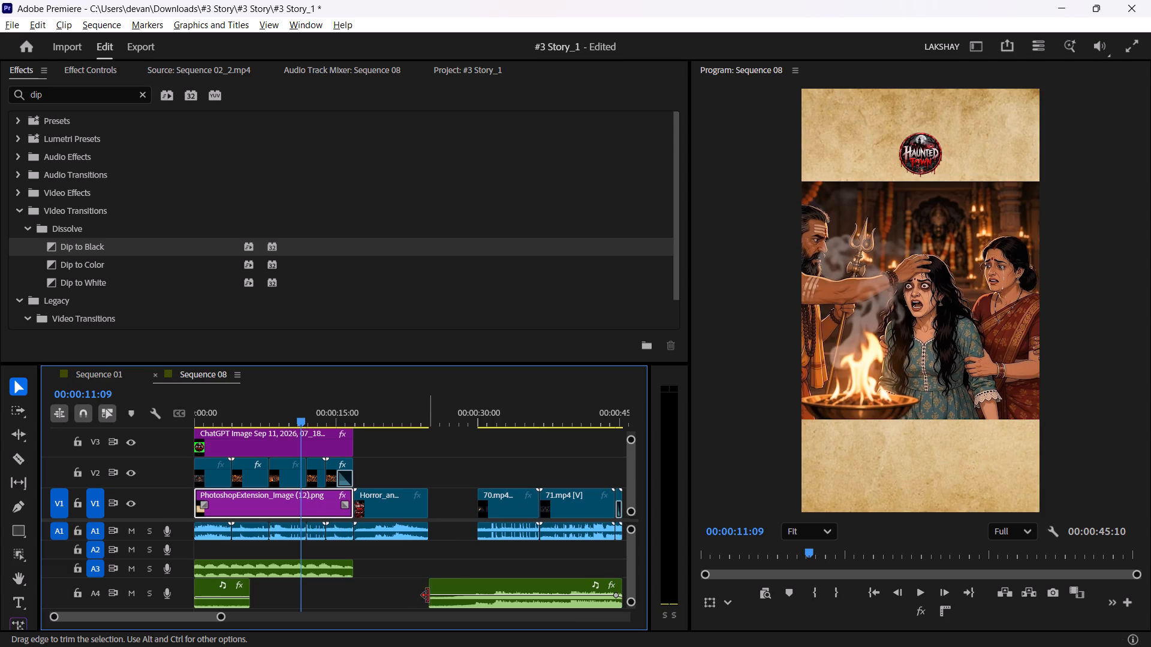
Trim the start of the newly placed A4 music to line up with the start of 70.mp4 in Sequence 08.
left_click_drag(428, 595, 476, 595)
Play and scrub through the newly placed 70.mp4 and 71.mp4 clips in Sequence 08 to check them.
left_click_drag(461, 413, 474, 416)
key("space")
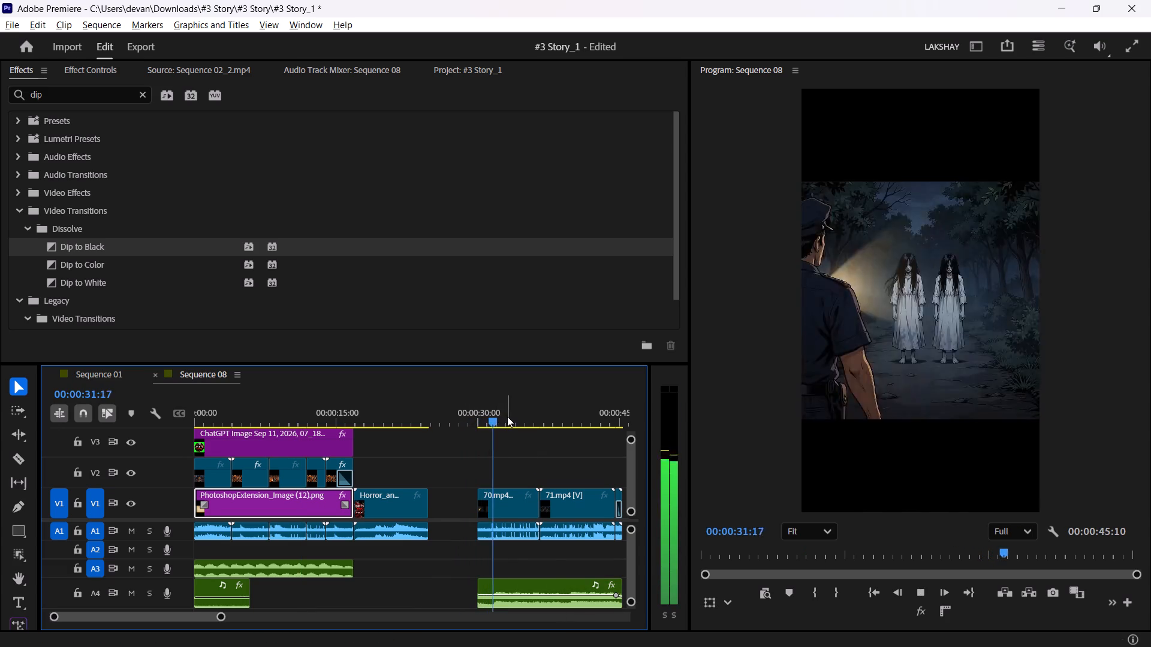
left_click_drag(507, 416, 566, 421)
key("space")
left_click_drag(572, 422, 608, 424)
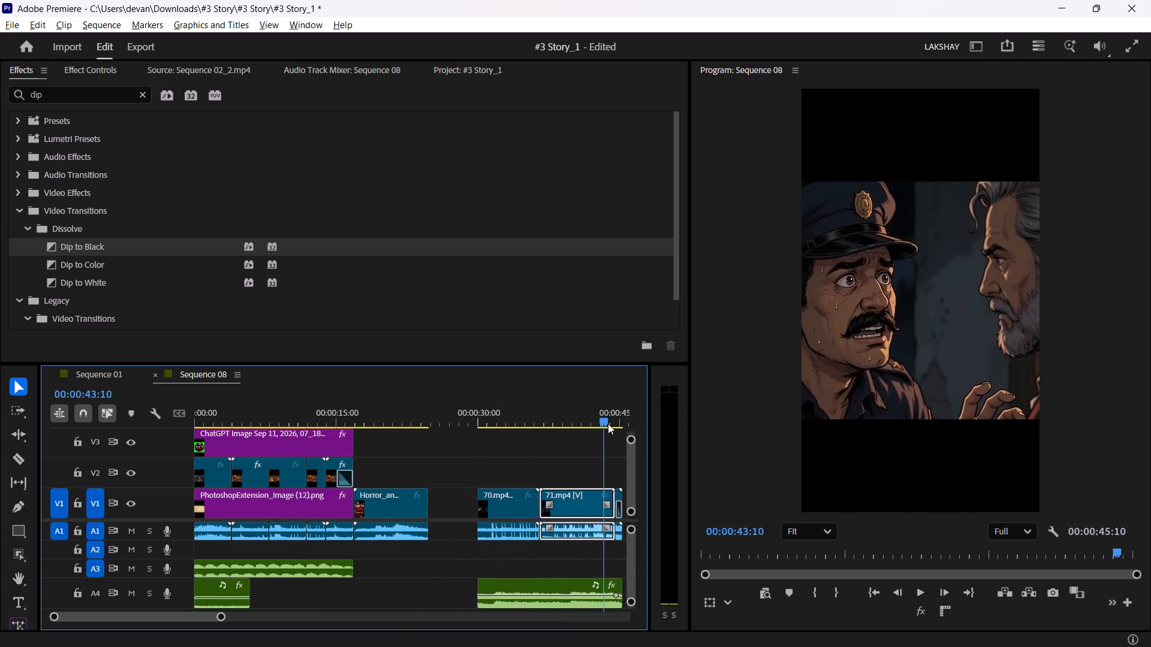
left_click_drag(608, 424, 609, 424)
key("space")
key("space")
left_click_drag(217, 397, 161, 404)
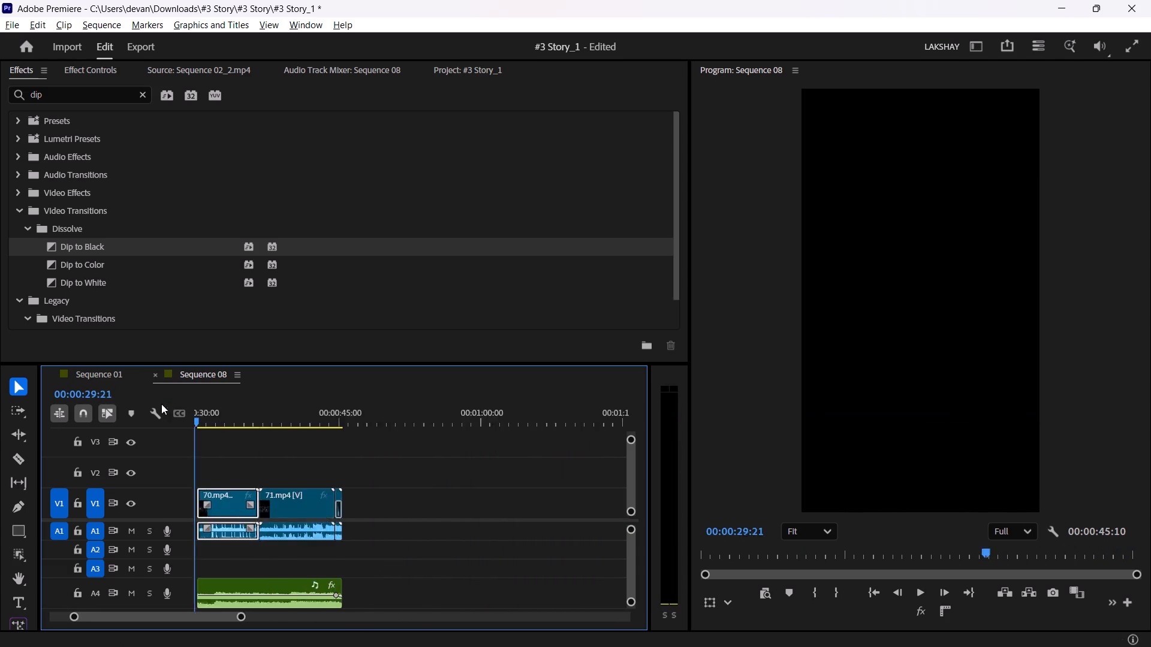
left_click_drag(161, 404, 435, 424)
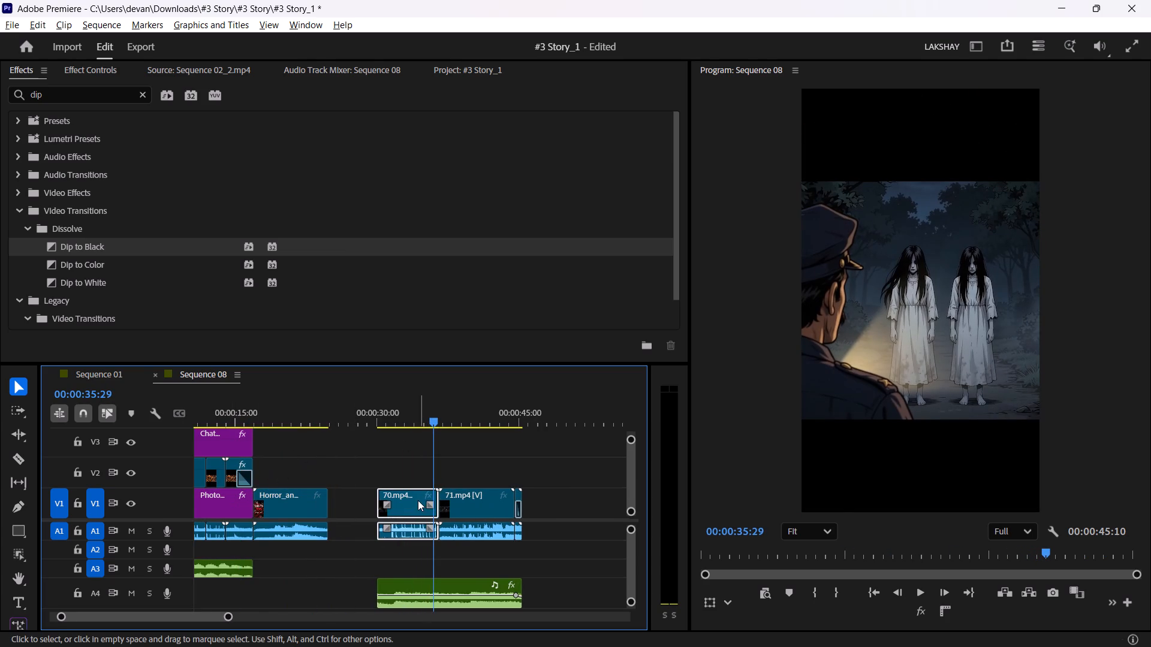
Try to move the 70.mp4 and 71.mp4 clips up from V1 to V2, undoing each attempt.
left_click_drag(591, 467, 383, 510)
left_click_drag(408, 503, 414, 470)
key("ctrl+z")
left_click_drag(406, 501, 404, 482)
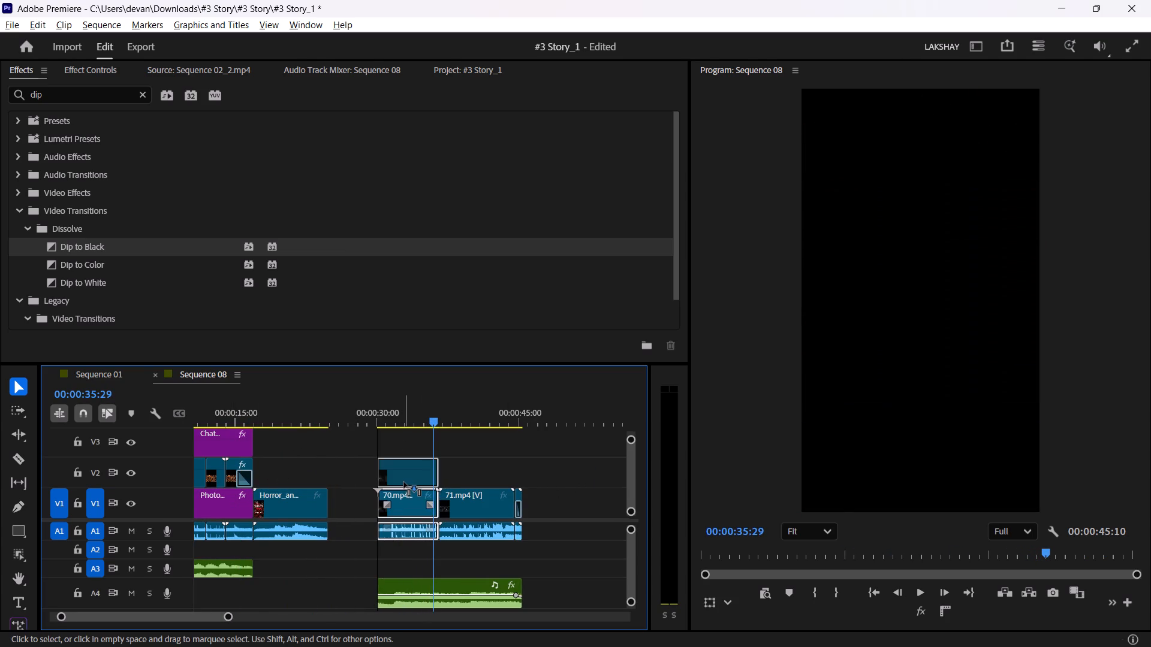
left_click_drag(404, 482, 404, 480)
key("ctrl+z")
Move the video of 70.mp4 and all the 71.mp4 clips from V1 up to V2, keeping their audio on A1.
left_click_drag(573, 474, 379, 513)
left_click_drag(417, 500, 417, 494, "shift")
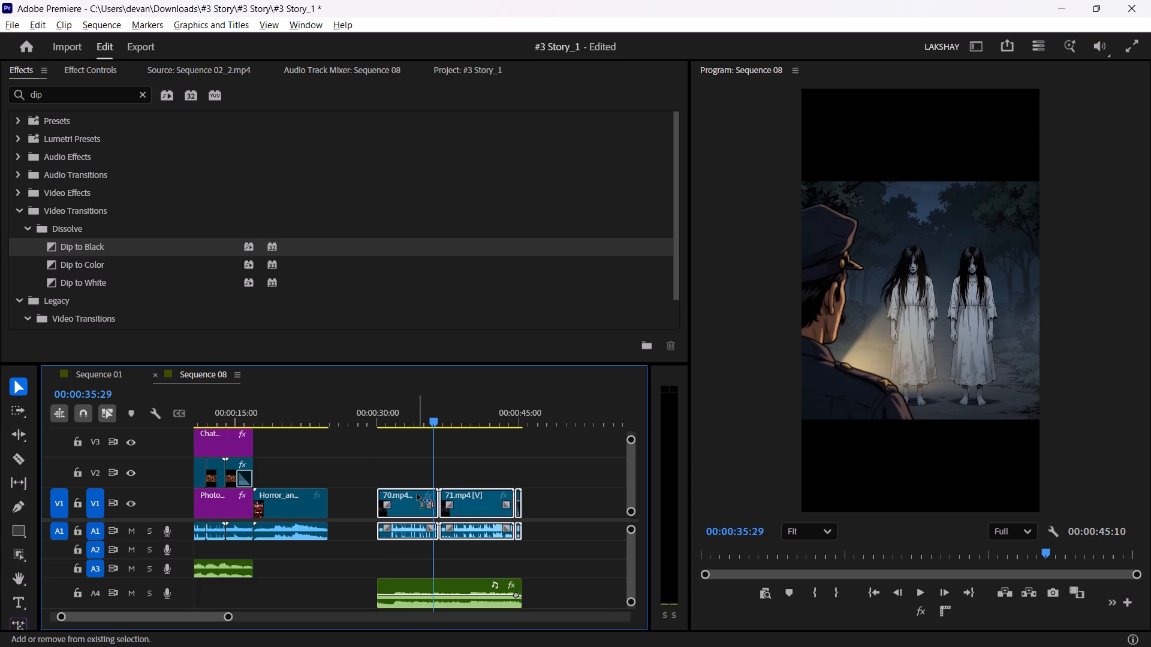
left_click_drag(417, 494, 416, 480, "shift")
left_click(432, 433)
Move the PhotoshopExtension background on V1 and the ChatGPT logo image on V3 to the start of 70.mp4, trimming both to the last 71.mp4 clip's end.
left_click_drag(221, 503, 405, 506)
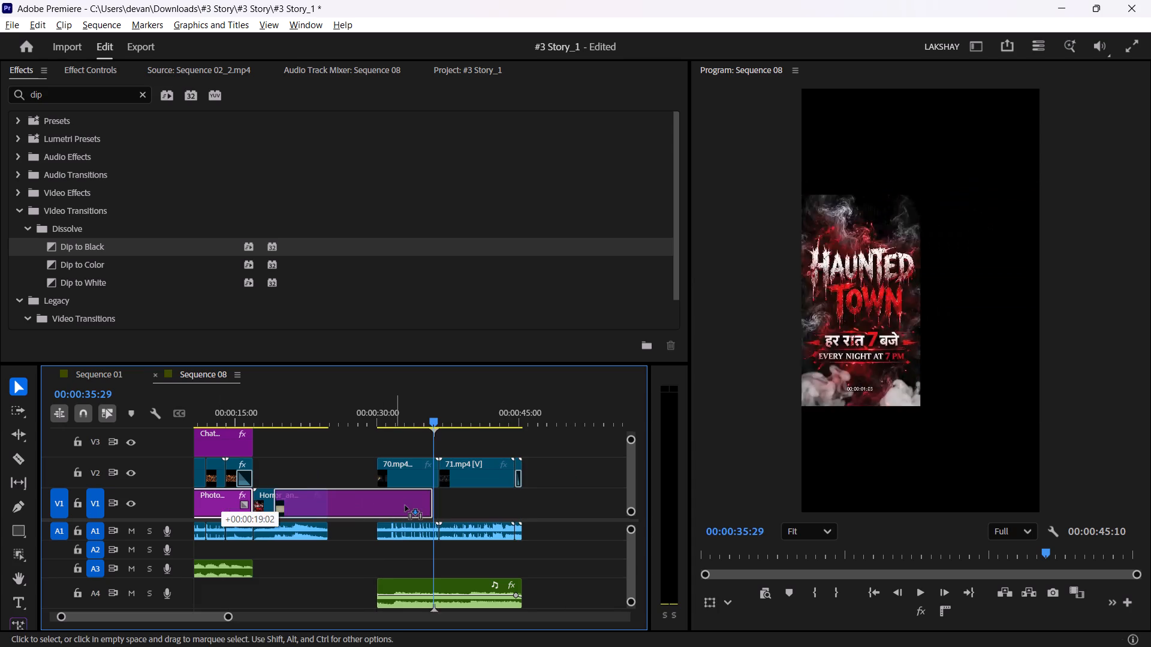
left_click_drag(405, 506, 503, 512)
left_click_drag(542, 510, 529, 515)
left_click_drag(215, 446, 491, 455)
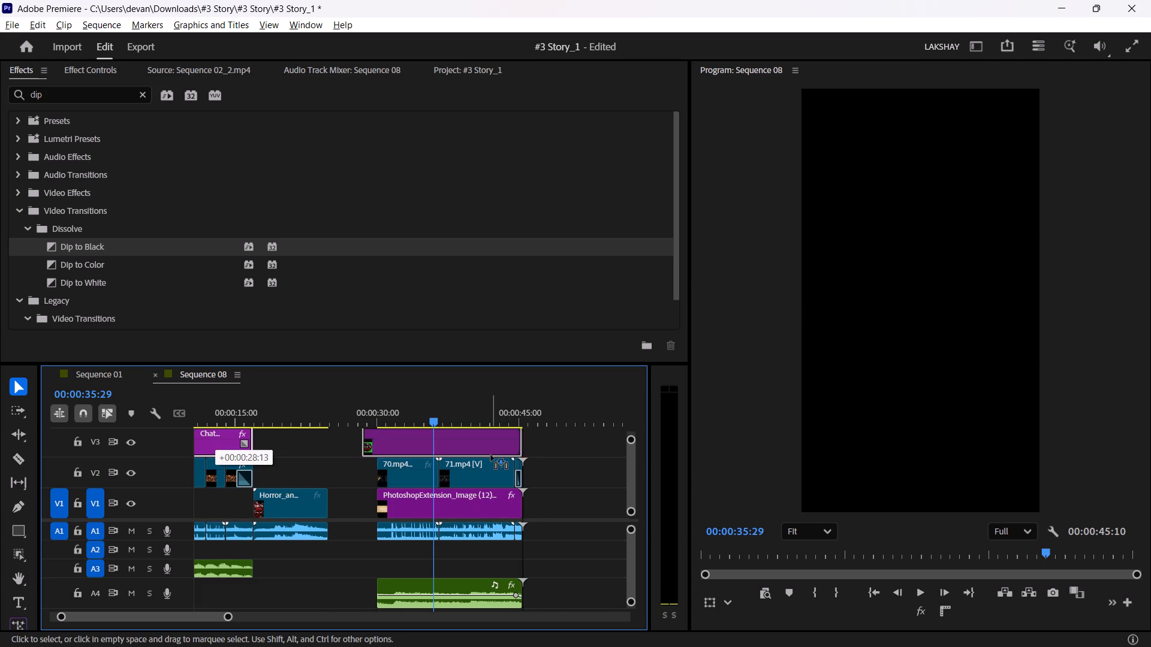
left_click_drag(491, 455, 497, 449)
left_click_drag(545, 448, 530, 451)
Move the Horror_animation title clip with its audio directly after the end of the relocated background.
left_click_drag(279, 503, 554, 507)
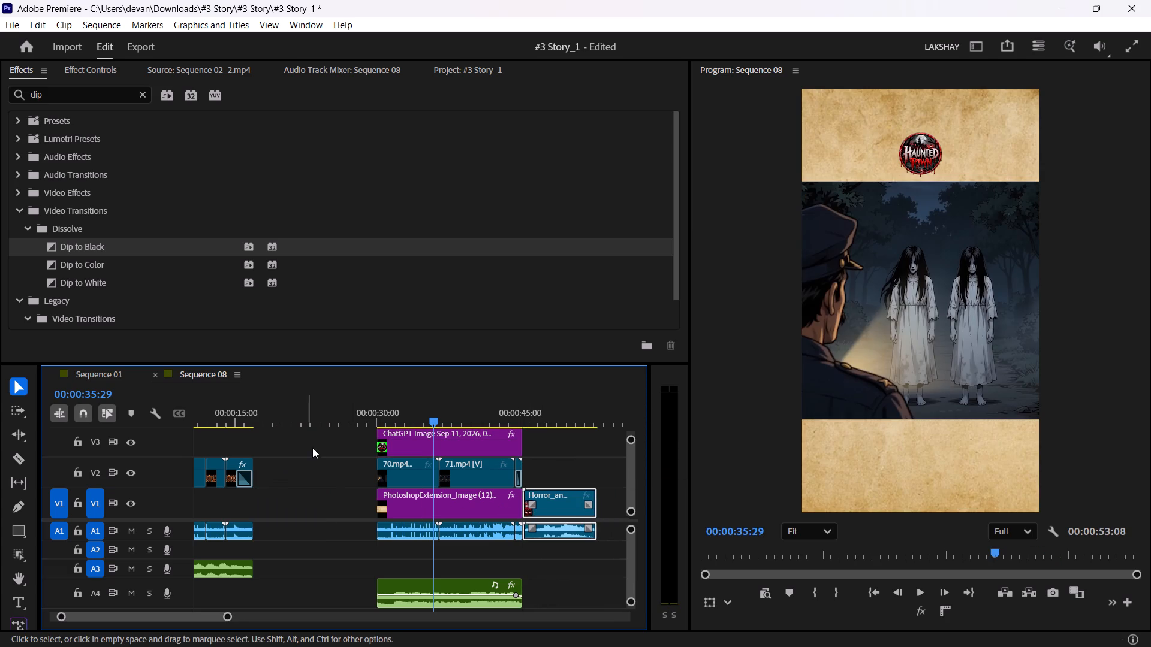
Delete the previous short's video, voice and music clips from the start of Sequence 08, and close the gap before 70.mp4.
left_click_drag(312, 448, 91, 598)
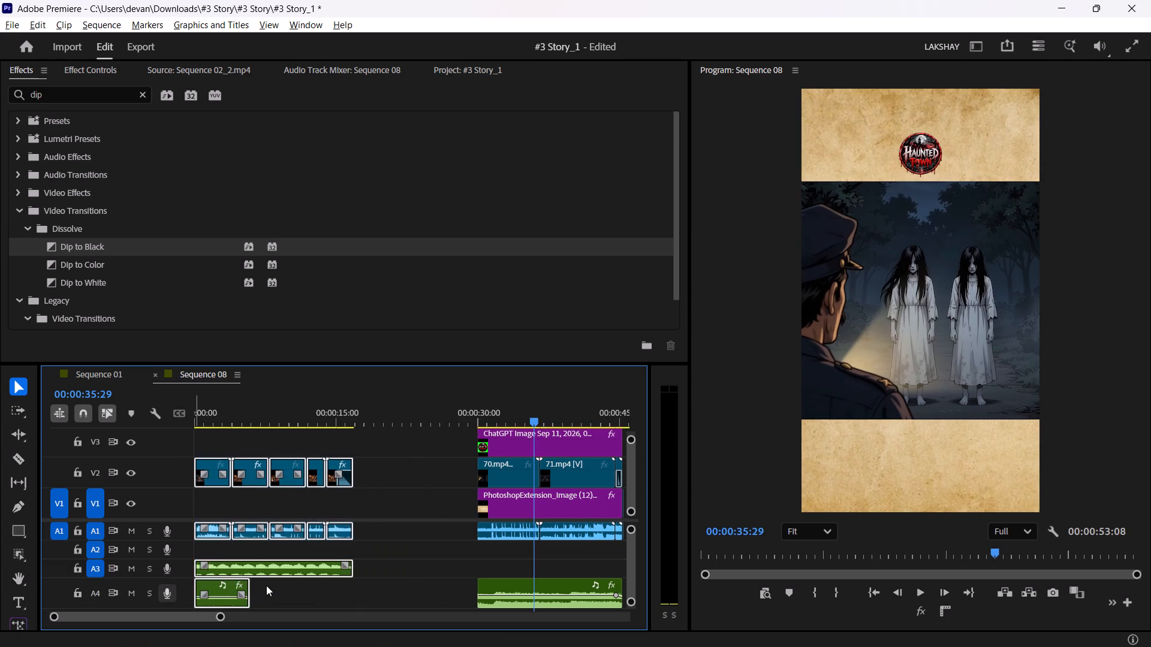
key("Delete")
left_click(254, 479)
key("Delete")
Play Sequence 08 from the start and move the music clip from A4 up to A2.
left_click_drag(211, 403, 109, 418)
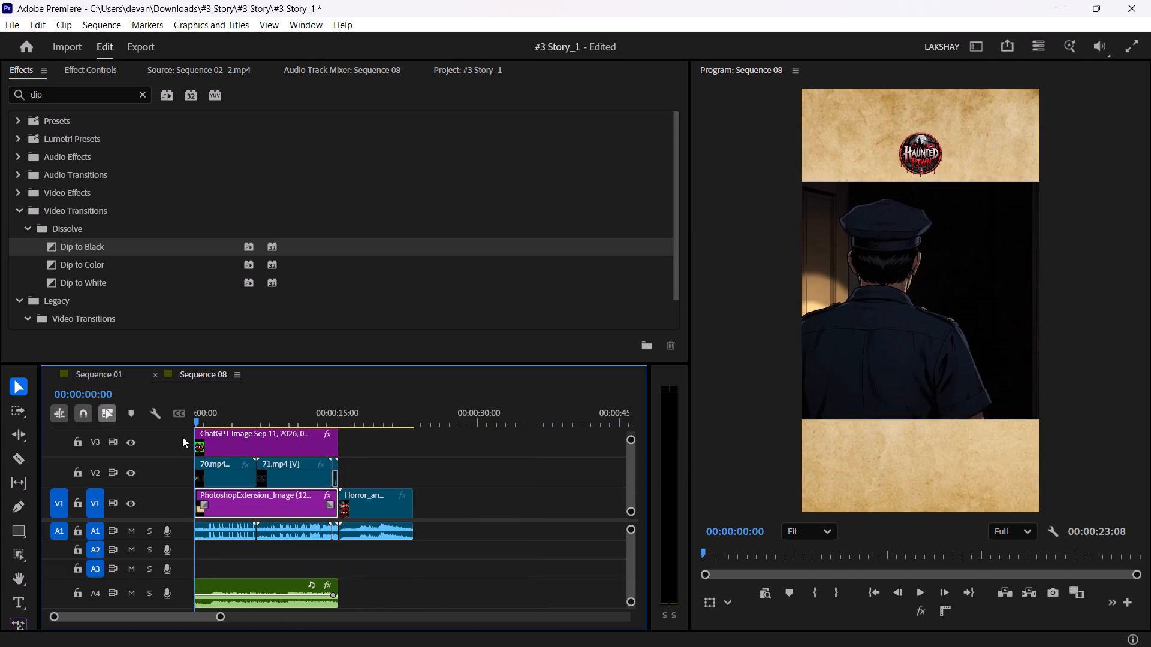
key("space")
left_click(456, 449)
left_click_drag(245, 585, 245, 570)
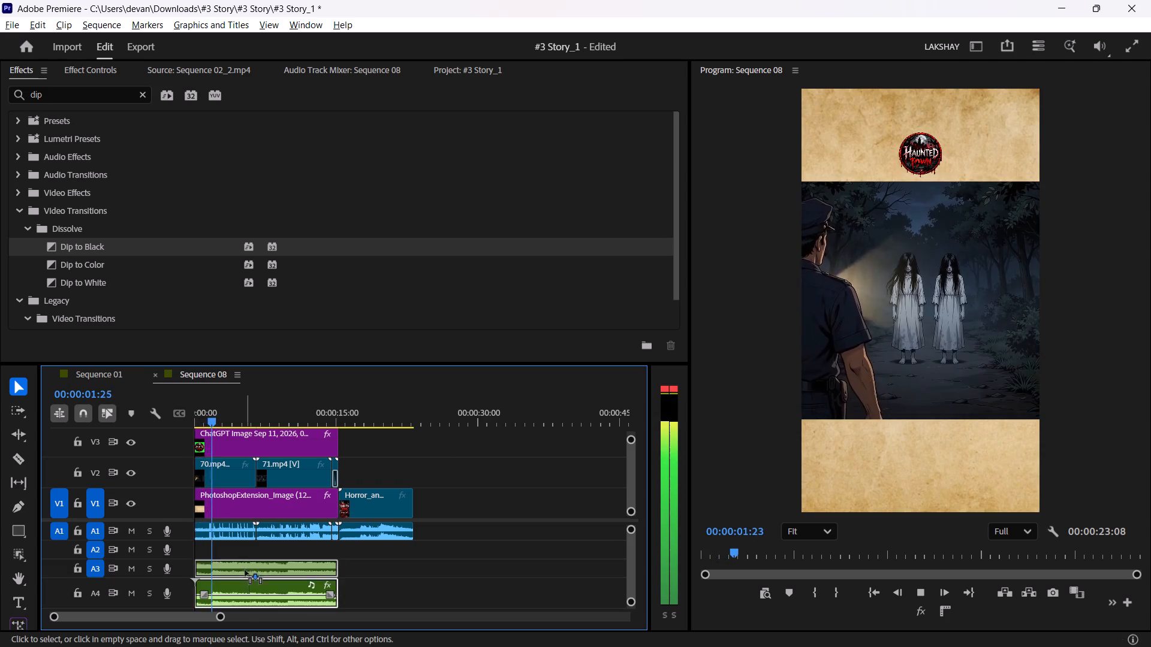
left_click_drag(245, 570, 244, 546)
left_click(416, 566)
Play the end of 71.mp4 into the Haunted Town title, and park the playhead near 00:00:14:22.
left_click_drag(280, 413, 302, 412)
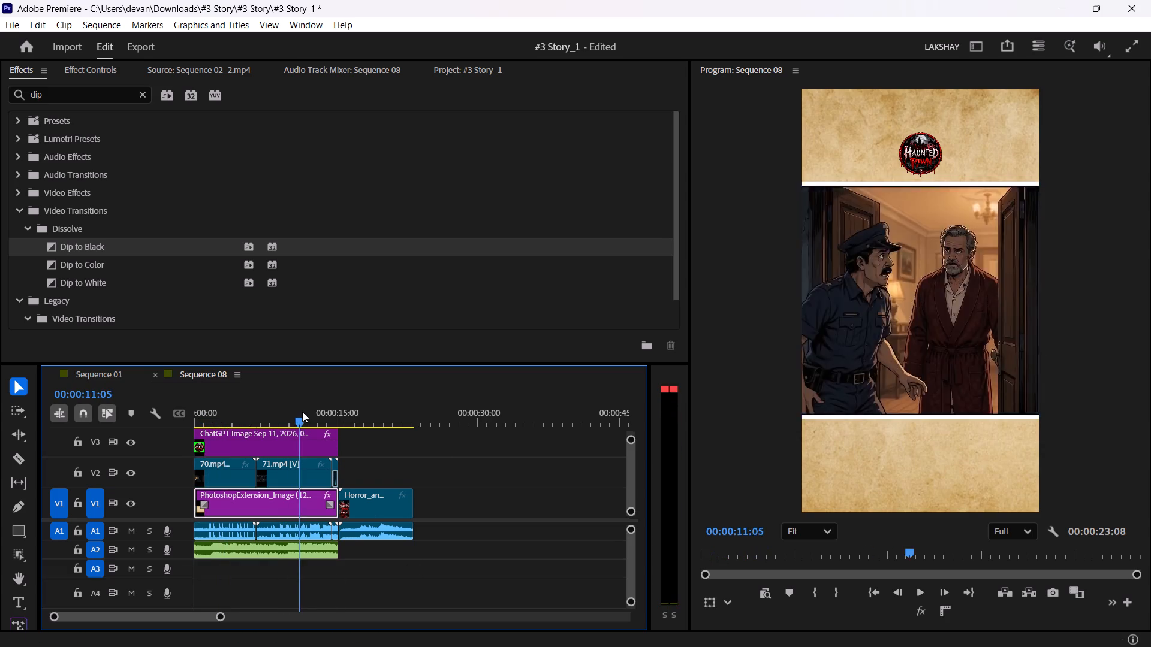
left_click_drag(302, 412, 311, 412)
key("space")
left_click(450, 474)
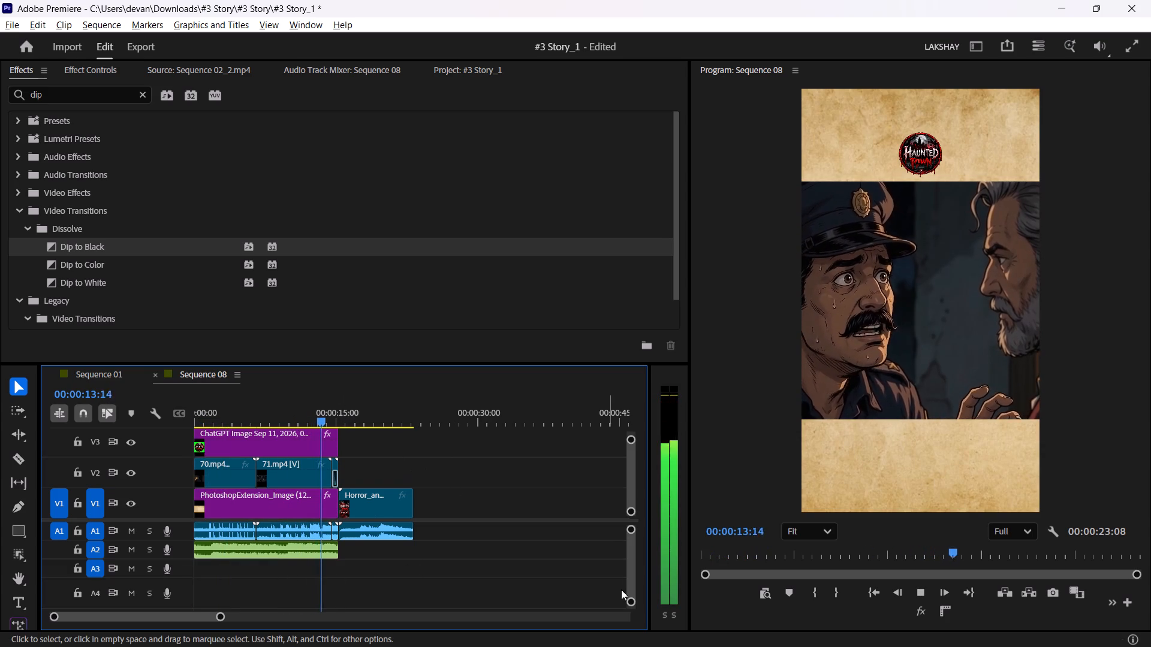
left_click_drag(634, 528, 632, 522)
left_click(497, 510)
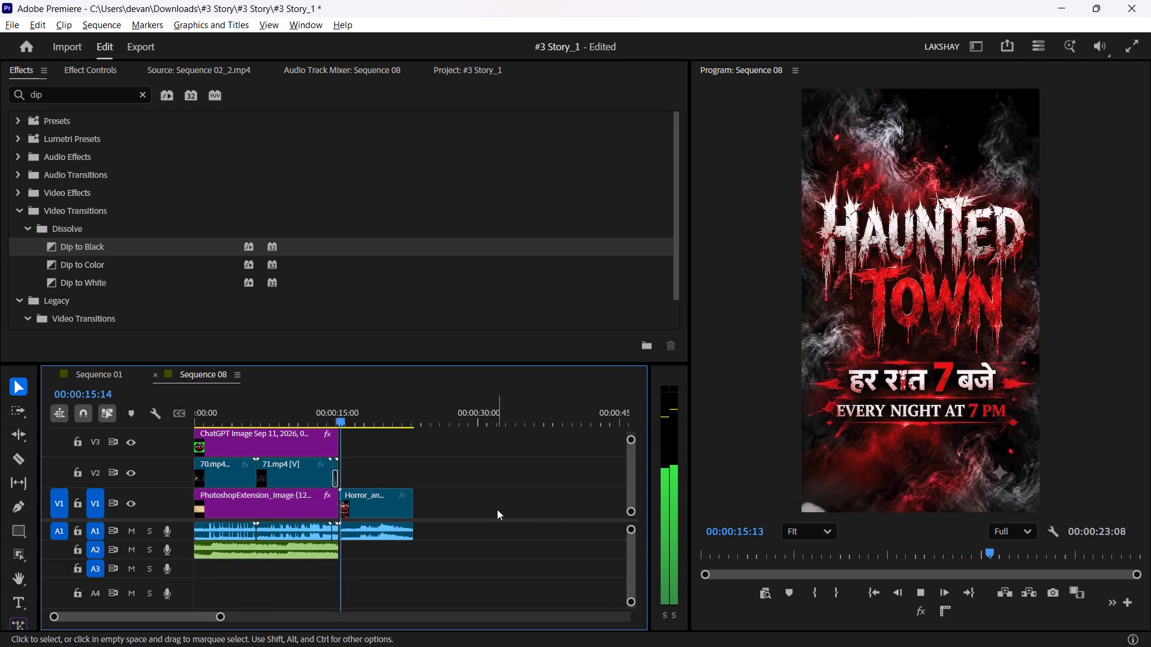
key("space")
left_click(337, 418)
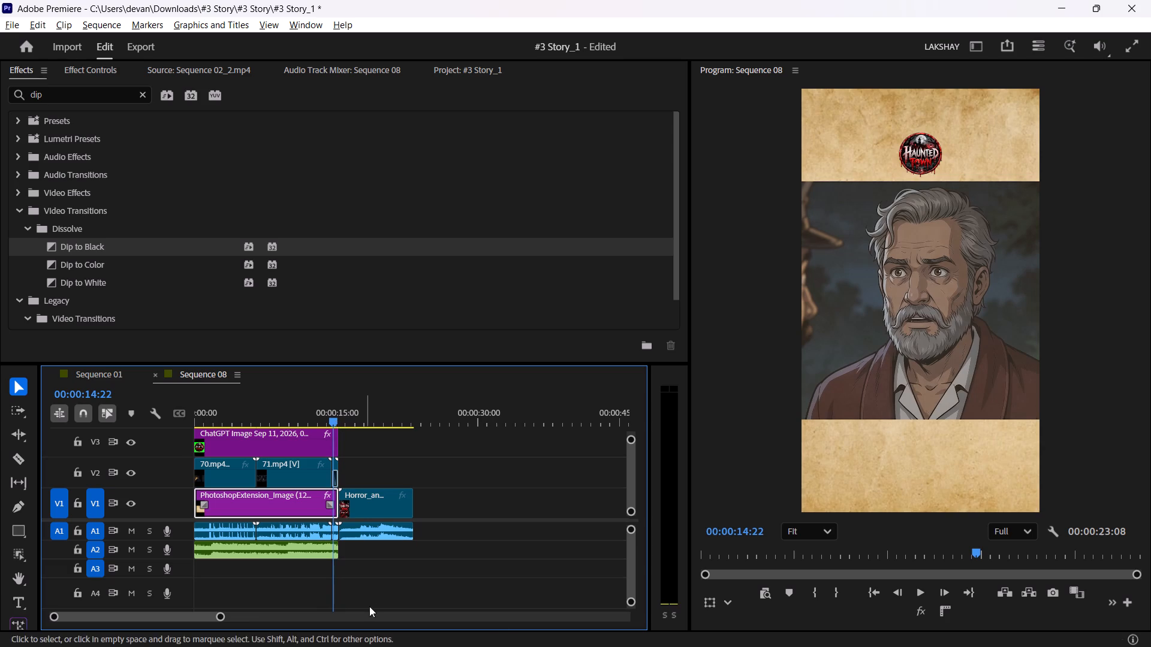
Remove the Cross Dissolve (Legacy) transition from the end of the last 71.mp4 clip on V2.
left_click_drag(222, 617, 40, 600)
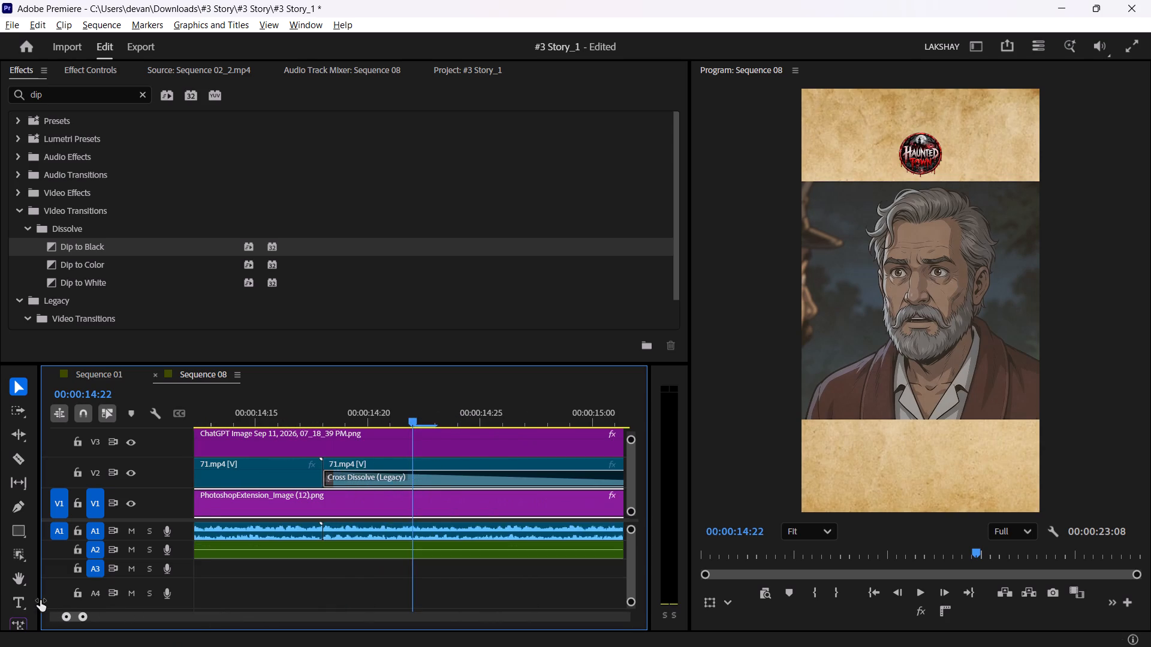
left_click_drag(40, 600, 56, 597)
left_click_drag(391, 471, 500, 482)
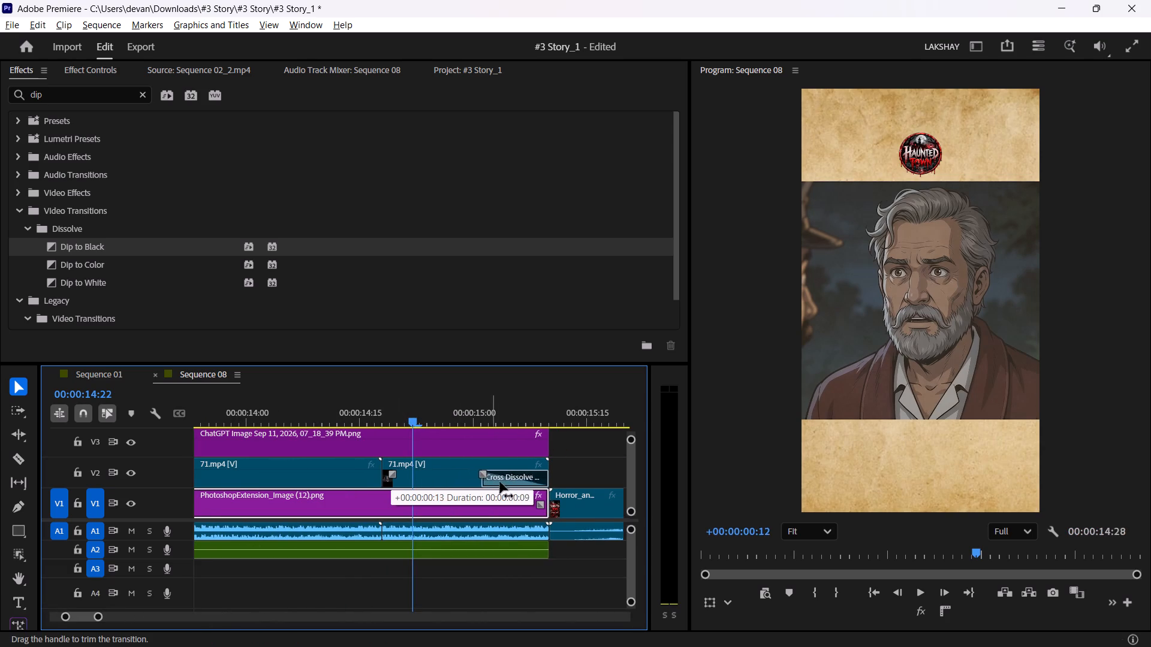
left_click_drag(500, 482, 514, 482)
left_click_drag(506, 473, 587, 480)
Apply Dip to Black at the end of the last 71.mp4 clip on V2, spanning the whole clip.
left_click_drag(91, 247, 444, 462)
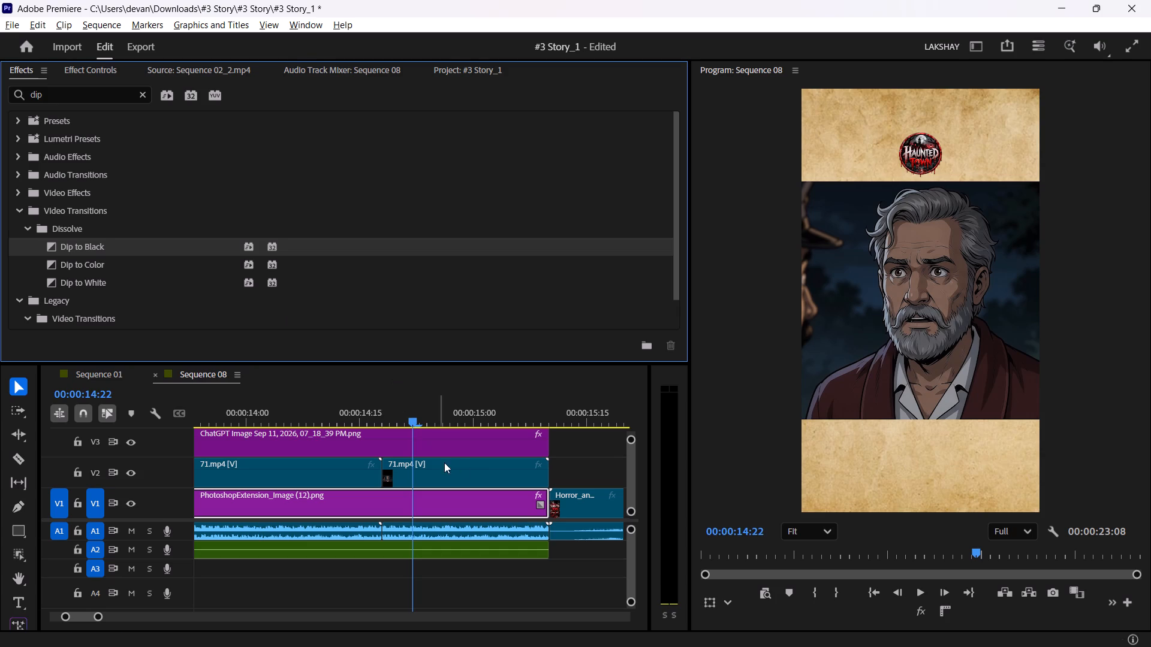
left_click_drag(444, 462, 540, 485)
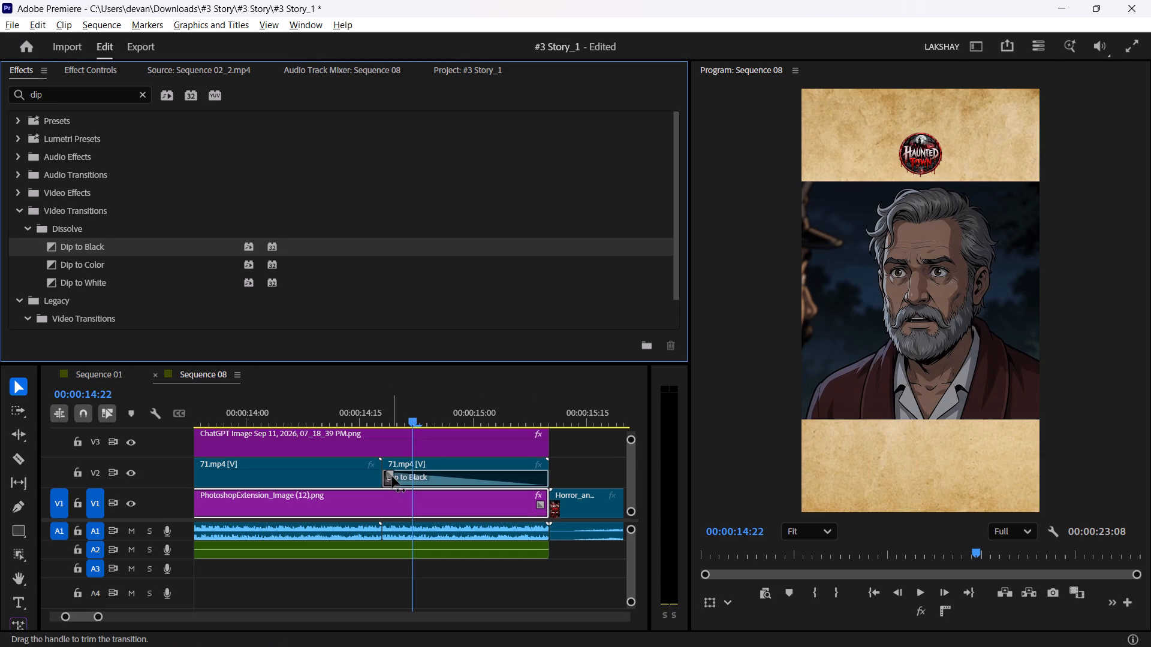
left_click_drag(389, 473, 355, 482)
Play the Dip to Black ending into the title clip, and return the playhead to the start of Sequence 08.
left_click_drag(361, 400, 295, 415)
key("space")
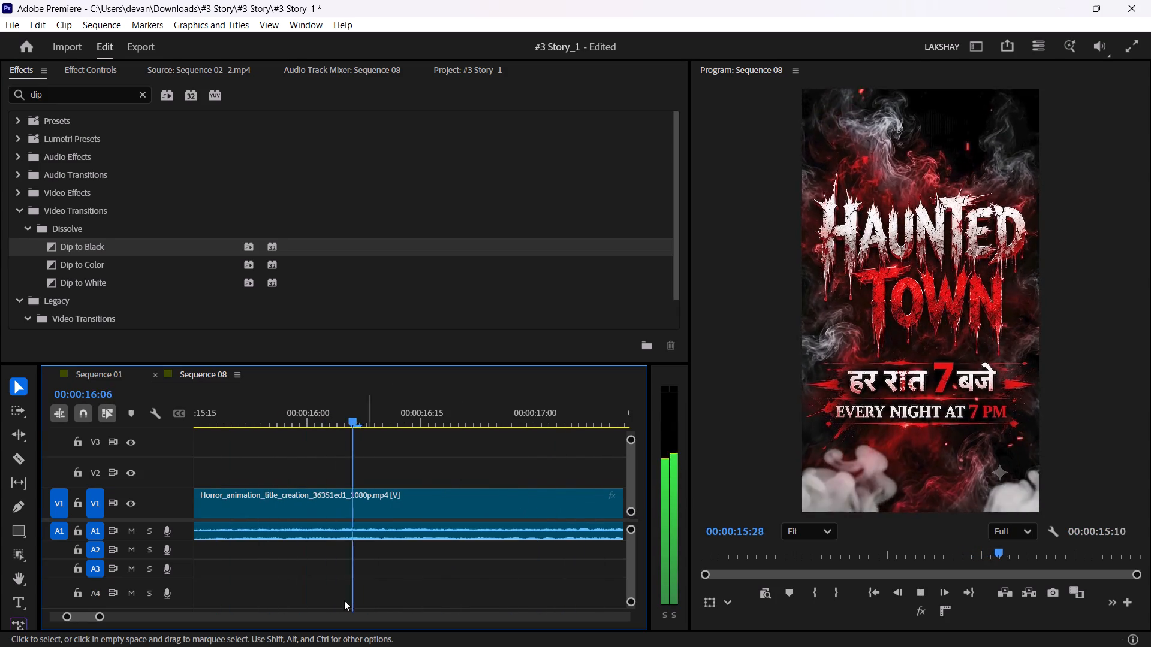
left_click_drag(101, 616, 281, 624)
key("space")
left_click(480, 489)
left_click_drag(260, 404, 80, 431)
Save the project.
key("ctrl+s")
Play Sequence 08 from the start and across its fade into the title as a final check.
key("space")
left_click_drag(289, 416, 274, 419)
key("space")
left_click(401, 474)
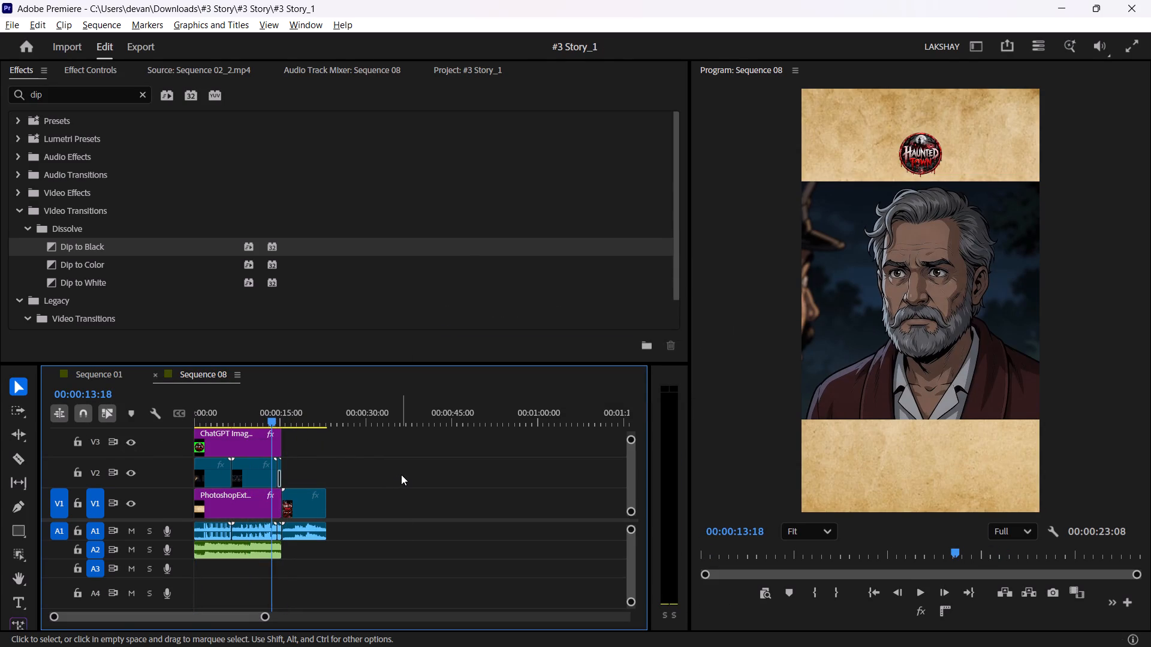
key("space")
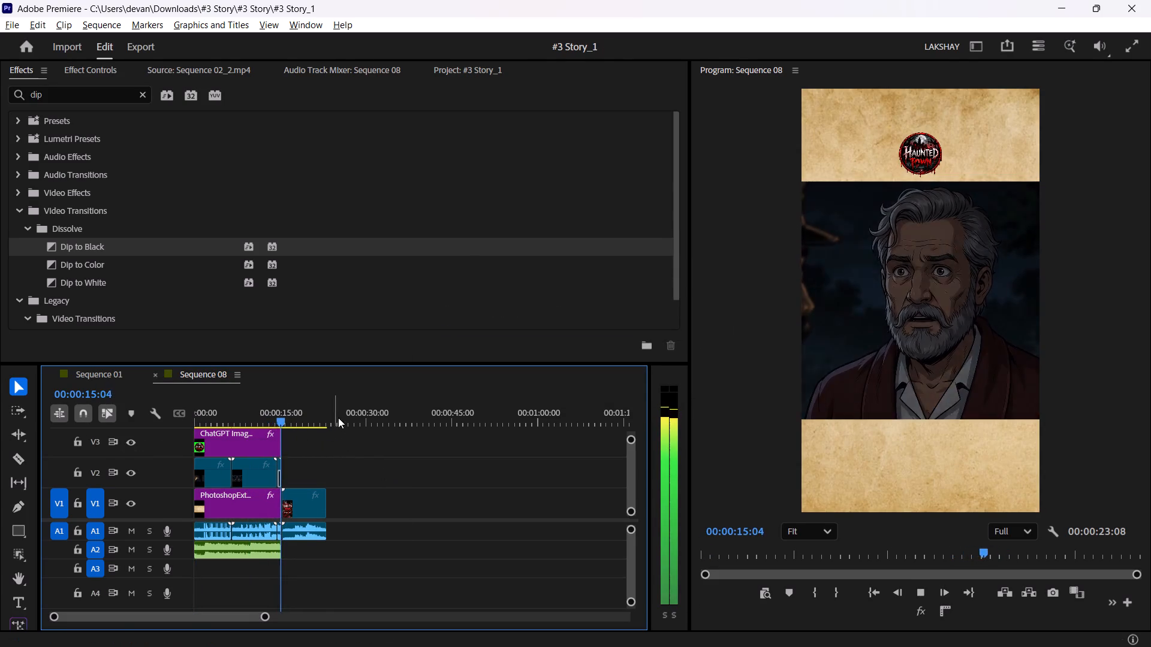
left_click_drag(322, 413, 106, 451)
key("space")
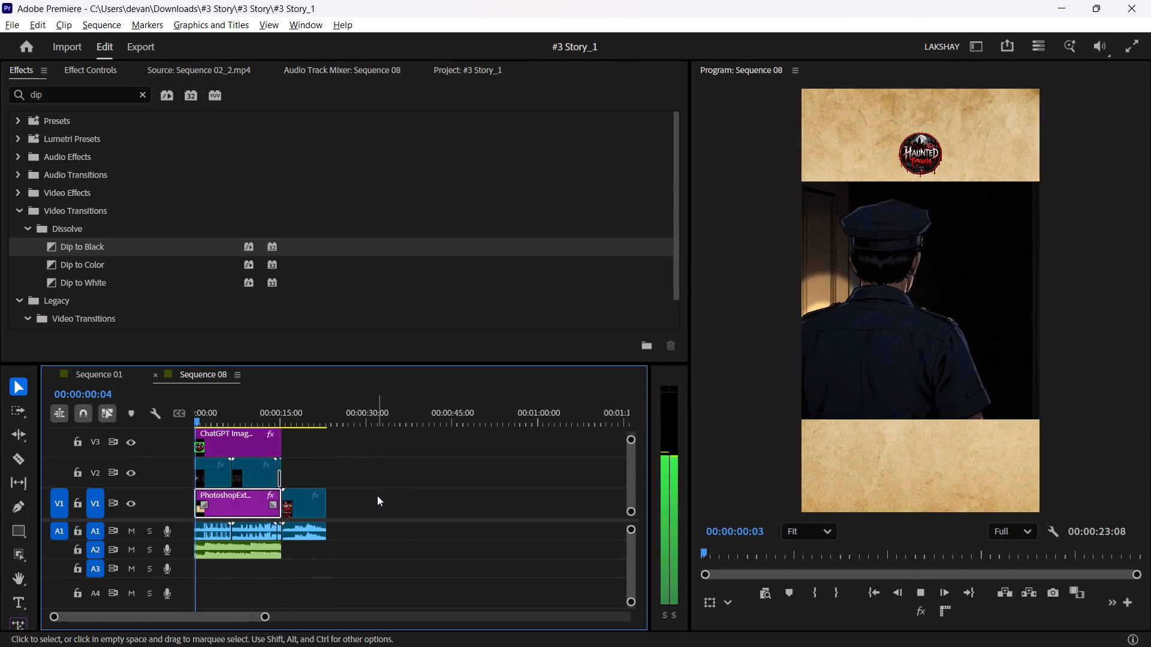
left_click(449, 476)
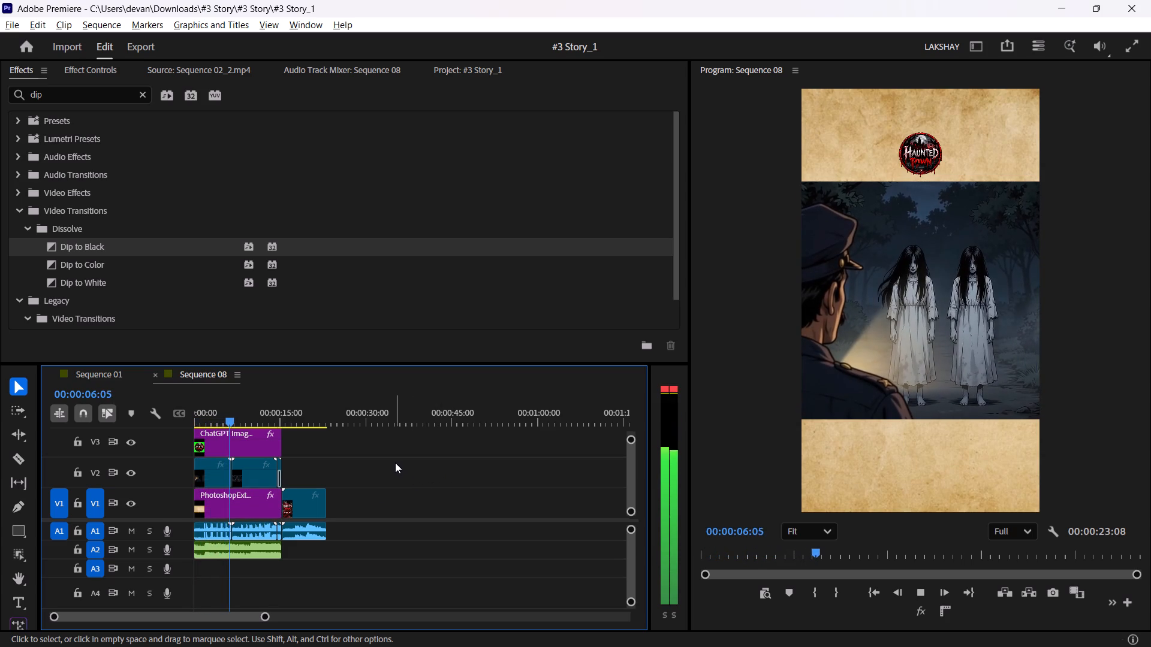
key("space")
Export Sequence 08 under the file name 8 to the D:\horror\story 3 folder in H.264 format.
left_click(140, 45)
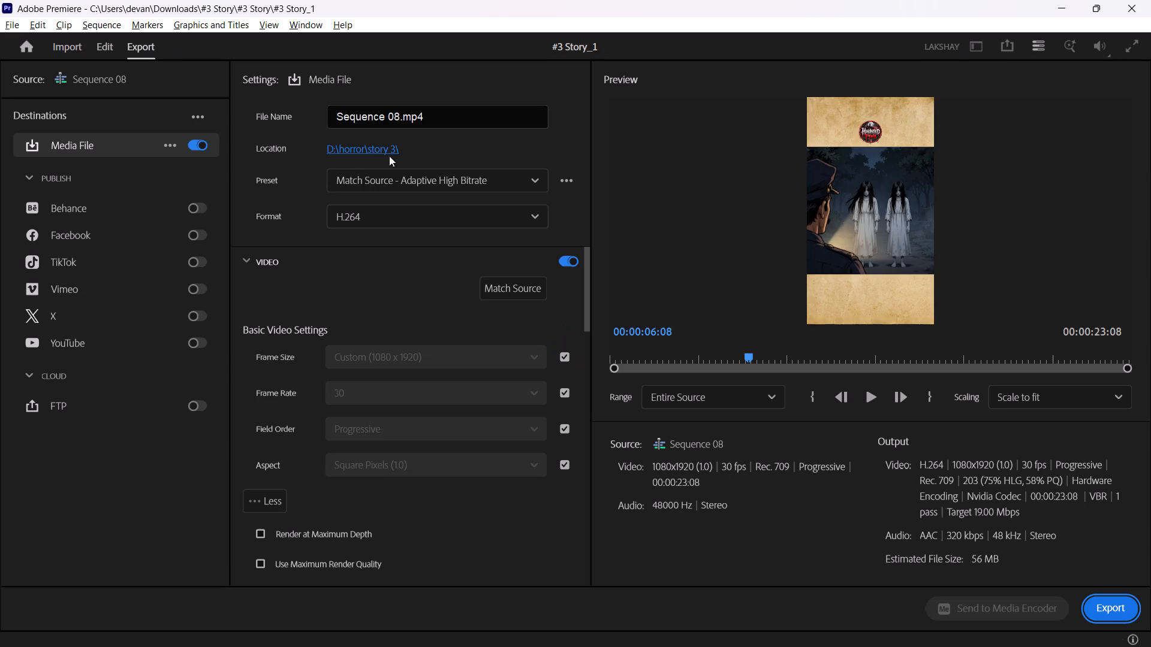
left_click_drag(465, 109, 287, 125)
left_click_drag(465, 120, 280, 121)
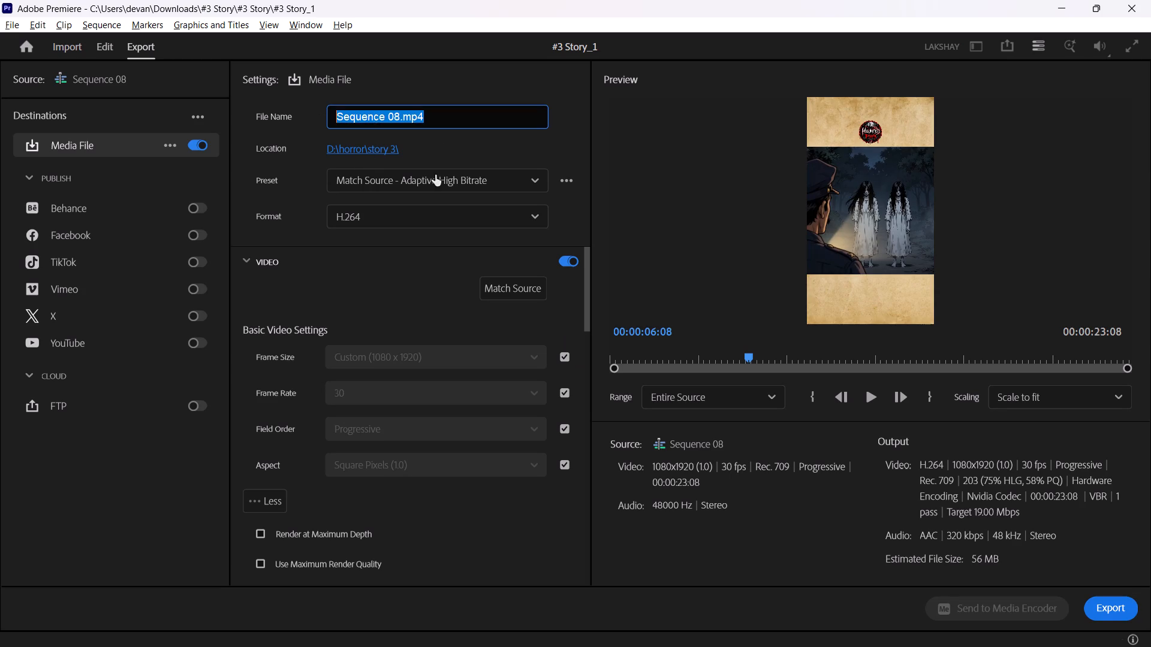
key("8")
left_click(1109, 601)
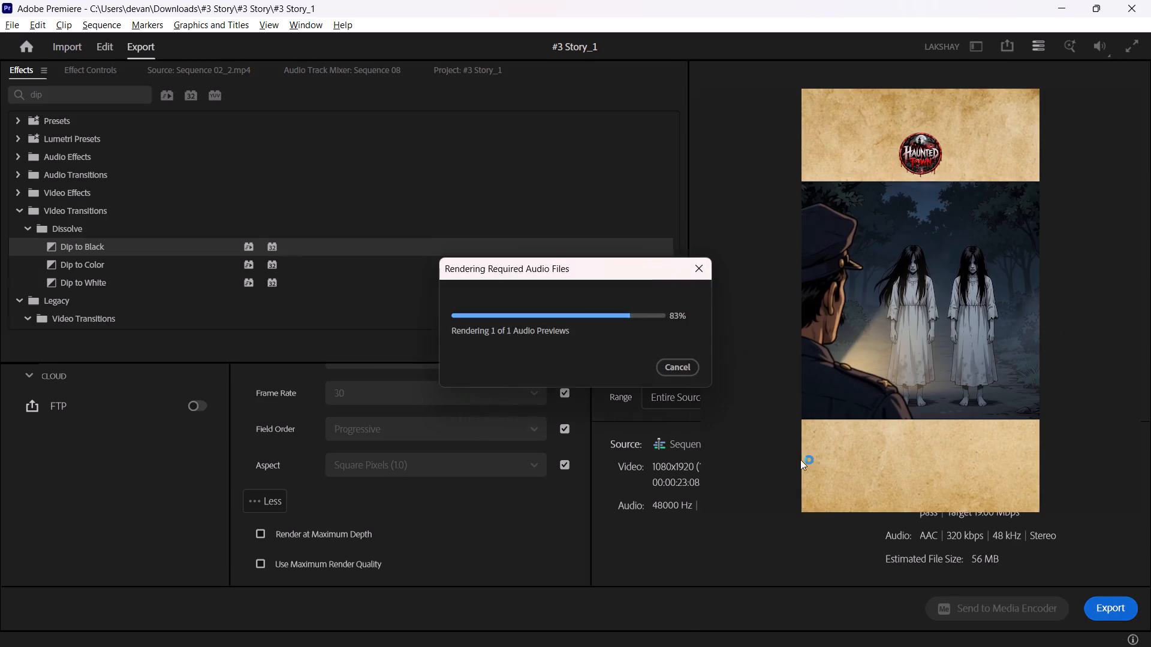